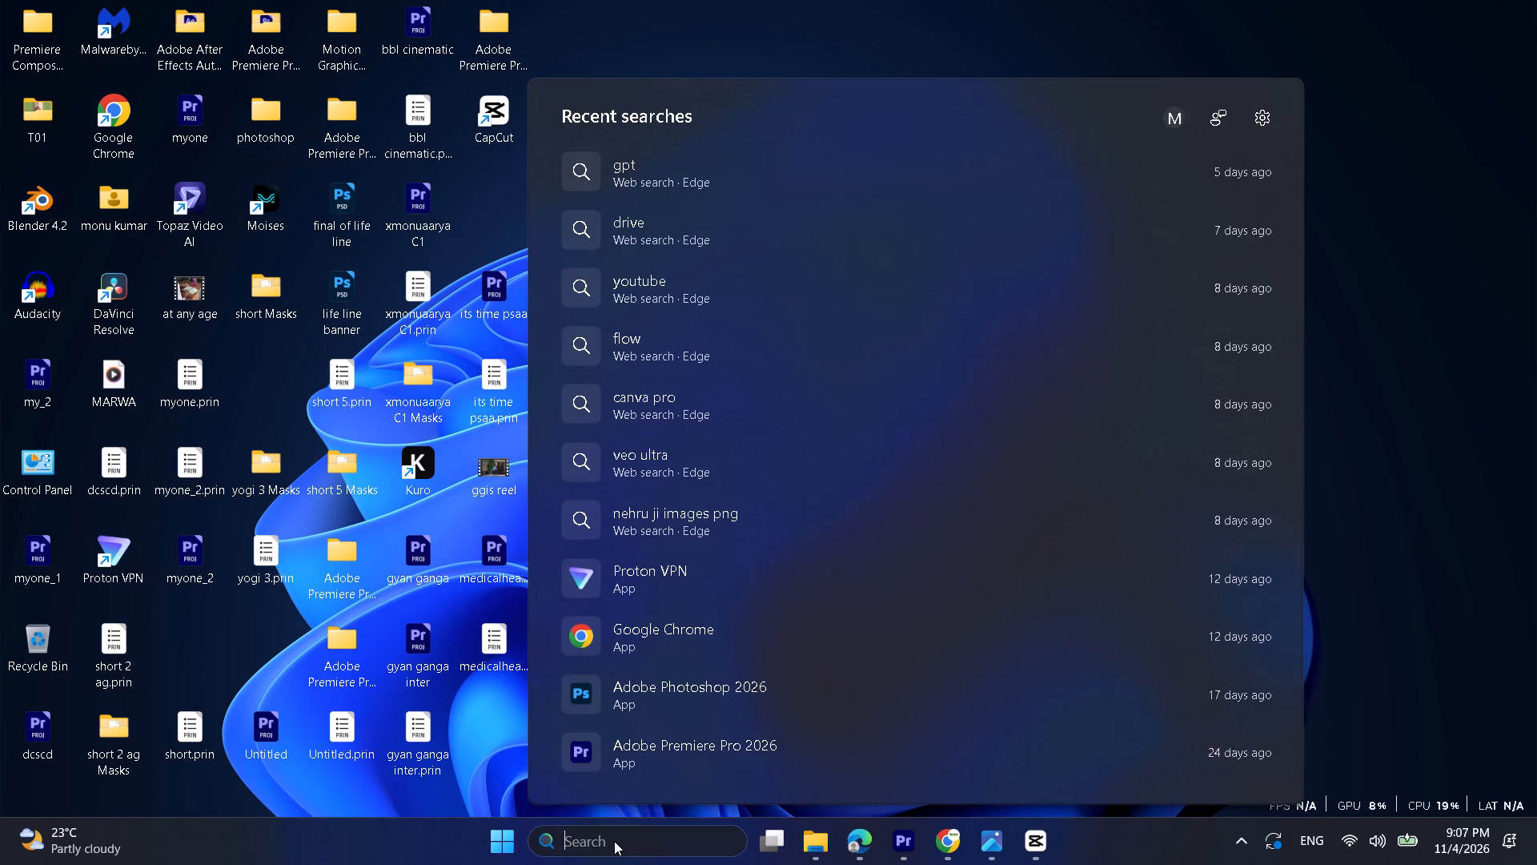
pyautogui.click(1018, 845)
pyautogui.click(1536, 0)
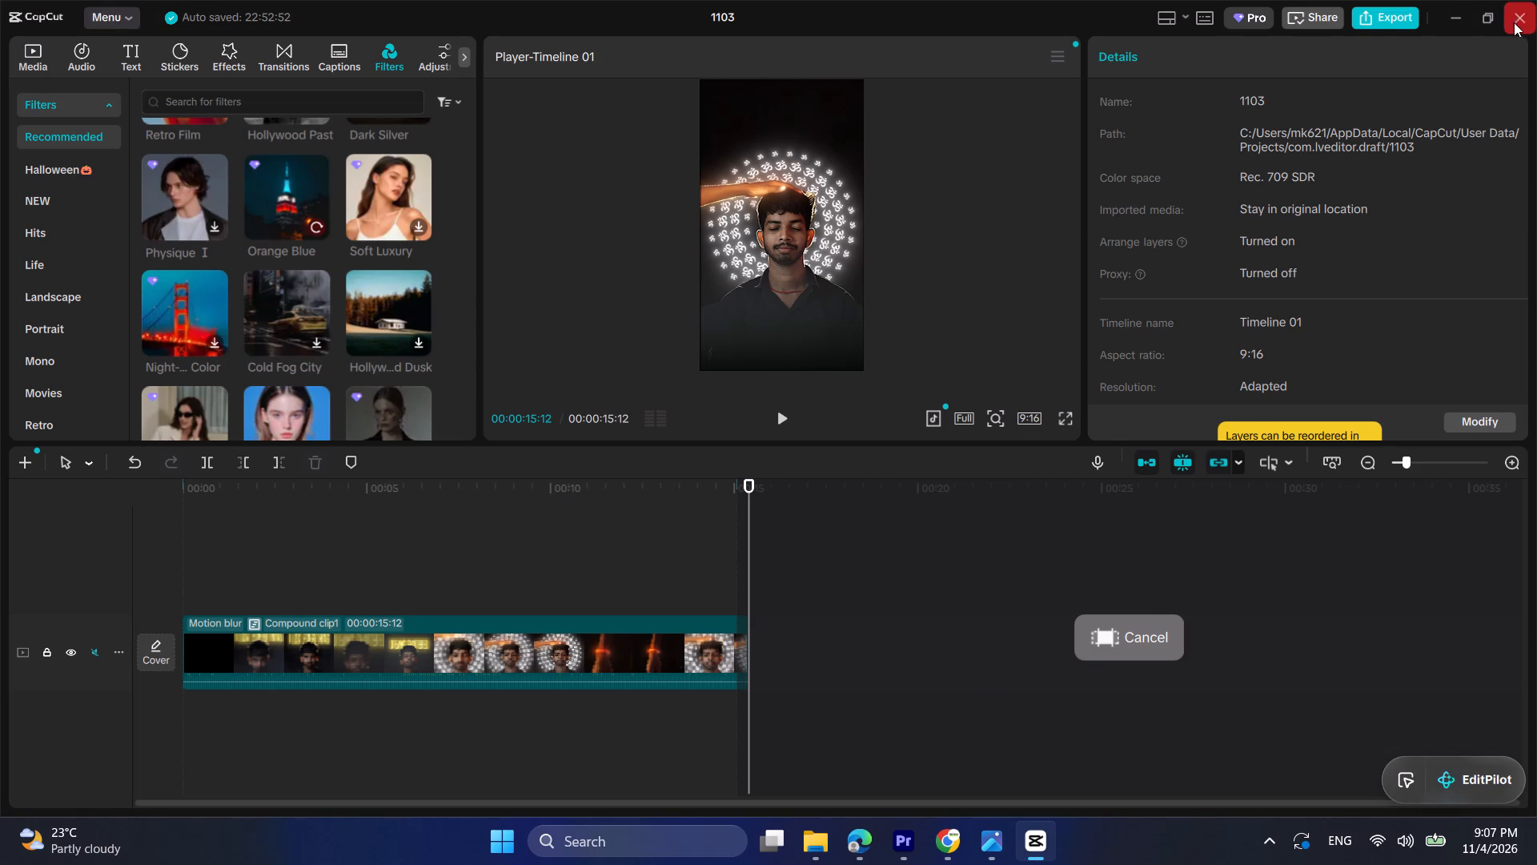
pyautogui.click(1525, 14)
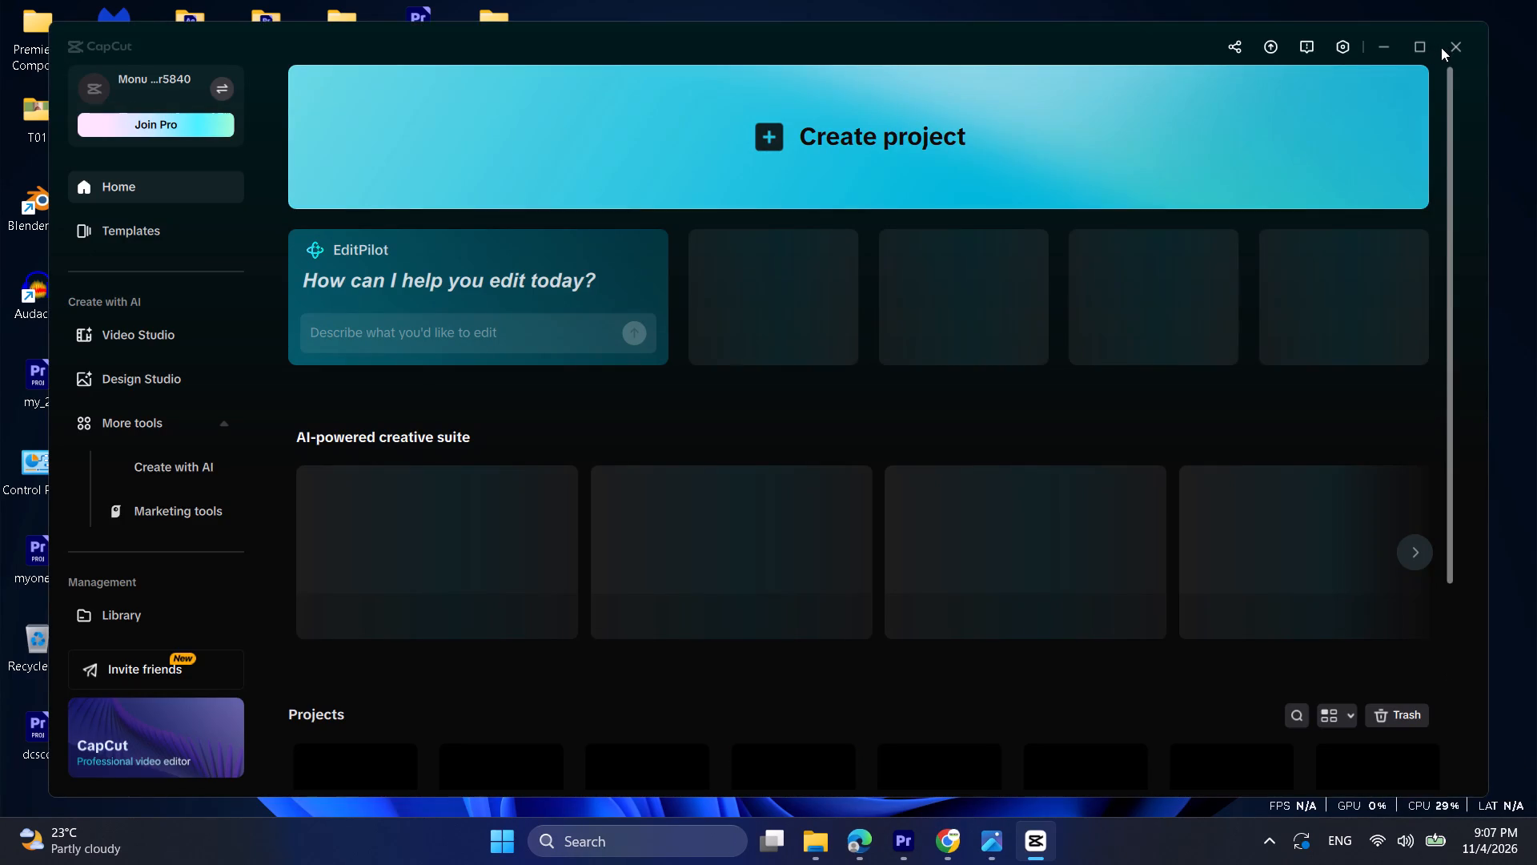
pyautogui.click(1453, 47)
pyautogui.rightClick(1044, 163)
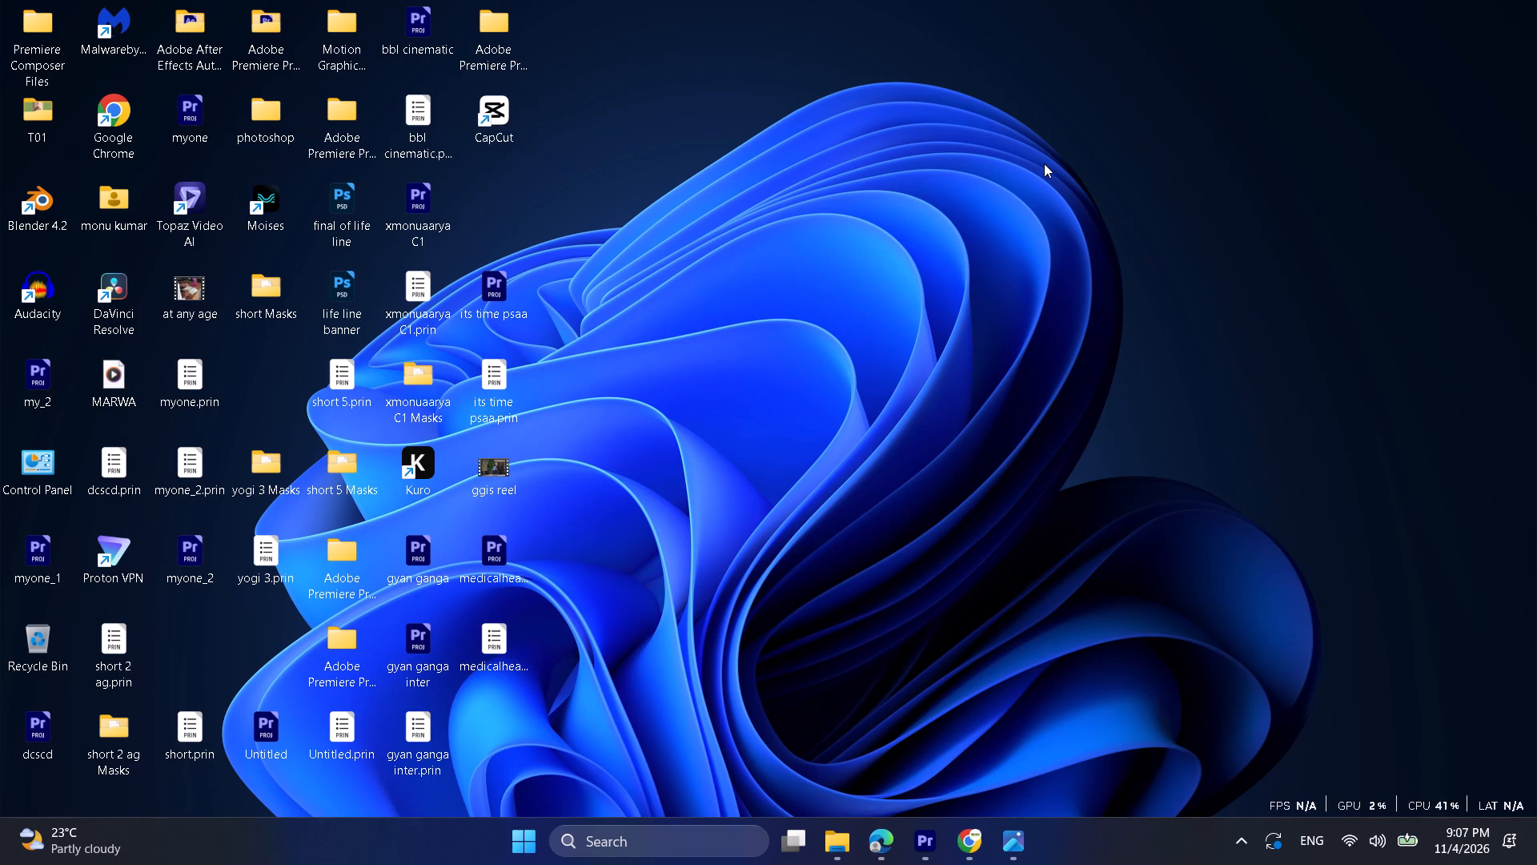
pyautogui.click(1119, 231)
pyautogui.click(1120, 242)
# Launch Adobe Photoshop 2026.
pyautogui.click(656, 850)
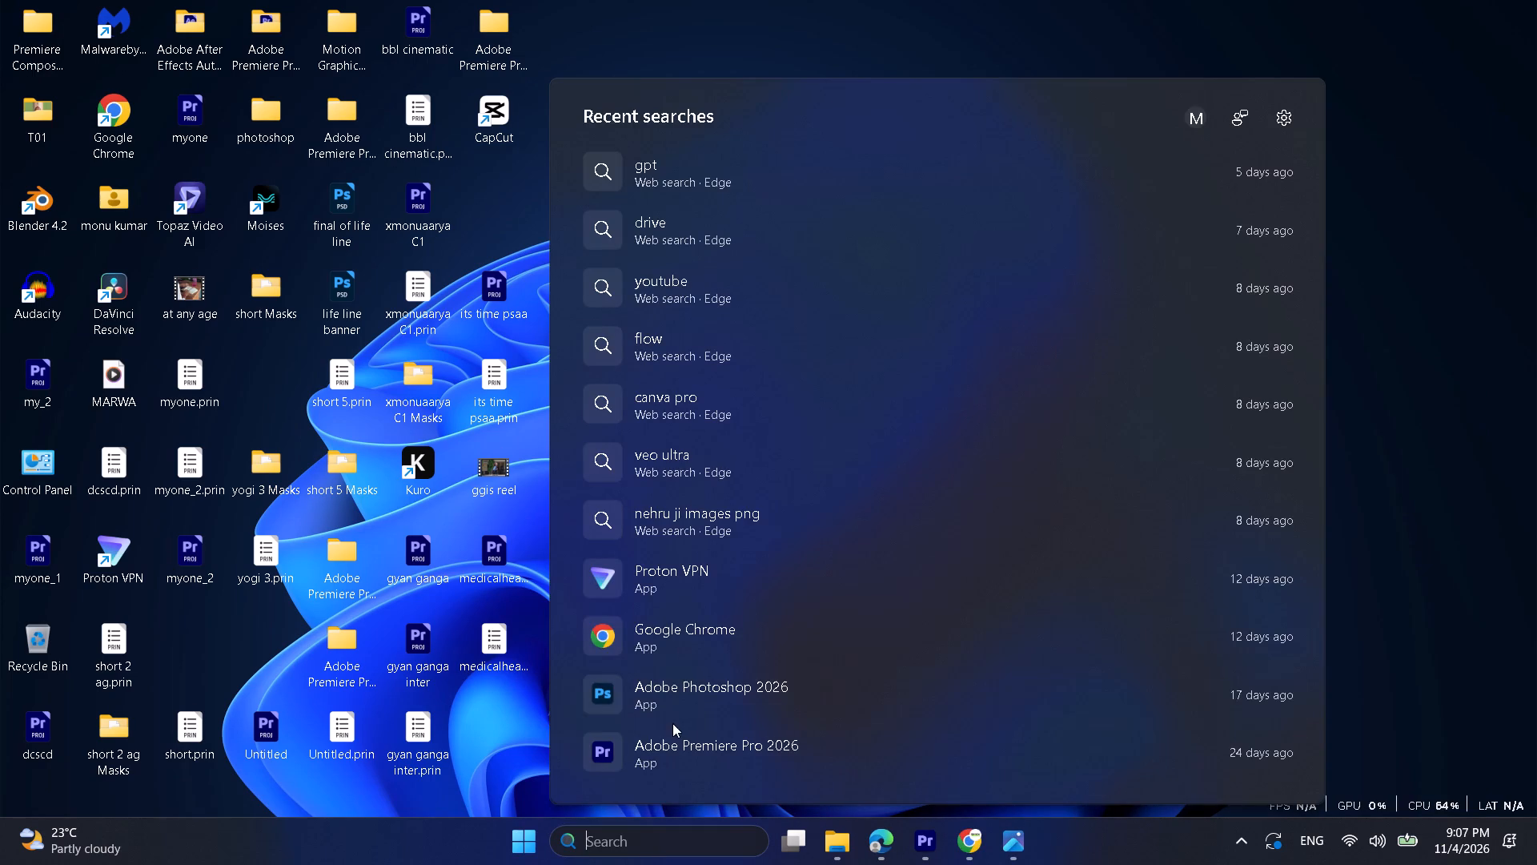
pyautogui.click(688, 704)
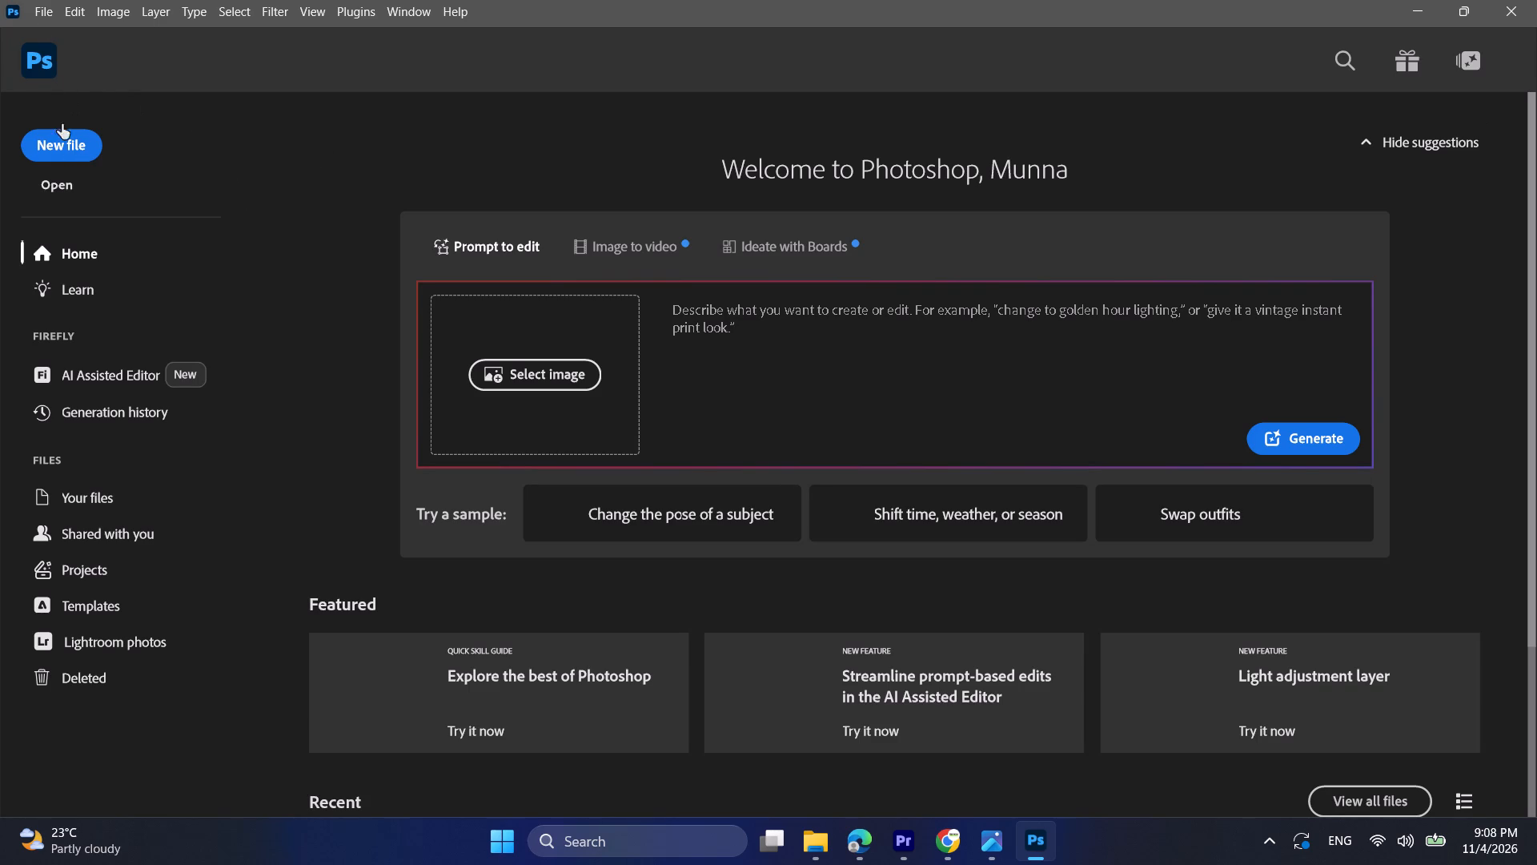
# Create a new document 16 inches wide and 9 inches high.
pyautogui.click(64, 156)
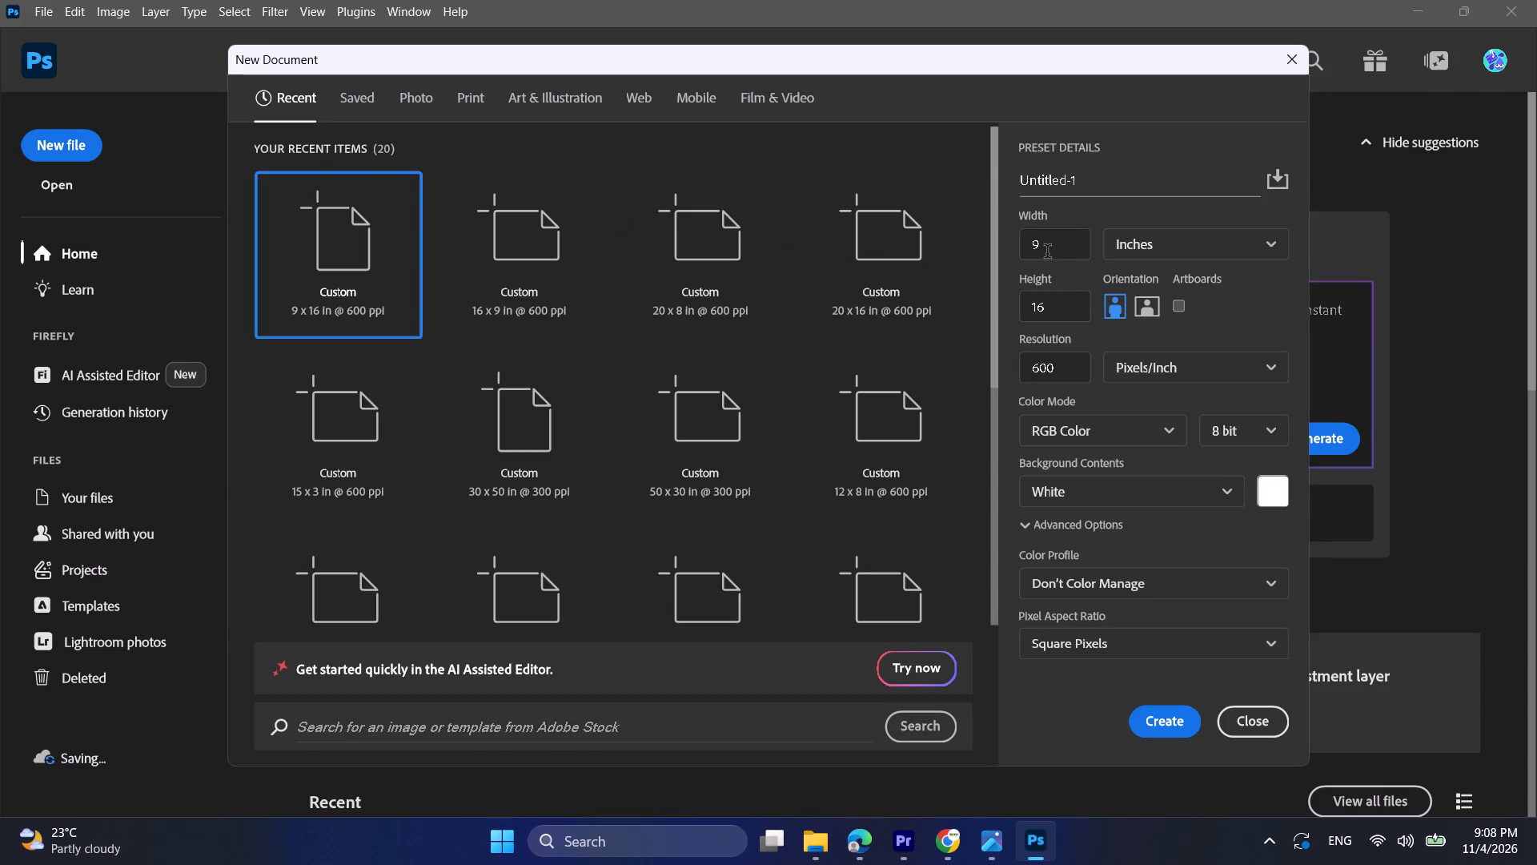
pyautogui.doubleClick(1049, 251)
pyautogui.write('16')
pyautogui.moveTo(1063, 309); pyautogui.dragTo(1018, 306)
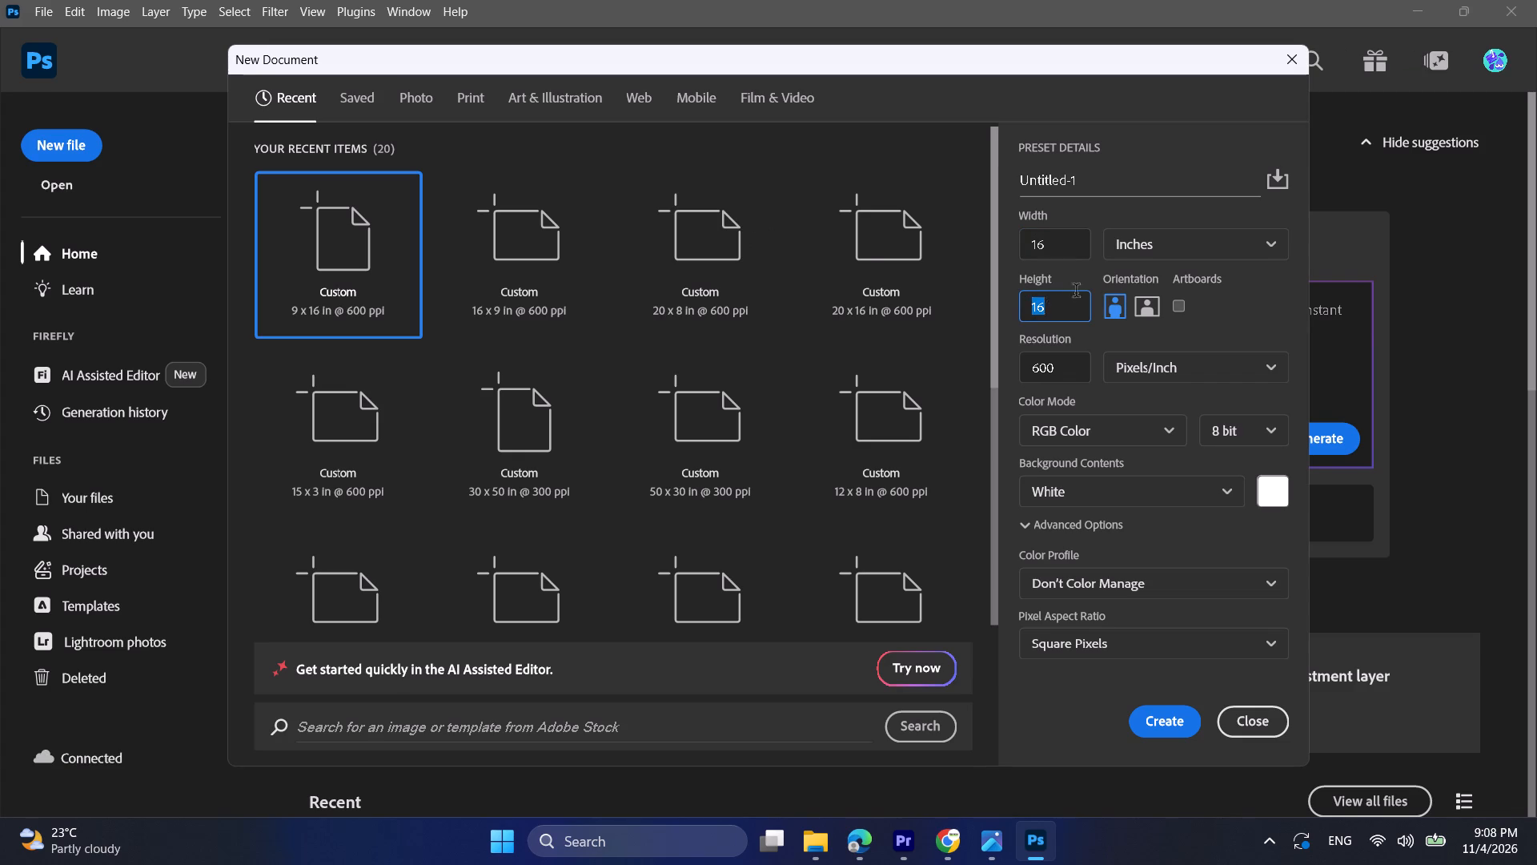
pyautogui.press('9')
pyautogui.click(1198, 242)
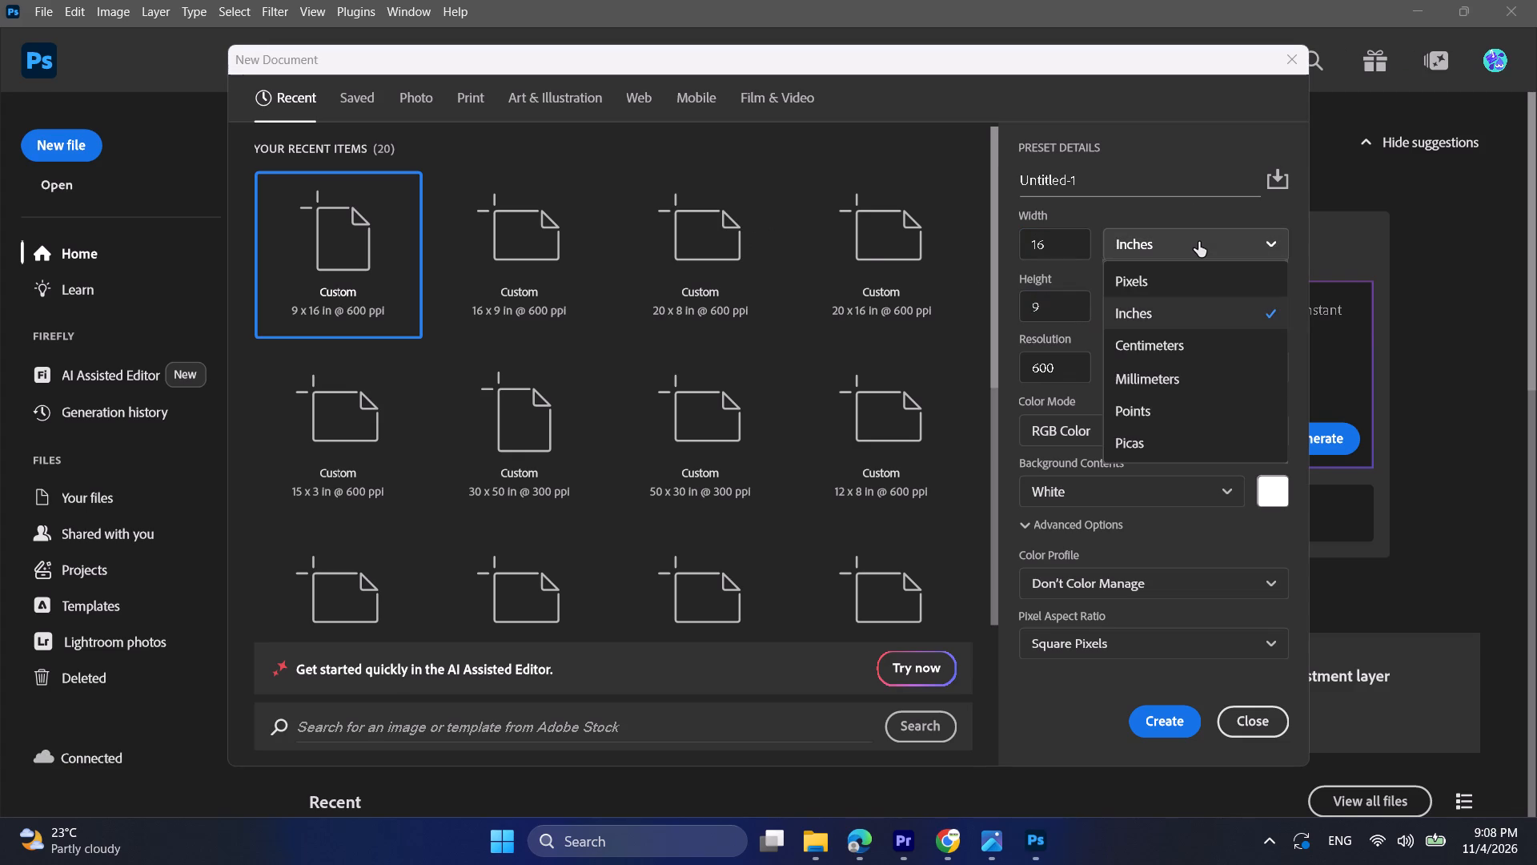
pyautogui.click(1198, 242)
pyautogui.click(1179, 715)
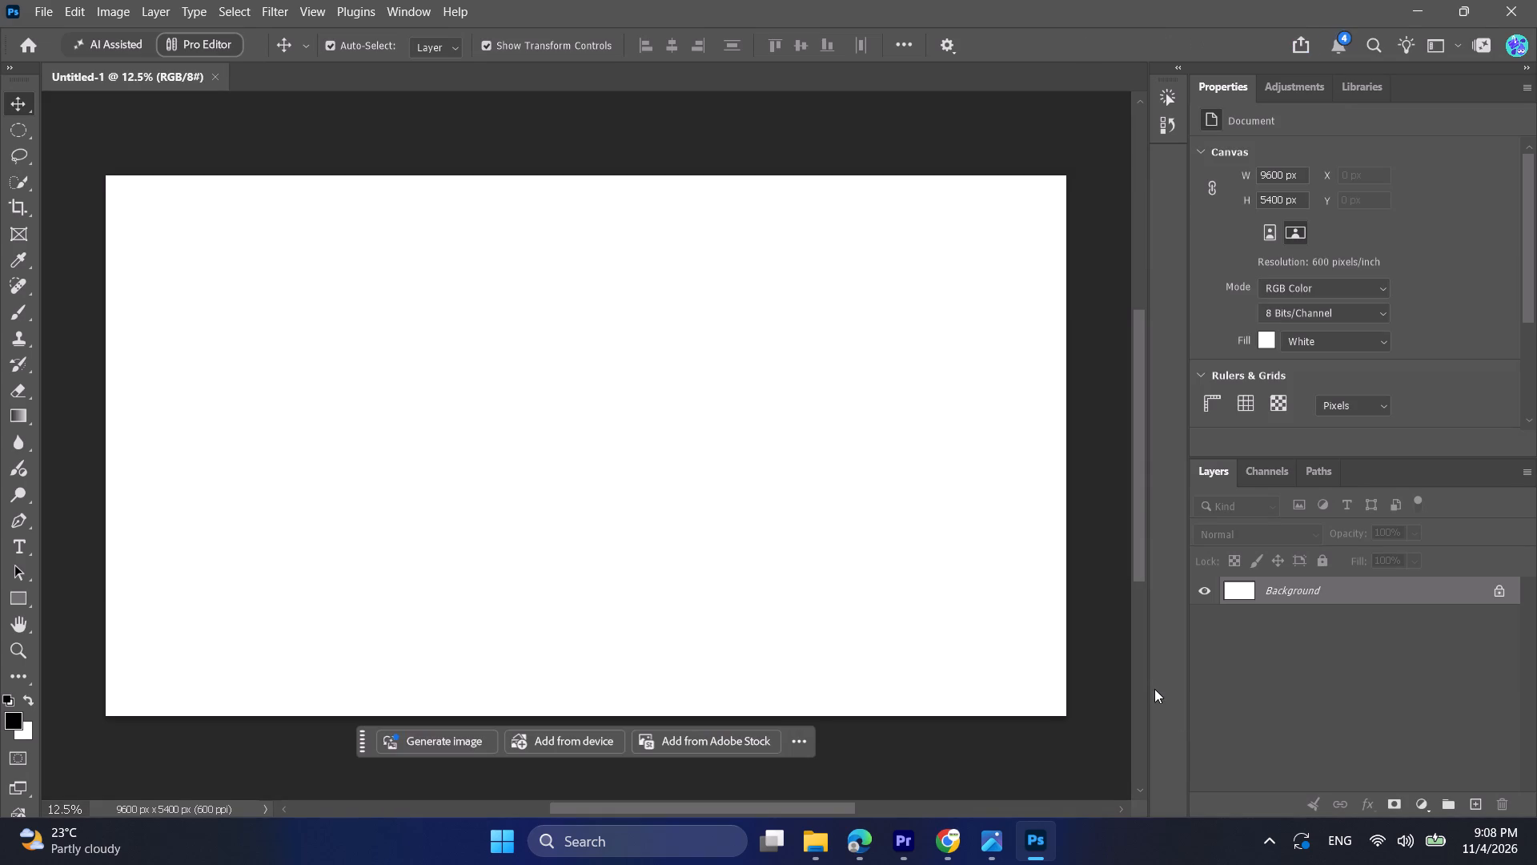
# Place the shirtless gym photo from Downloads on the canvas, at full height flush with the canvas's left edge.
pyautogui.keyDown('alt'); pyautogui.scroll(-1, 984, 452); pyautogui.keyUp('alt')
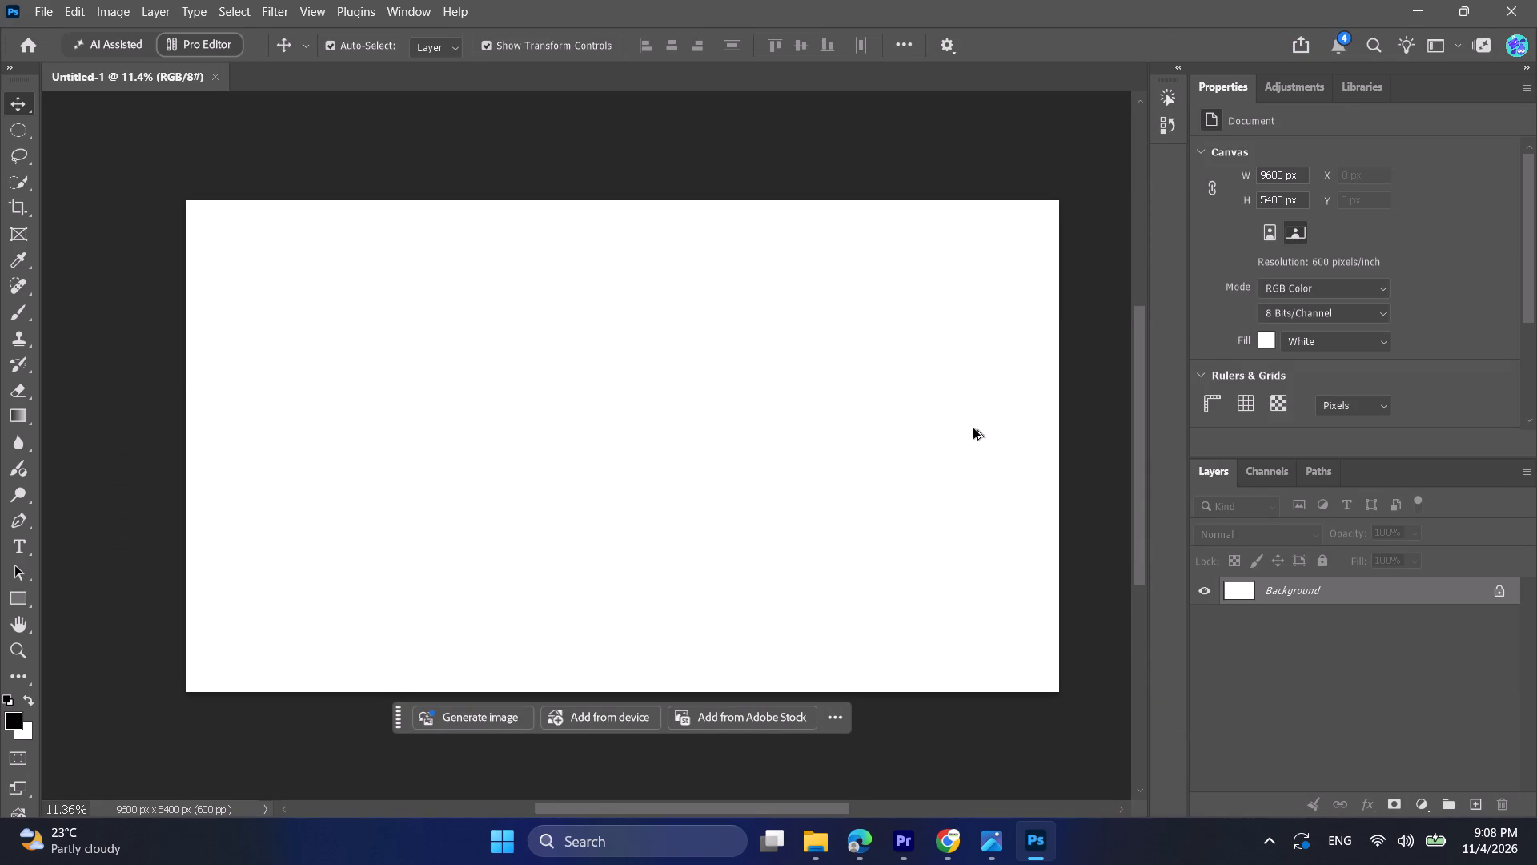
pyautogui.scroll(-1, 934, 412)
pyautogui.keyDown('ctrl'); pyautogui.scroll(-1, 938, 384); pyautogui.keyUp('ctrl')
pyautogui.click(816, 859)
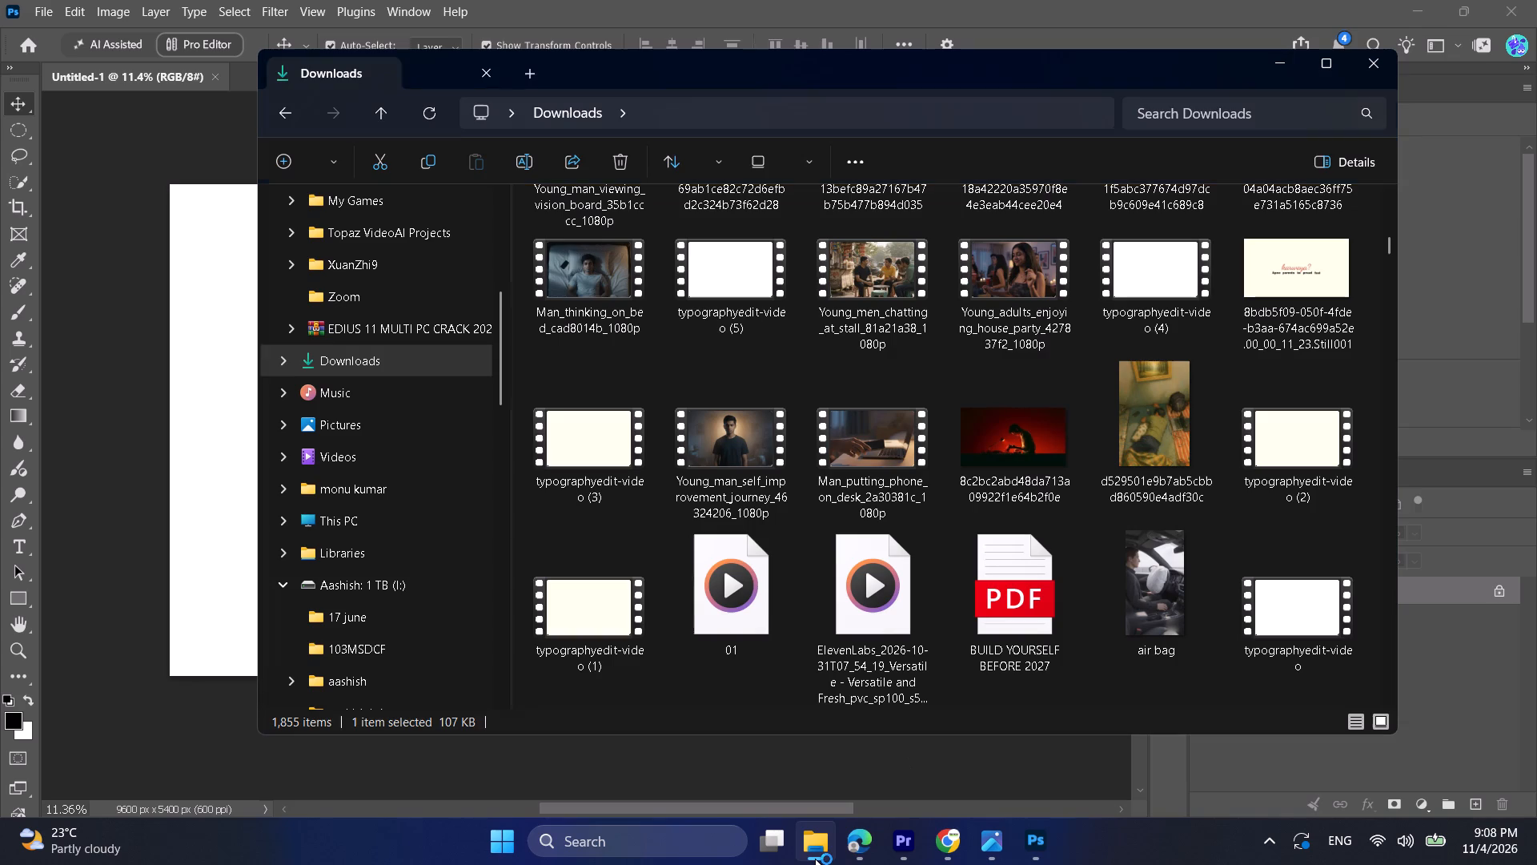
pyautogui.click(370, 356)
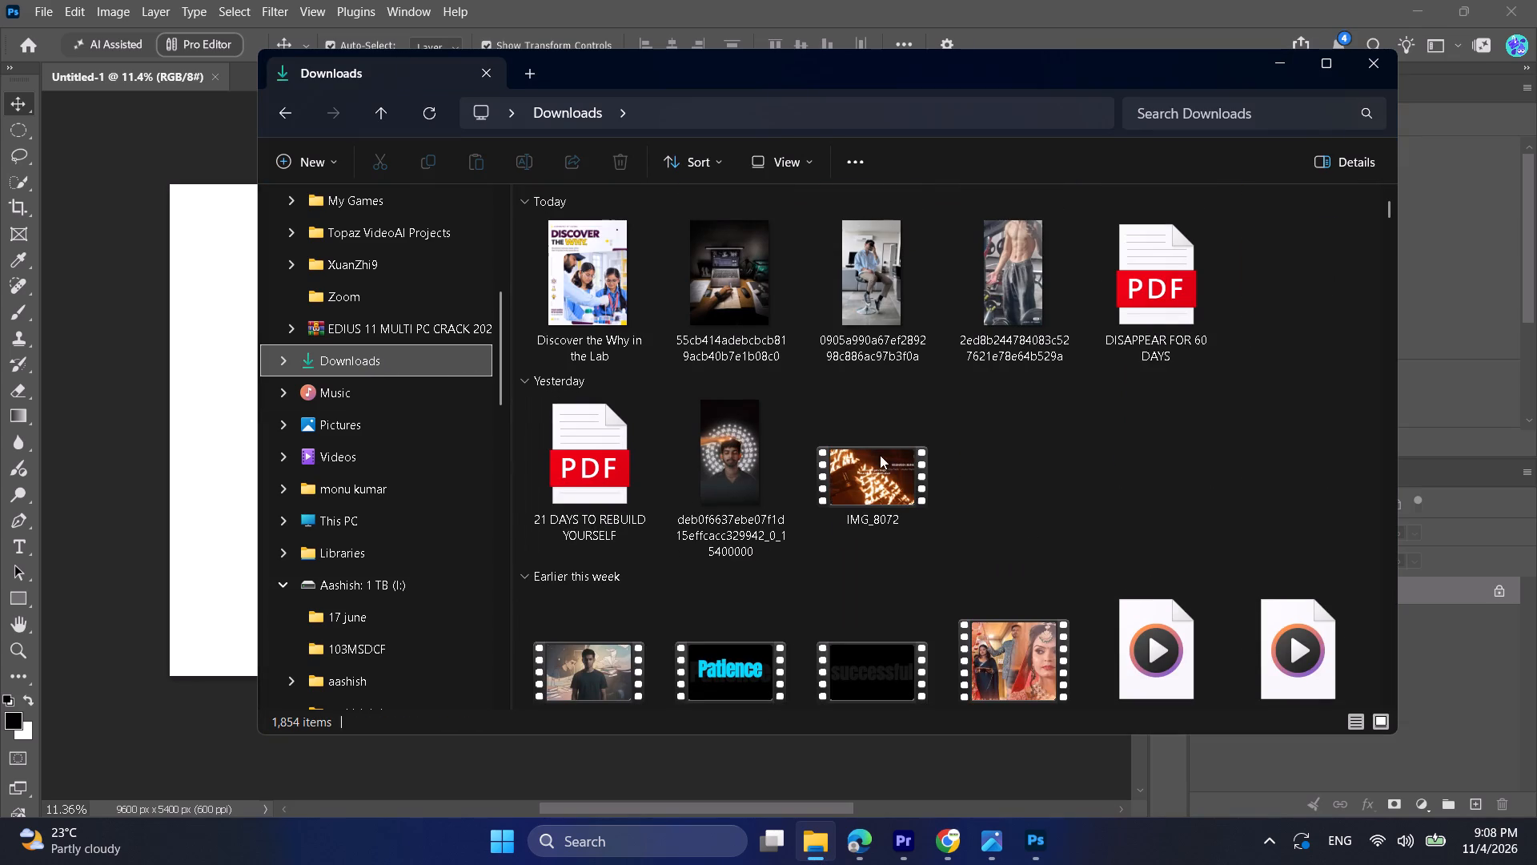
pyautogui.click(1064, 474)
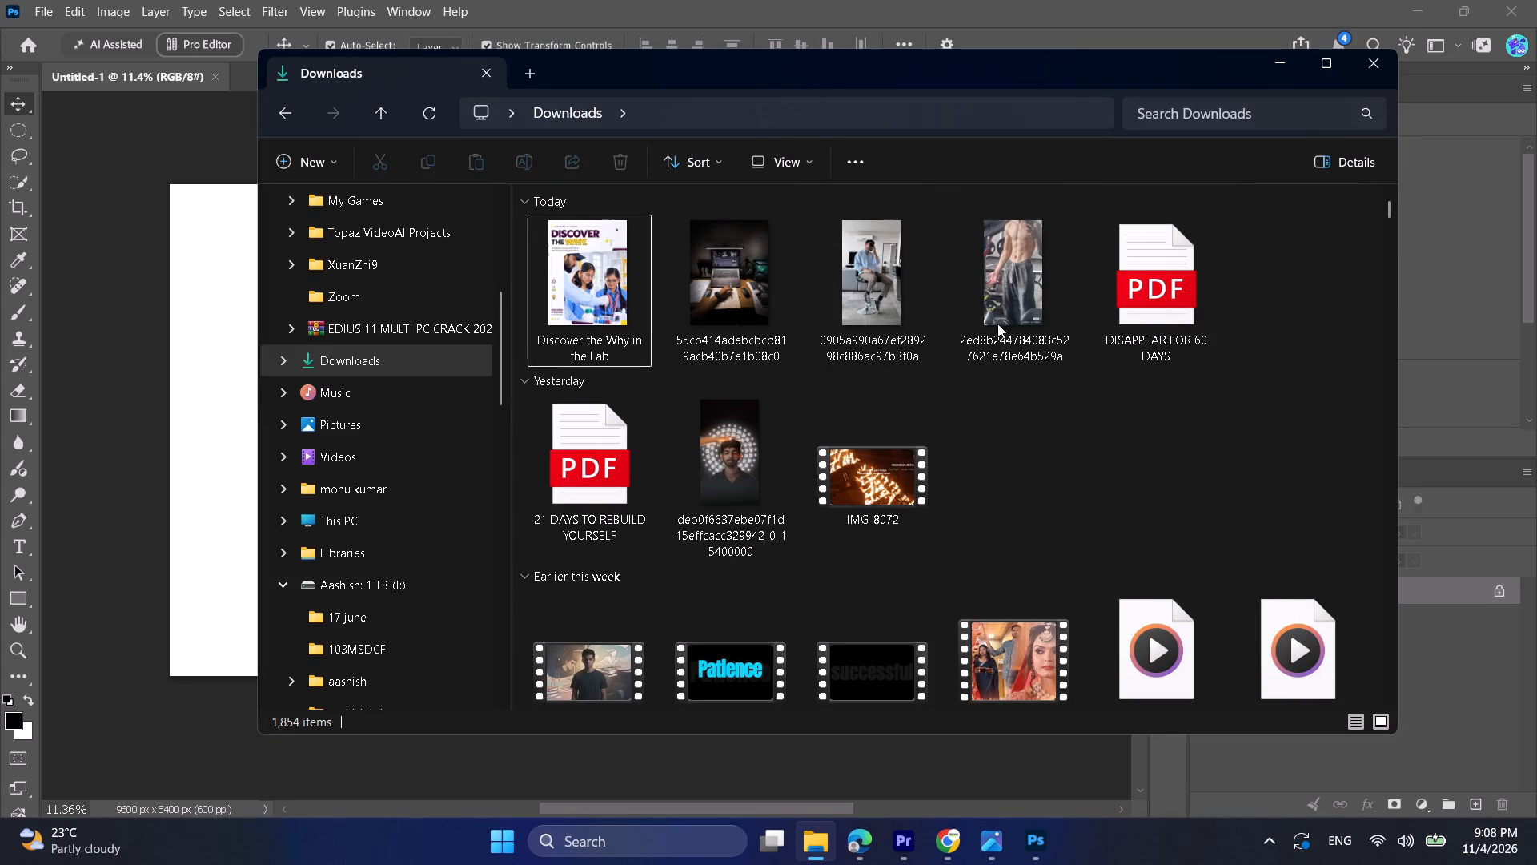
pyautogui.moveTo(997, 320); pyautogui.dragTo(164, 395)
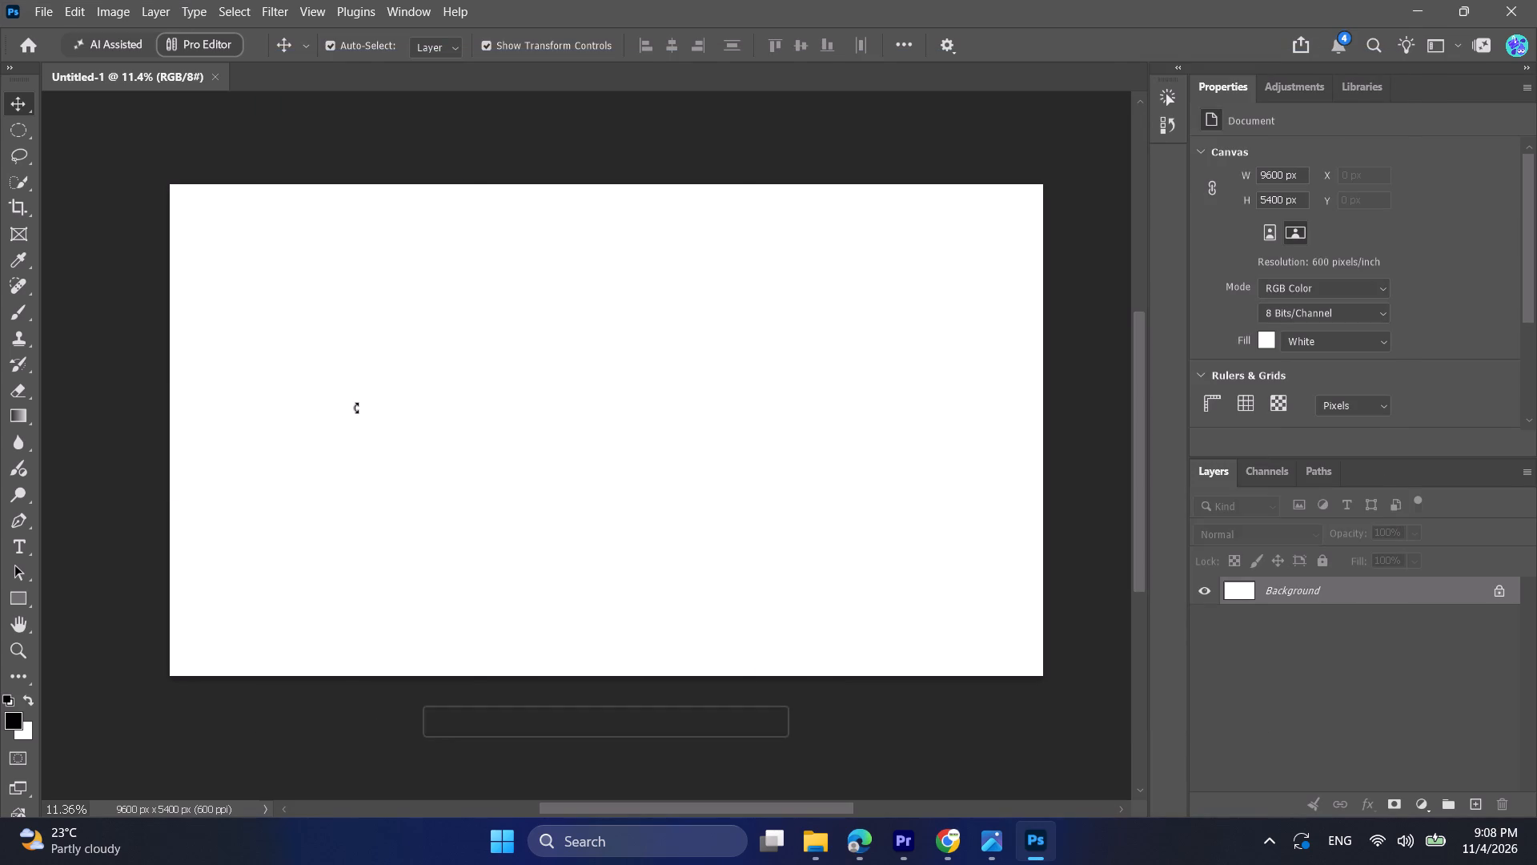
pyautogui.moveTo(627, 407); pyautogui.dragTo(371, 408)
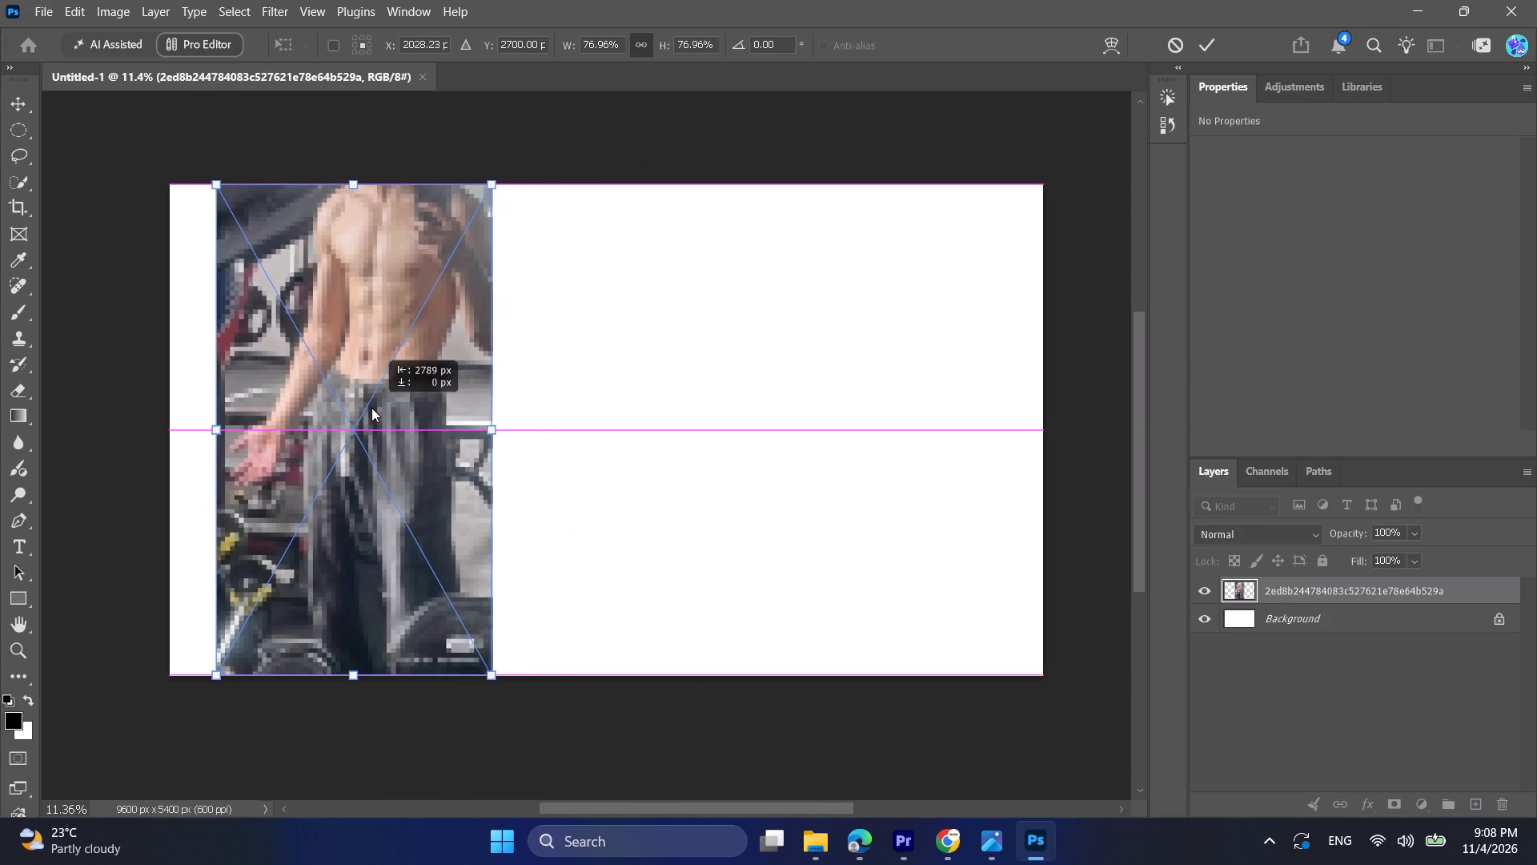
pyautogui.moveTo(371, 408); pyautogui.dragTo(332, 408)
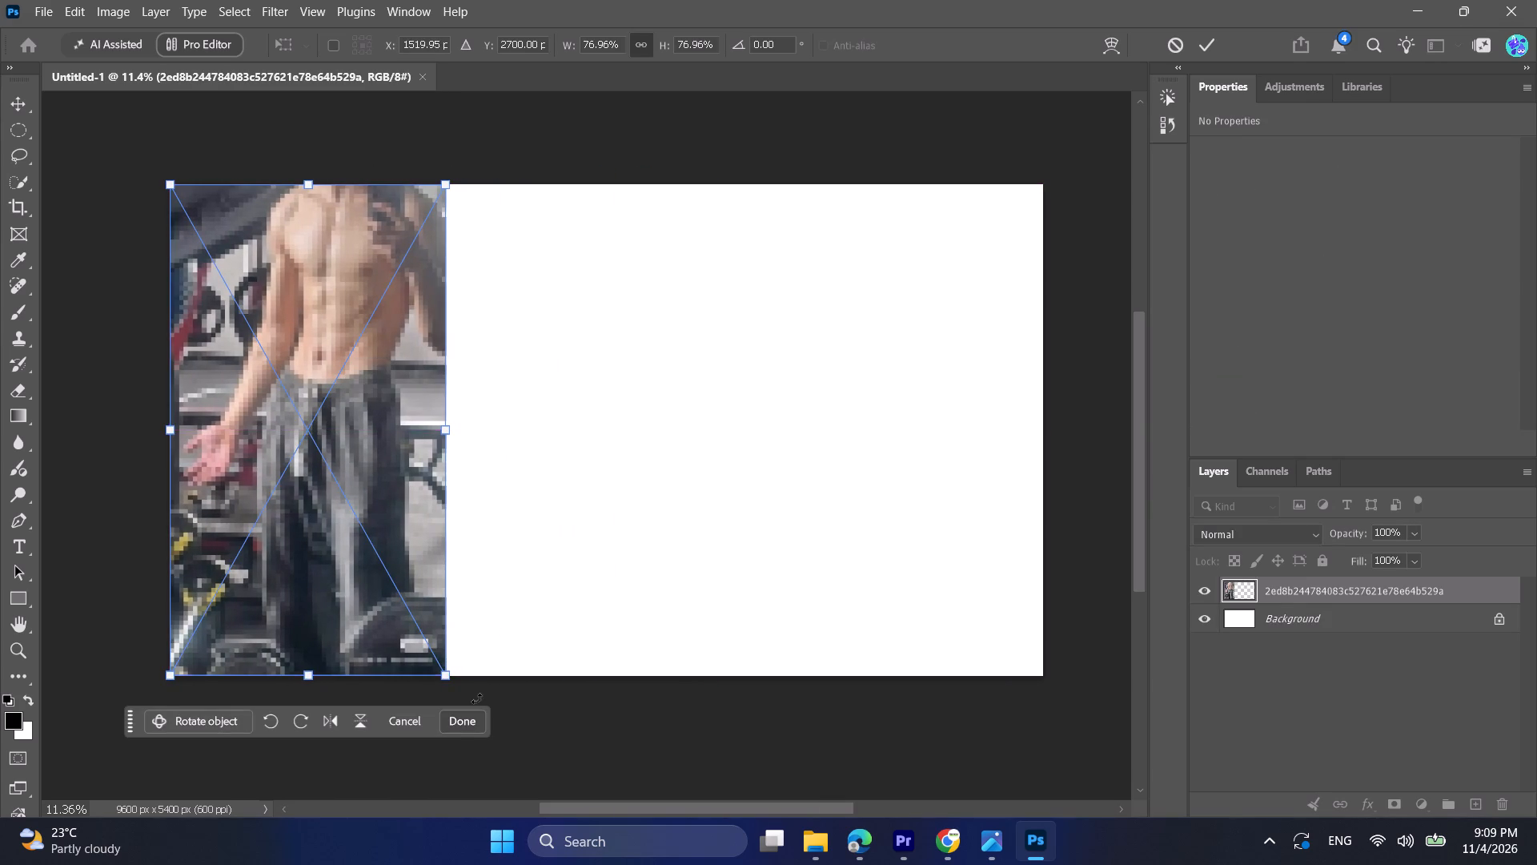
pyautogui.click(460, 725)
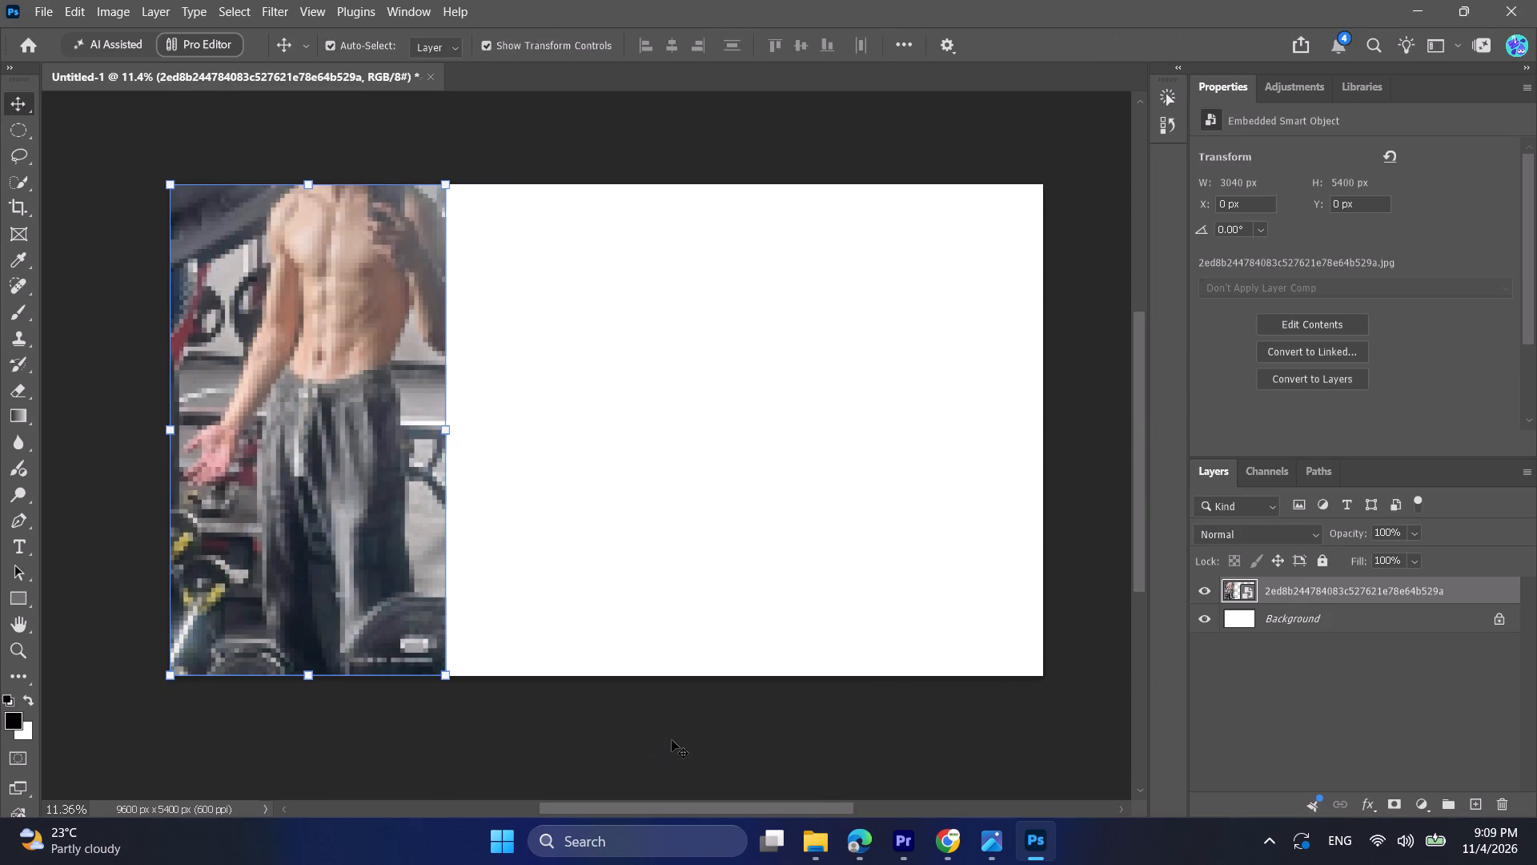
pyautogui.click(644, 754)
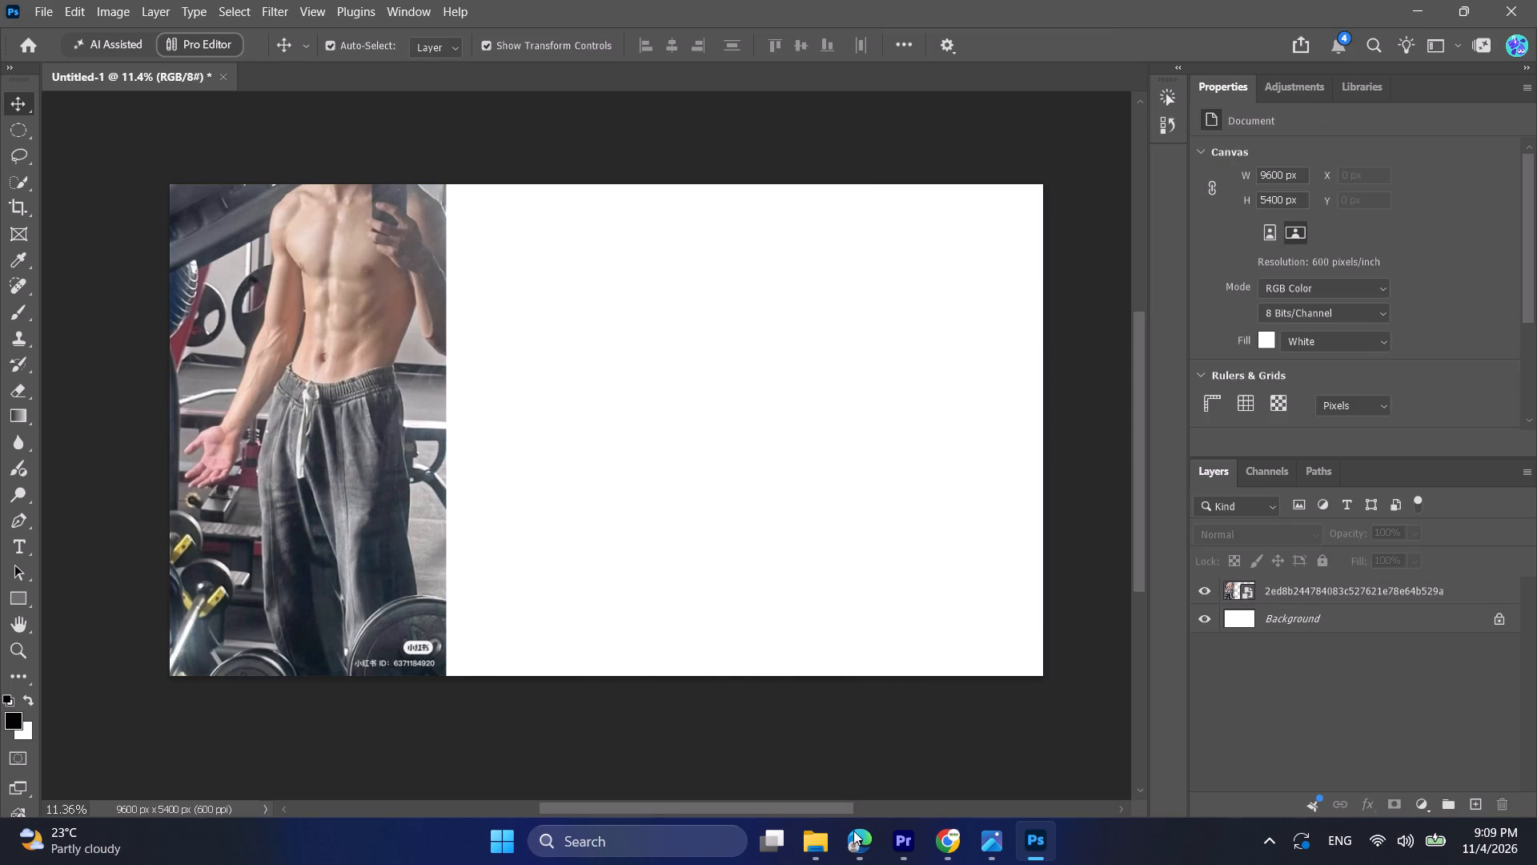
# Place the dark laptop desk photo from Downloads at full canvas height, directly against the gym photo's right side.
pyautogui.click(808, 853)
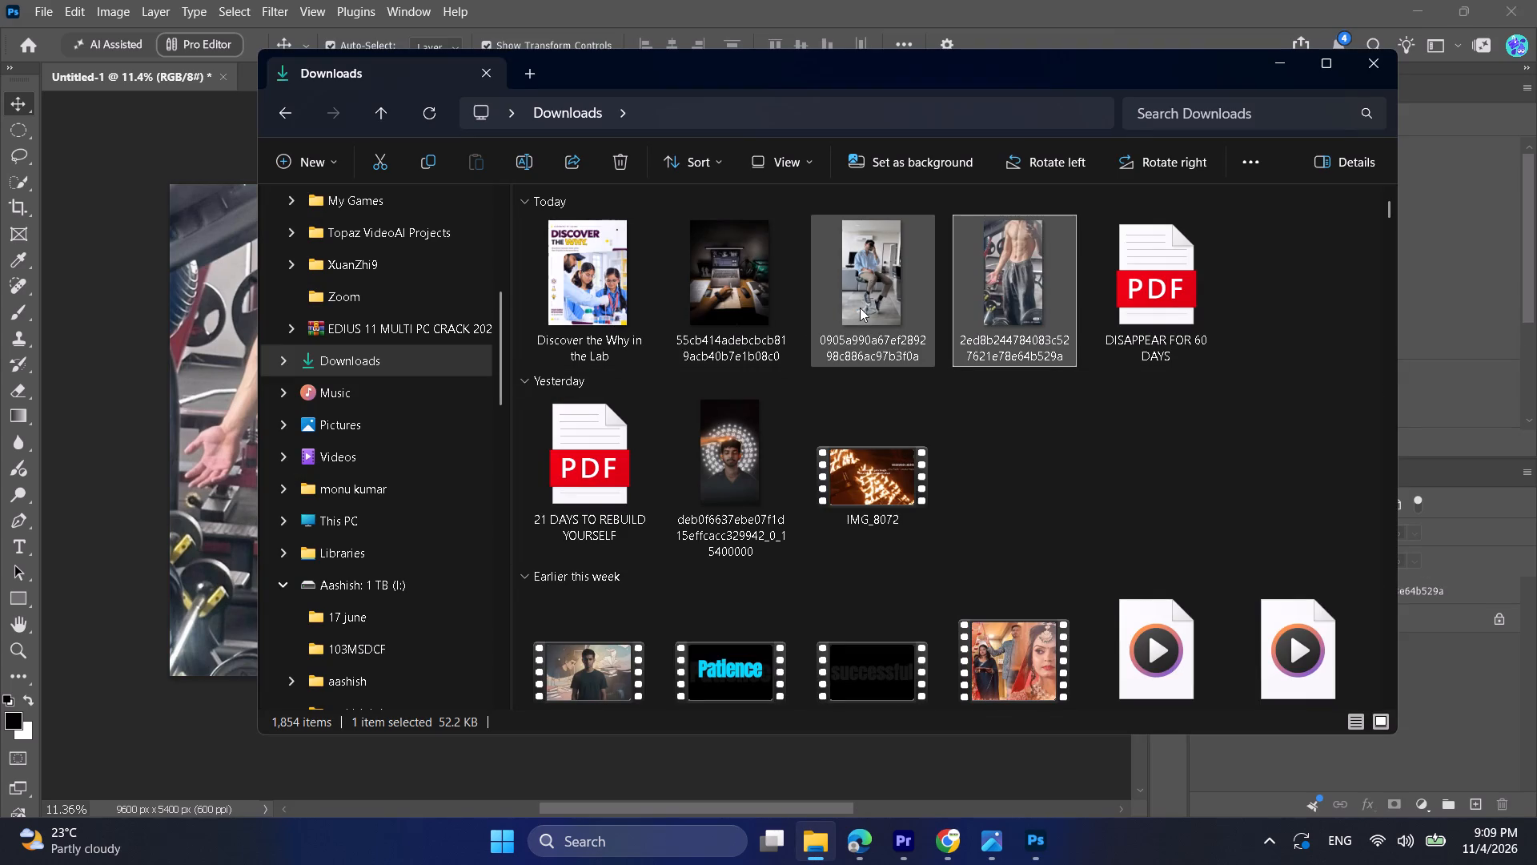
pyautogui.moveTo(761, 303); pyautogui.dragTo(192, 426)
pyautogui.moveTo(576, 533); pyautogui.dragTo(611, 532)
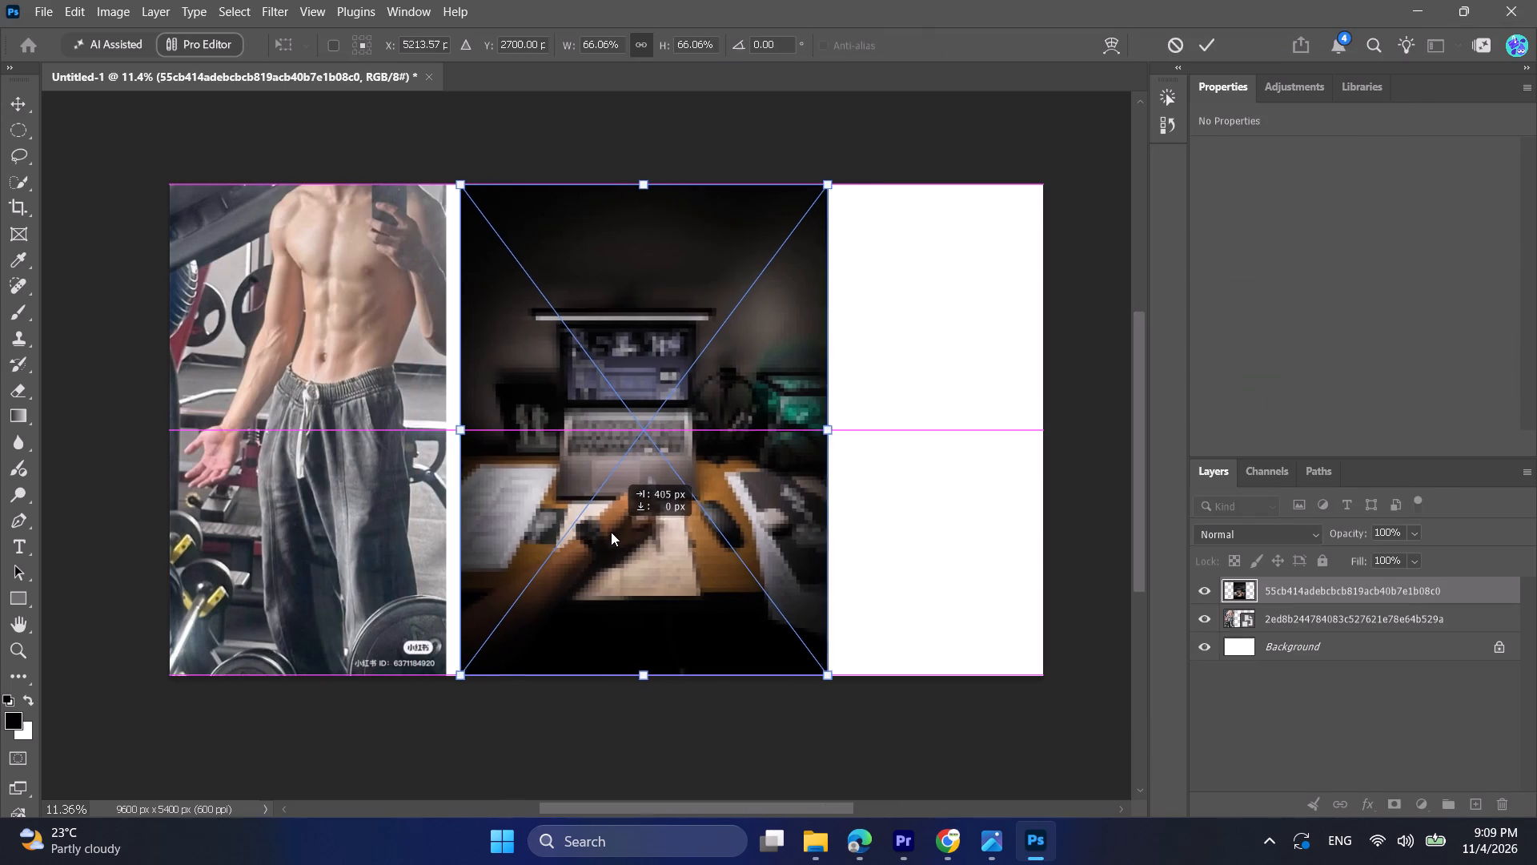
pyautogui.moveTo(611, 532); pyautogui.dragTo(600, 530)
pyautogui.click(781, 724)
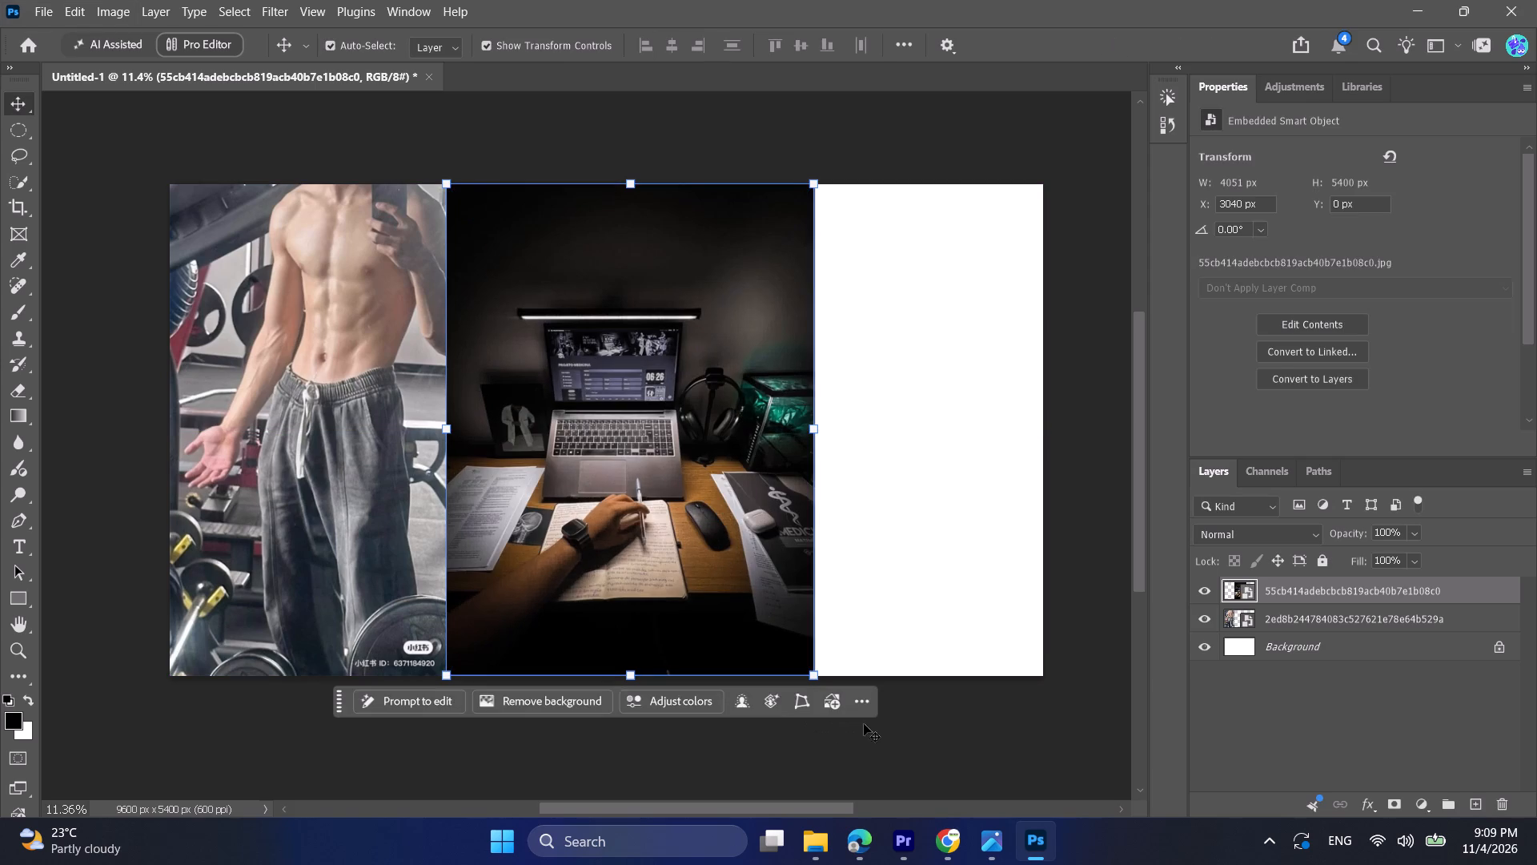
pyautogui.click(993, 726)
# Place the photo of the seated man in the blue shirt from Downloads, flush with the canvas's right edge and overlapping the desk photo.
pyautogui.keyDown('alt'); pyautogui.scroll(-2, 971, 683); pyautogui.keyUp('alt')
pyautogui.keyDown('ctrl'); pyautogui.scroll(-2, 958, 626); pyautogui.keyUp('ctrl')
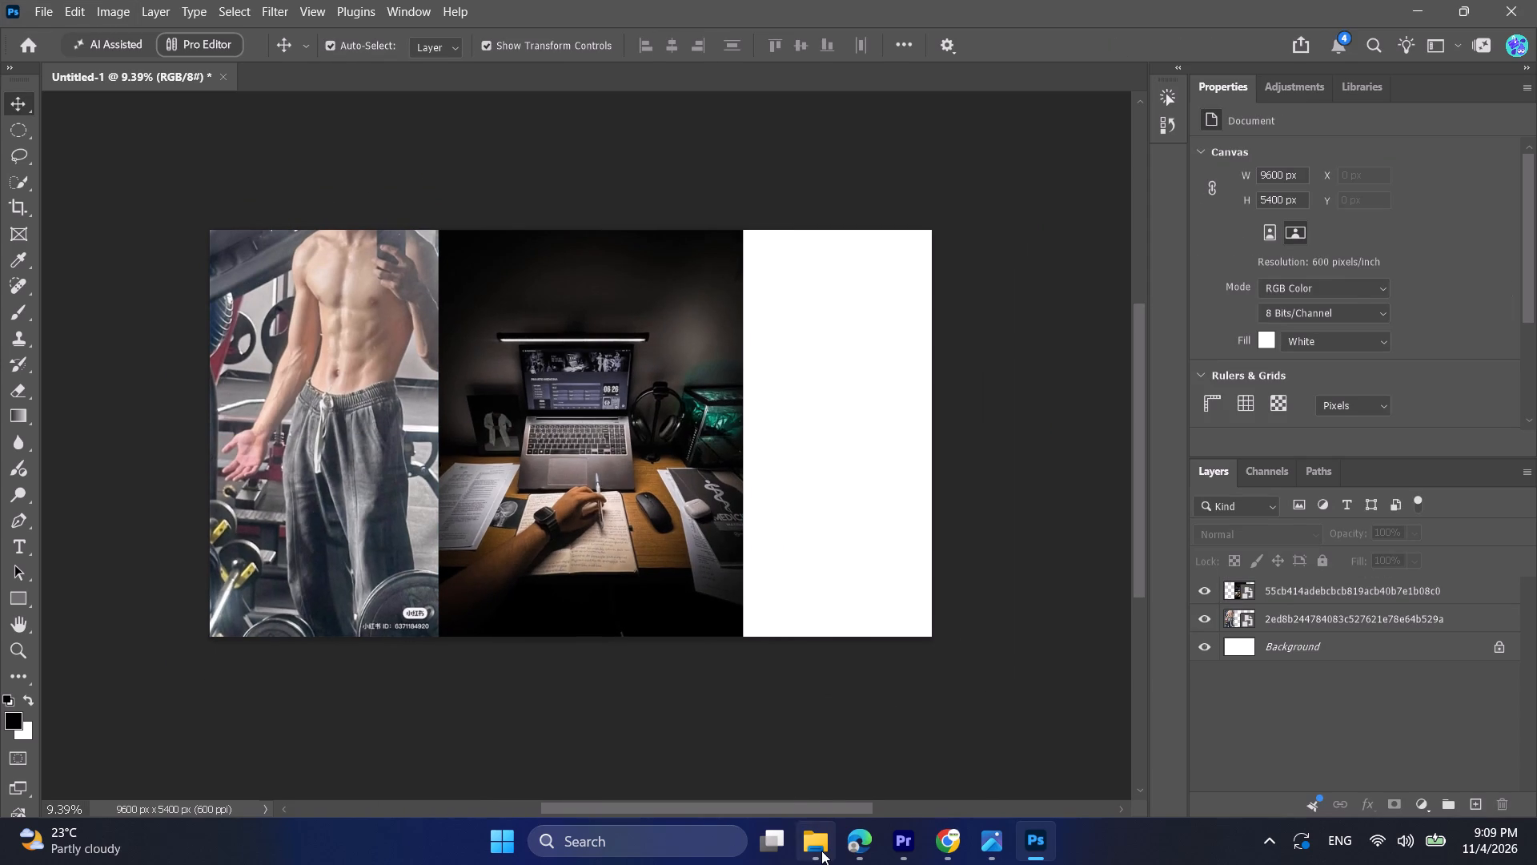
pyautogui.click(821, 851)
pyautogui.moveTo(868, 300); pyautogui.dragTo(209, 384)
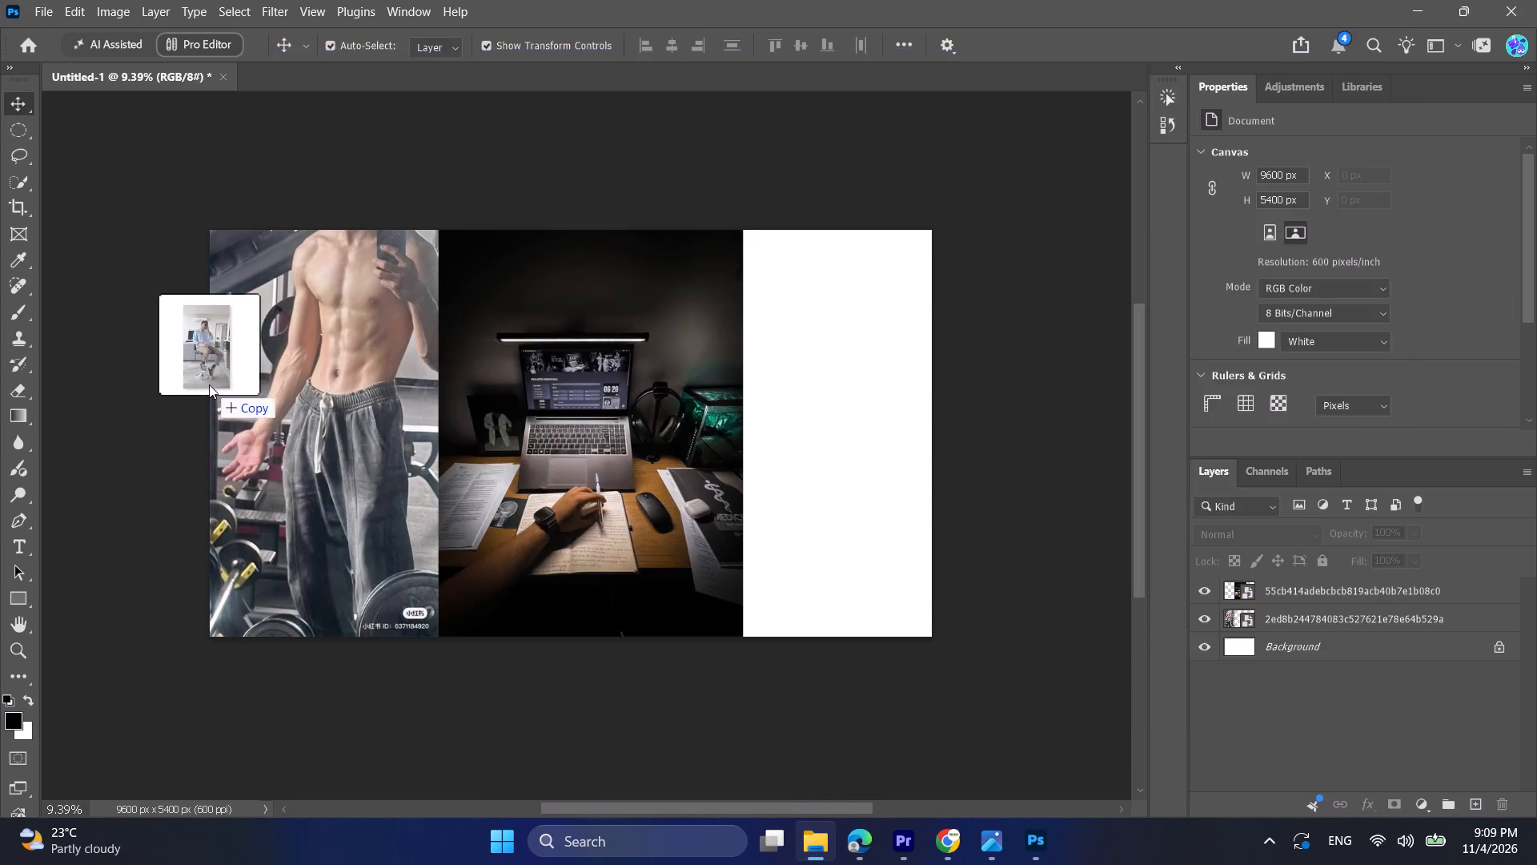
pyautogui.moveTo(625, 467); pyautogui.dragTo(885, 469)
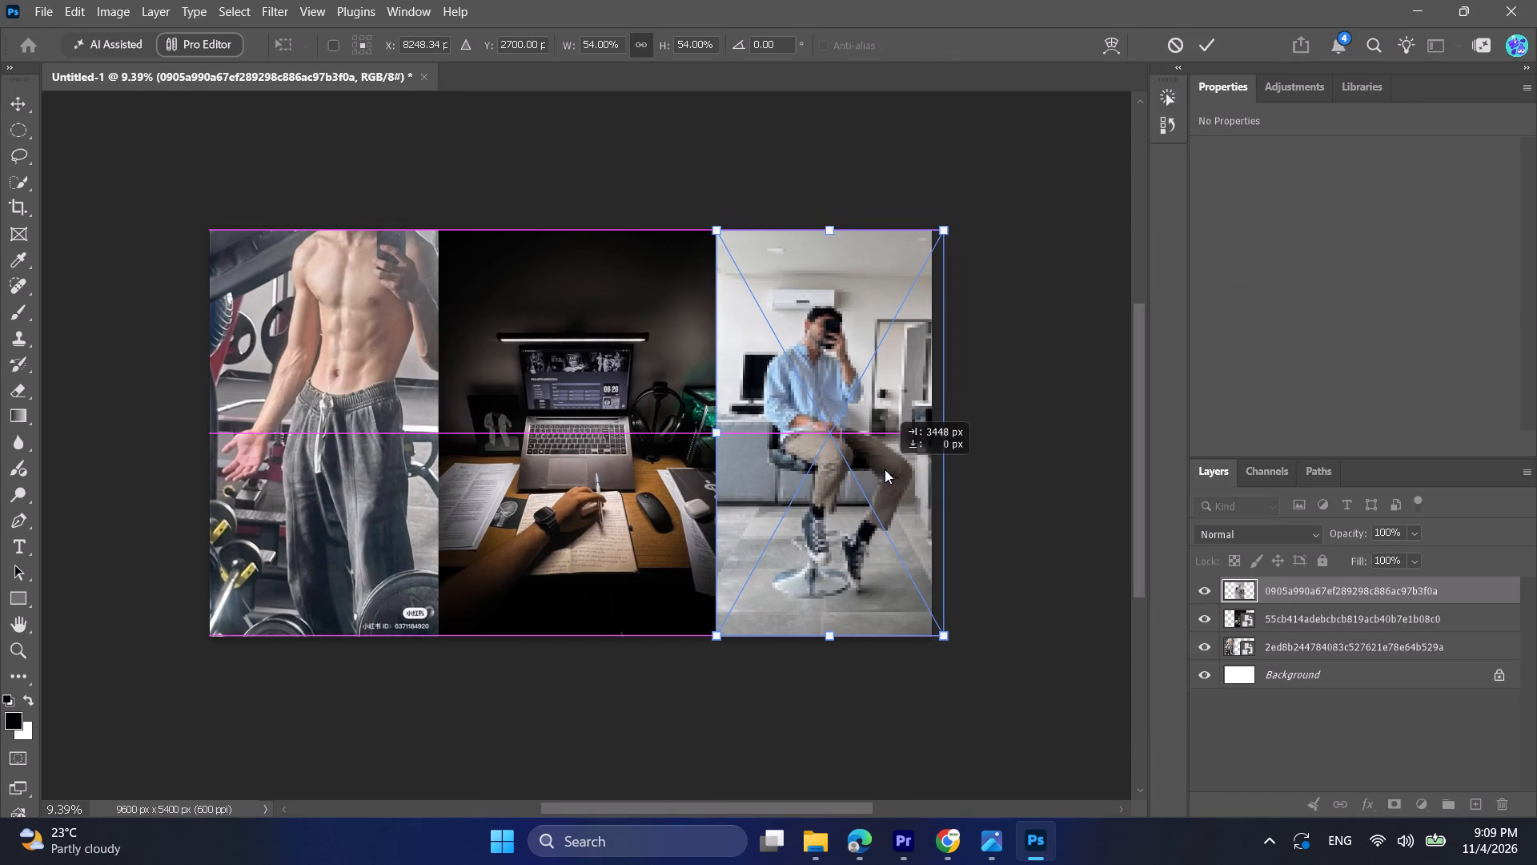
pyautogui.moveTo(885, 469); pyautogui.dragTo(906, 471)
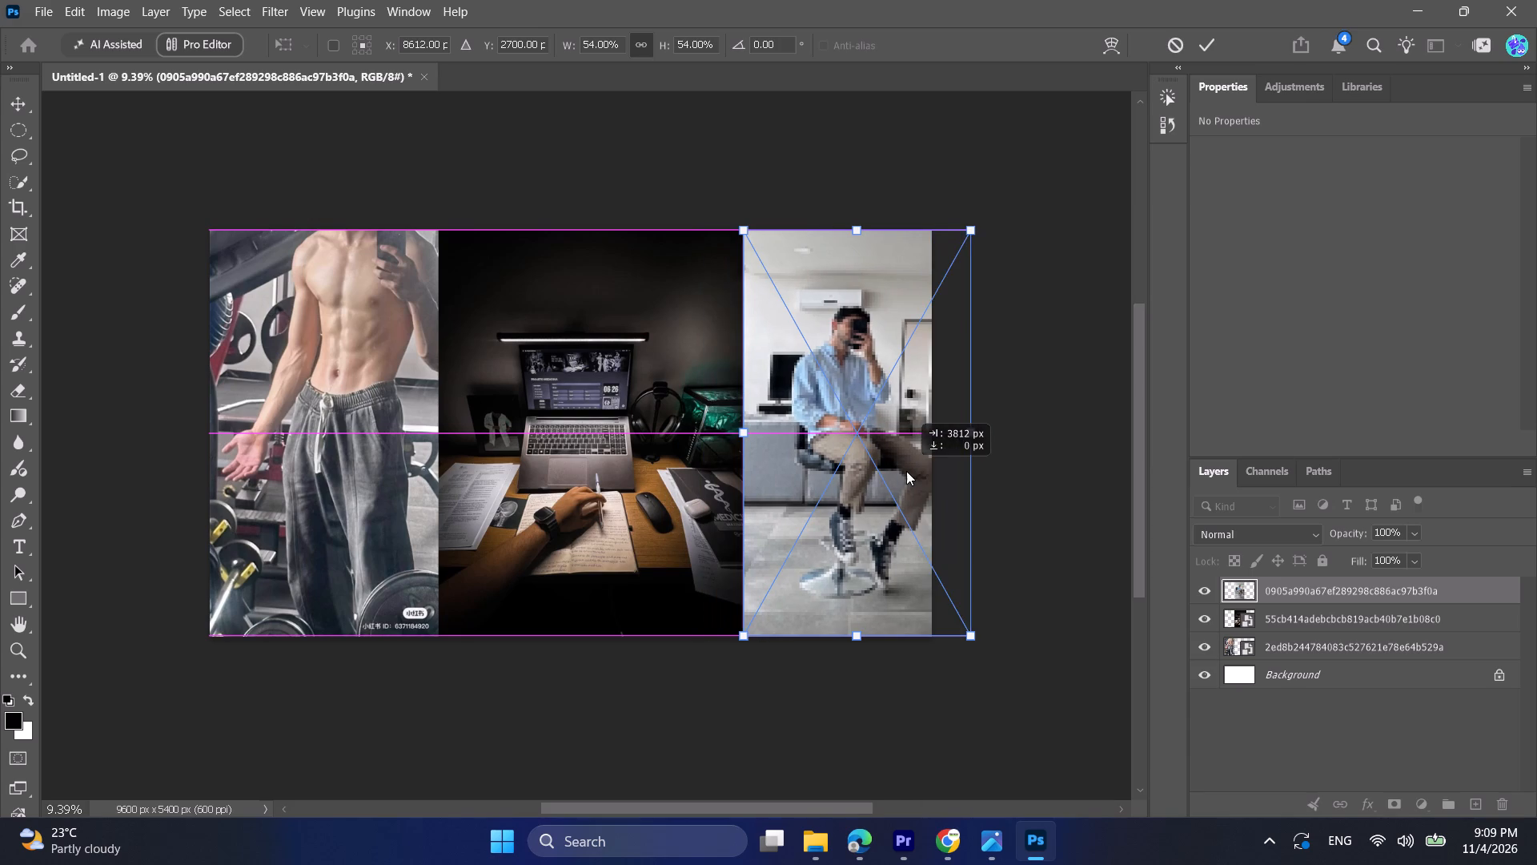
pyautogui.moveTo(906, 471); pyautogui.dragTo(886, 468)
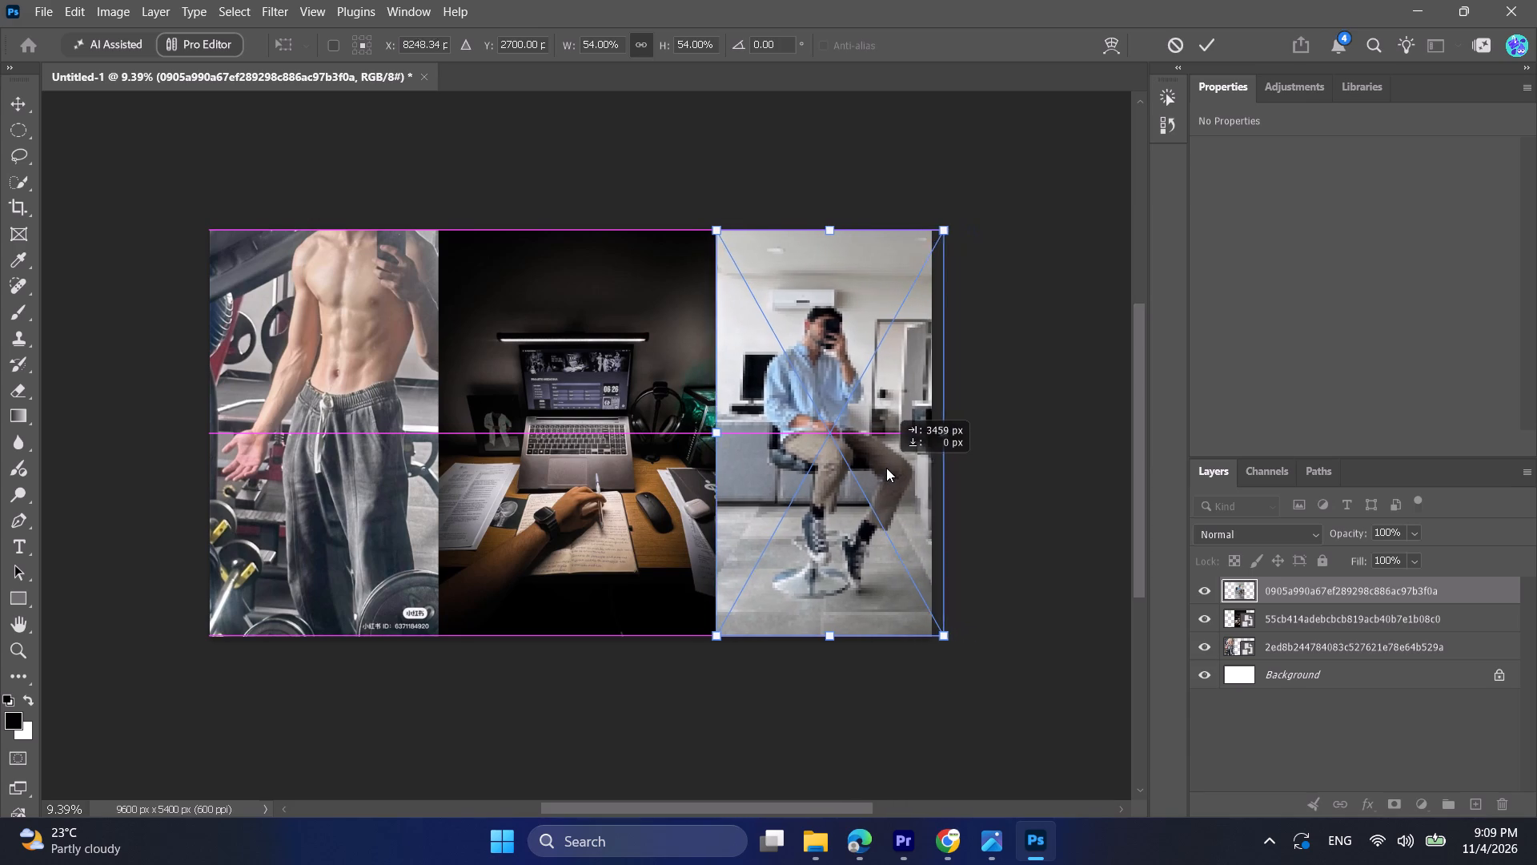
pyautogui.moveTo(886, 468); pyautogui.dragTo(869, 465)
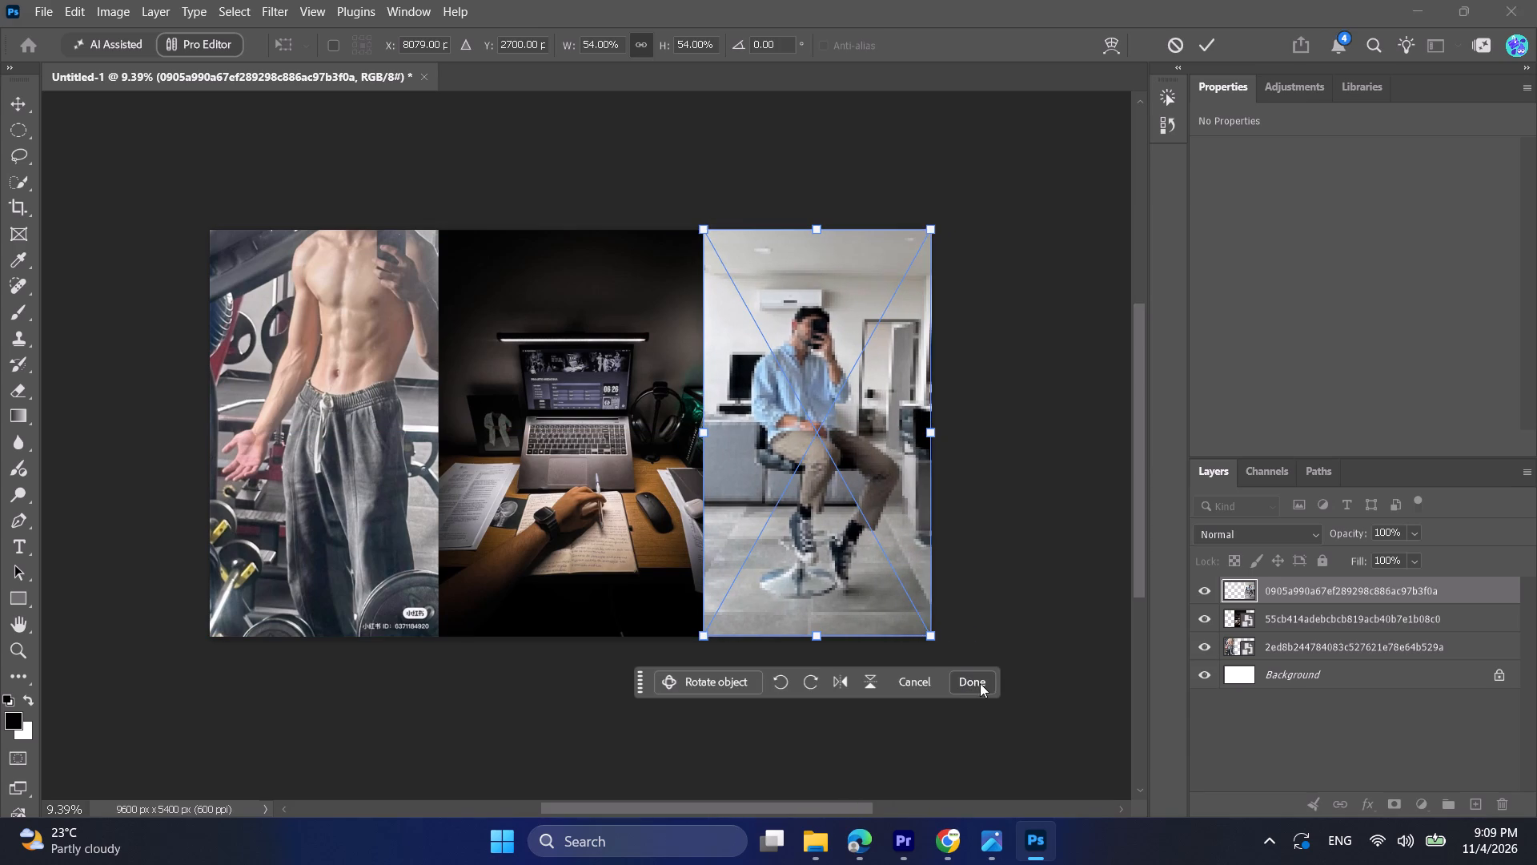
pyautogui.click(980, 683)
pyautogui.click(996, 650)
# Add a Curves adjustment layer above the gym photo and darken it with curve points at input 53, output 31 and about input 143, output 115.
pyautogui.keyDown('alt'); pyautogui.scroll(-2, 1001, 630); pyautogui.keyUp('alt')
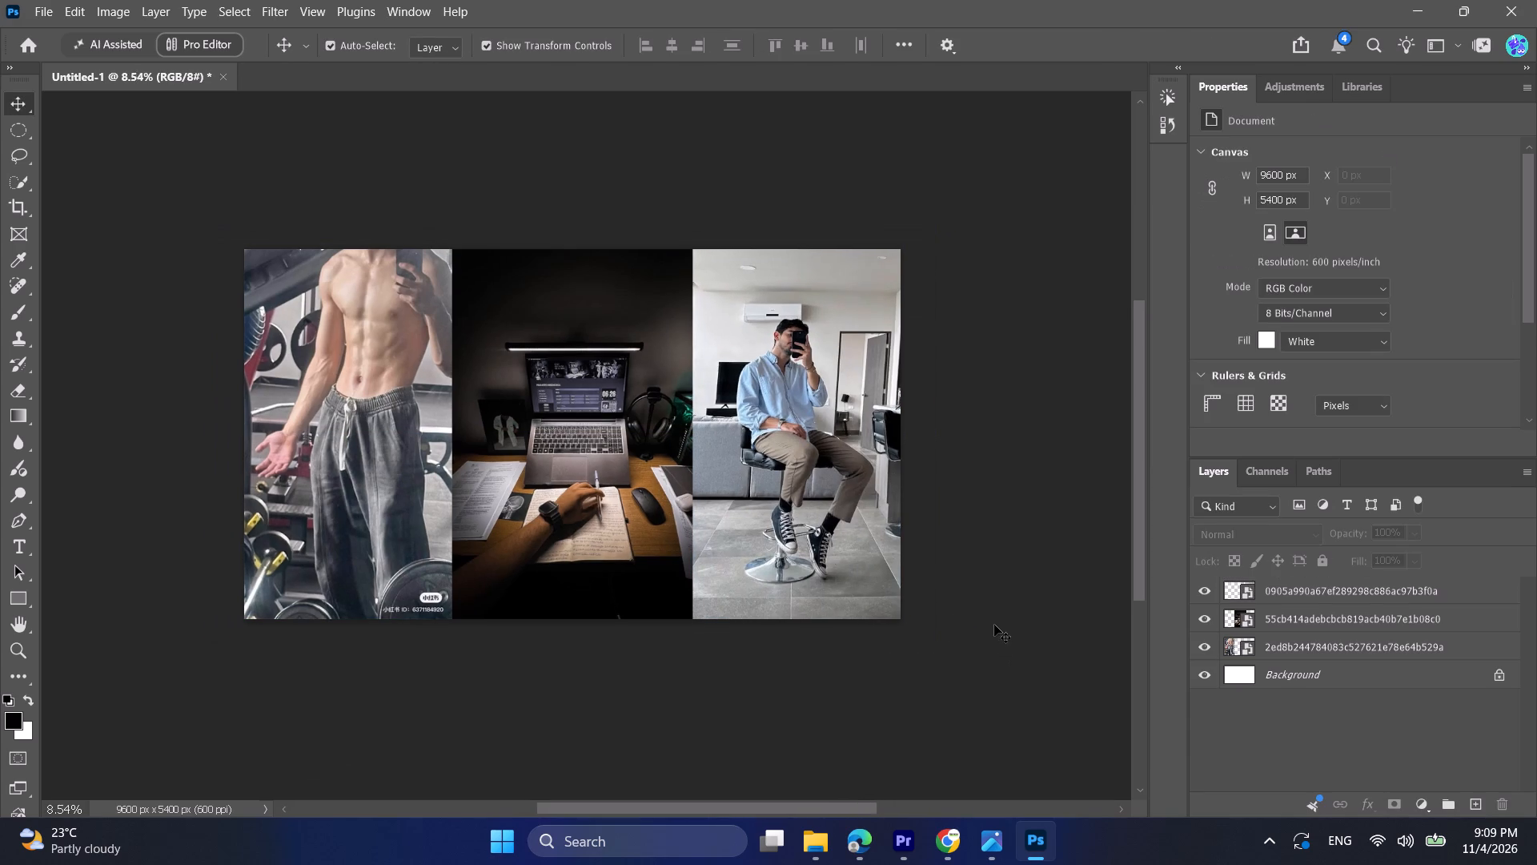
pyautogui.click(330, 445)
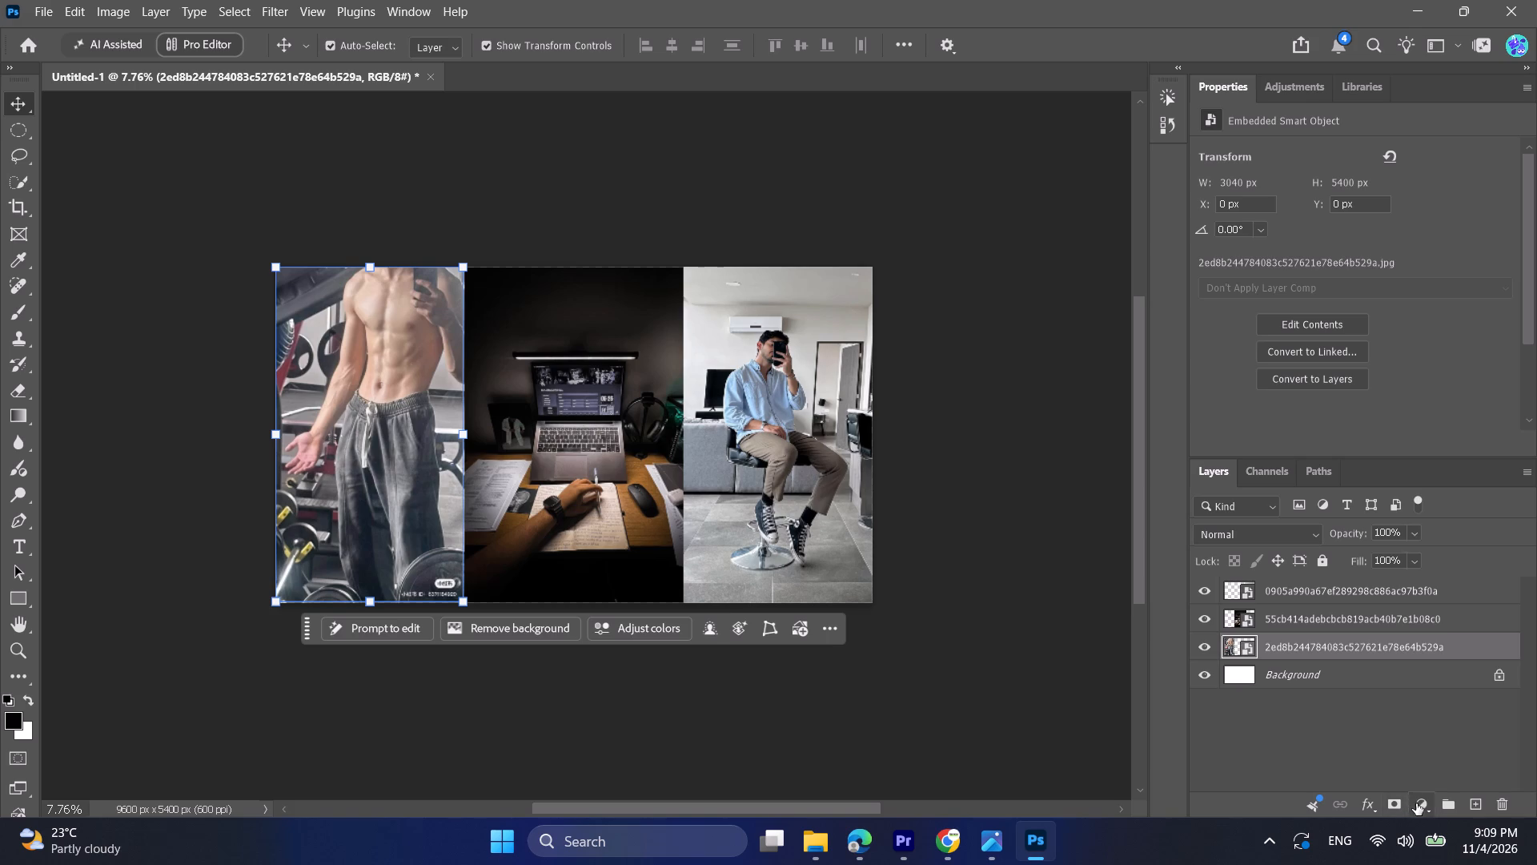
pyautogui.click(1417, 803)
pyautogui.click(1443, 509)
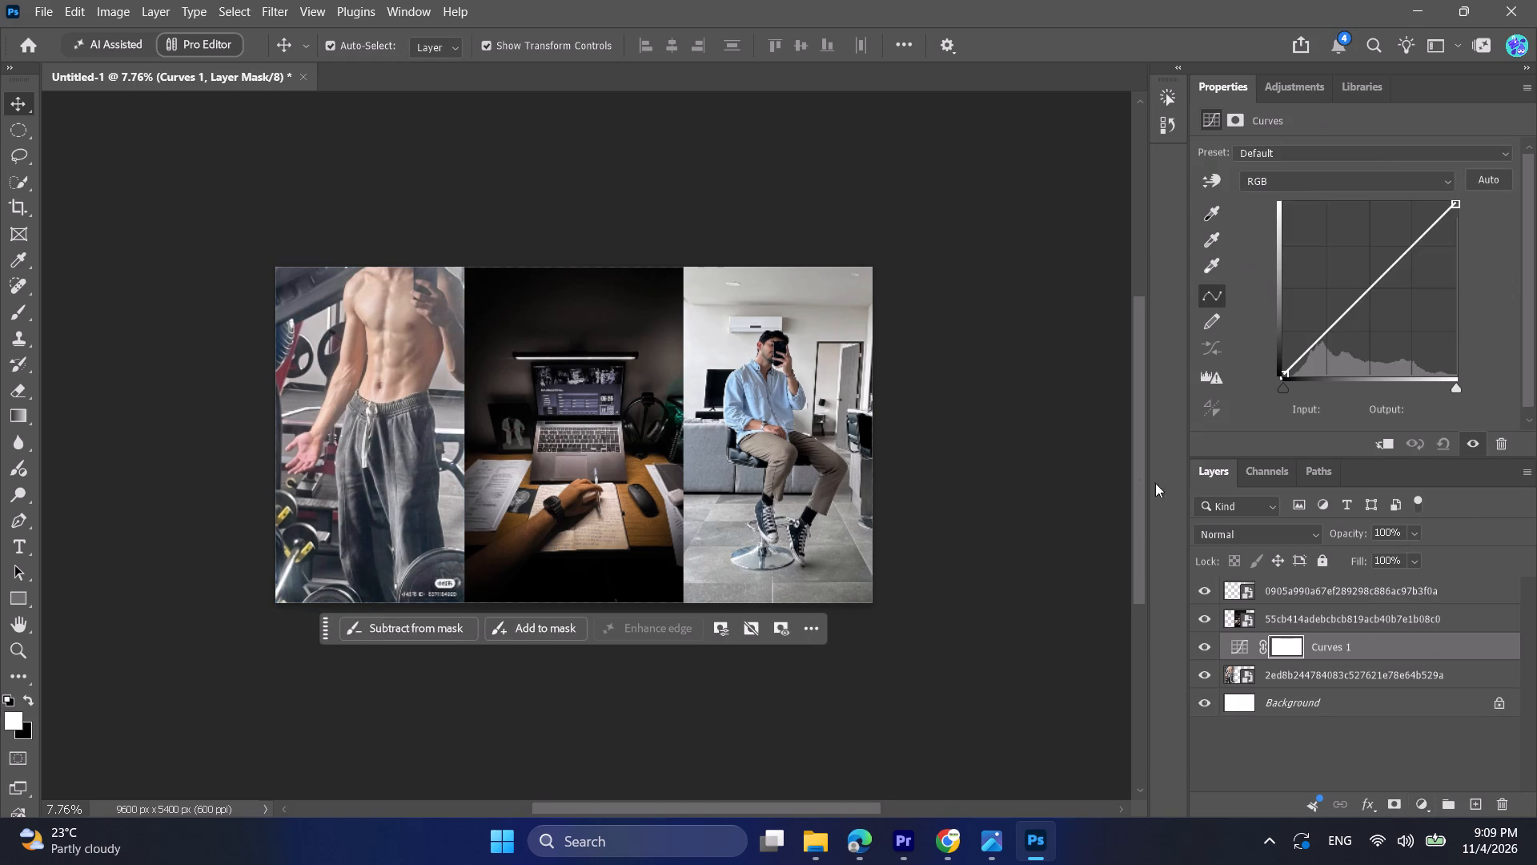
pyautogui.keyDown('alt'); pyautogui.scroll(2, 925, 448); pyautogui.keyUp('alt')
pyautogui.click(1315, 349)
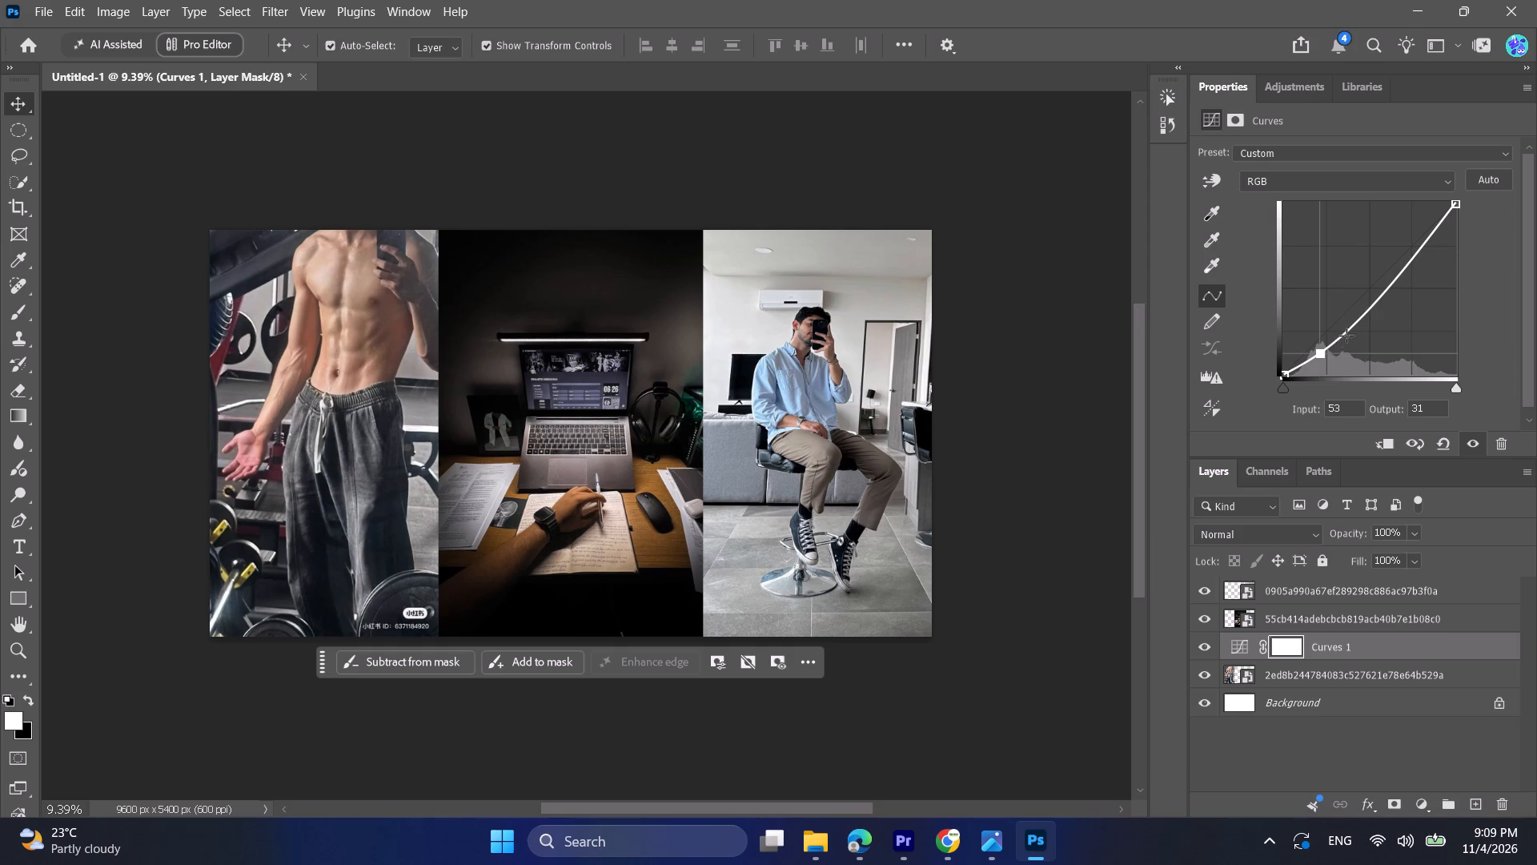
pyautogui.moveTo(1369, 312); pyautogui.dragTo(1384, 294)
# Raise the gym photo's upper curve point, add a midtone point at input 121, output 100, and clip the adjustment to the photo.
pyautogui.moveTo(1384, 294); pyautogui.dragTo(1389, 278)
pyautogui.moveTo(1368, 300); pyautogui.dragTo(1375, 305)
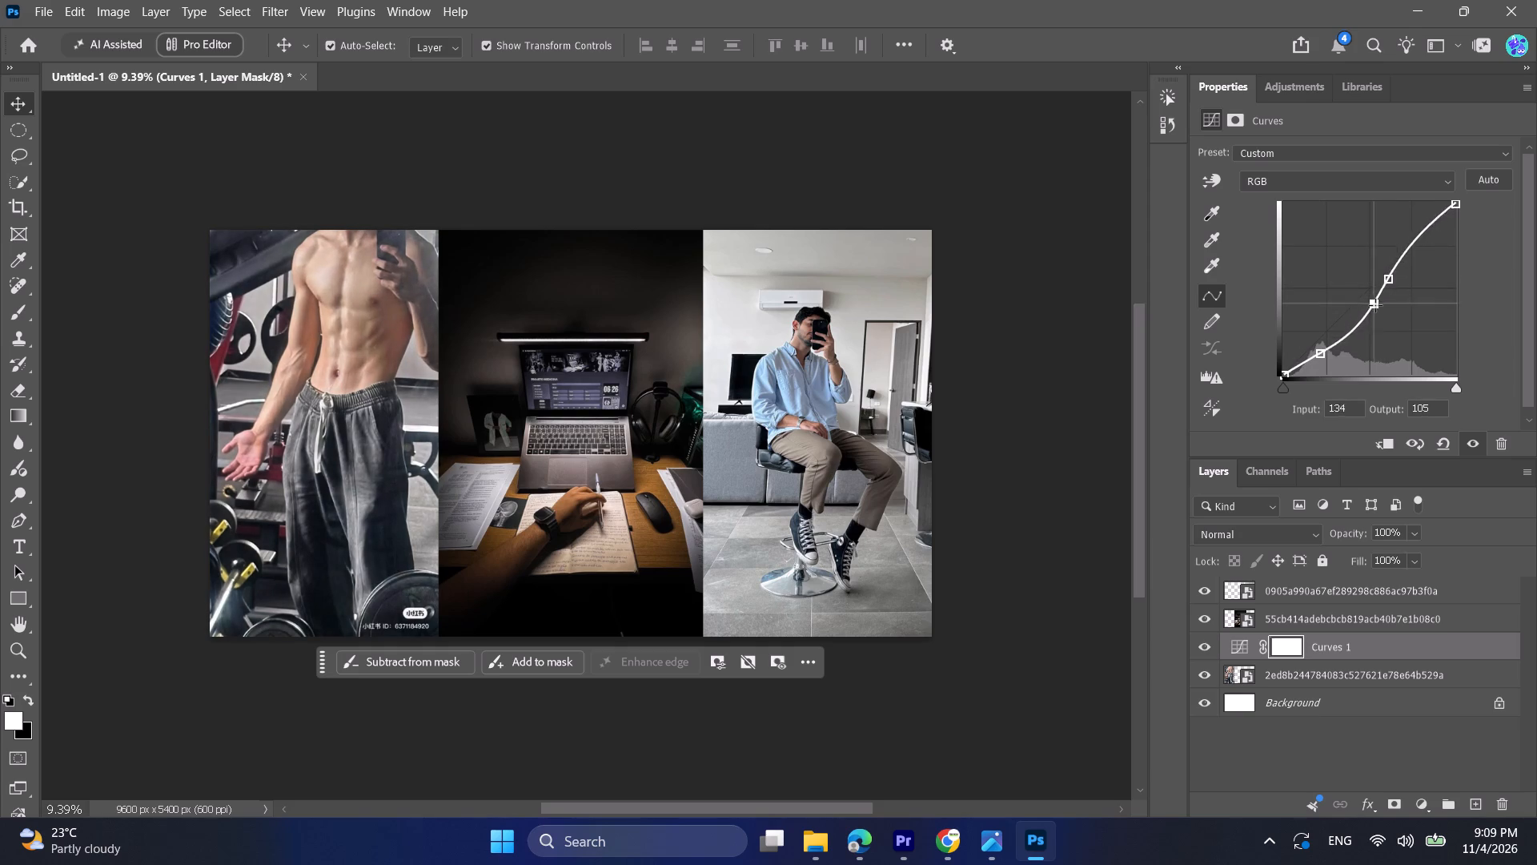
pyautogui.moveTo(1375, 305); pyautogui.dragTo(1368, 308)
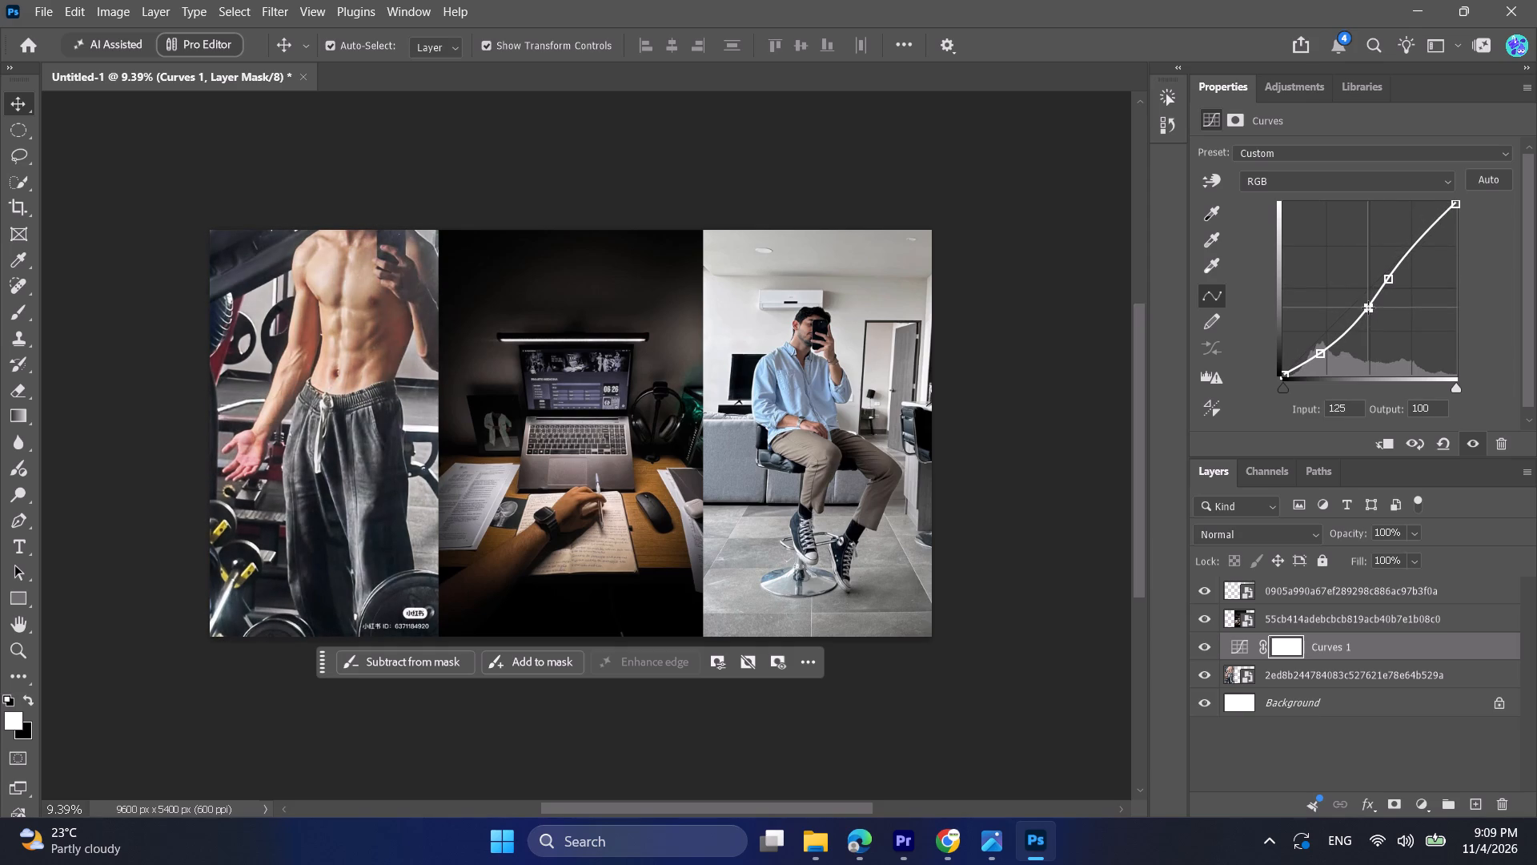
pyautogui.moveTo(1368, 308); pyautogui.dragTo(1365, 308)
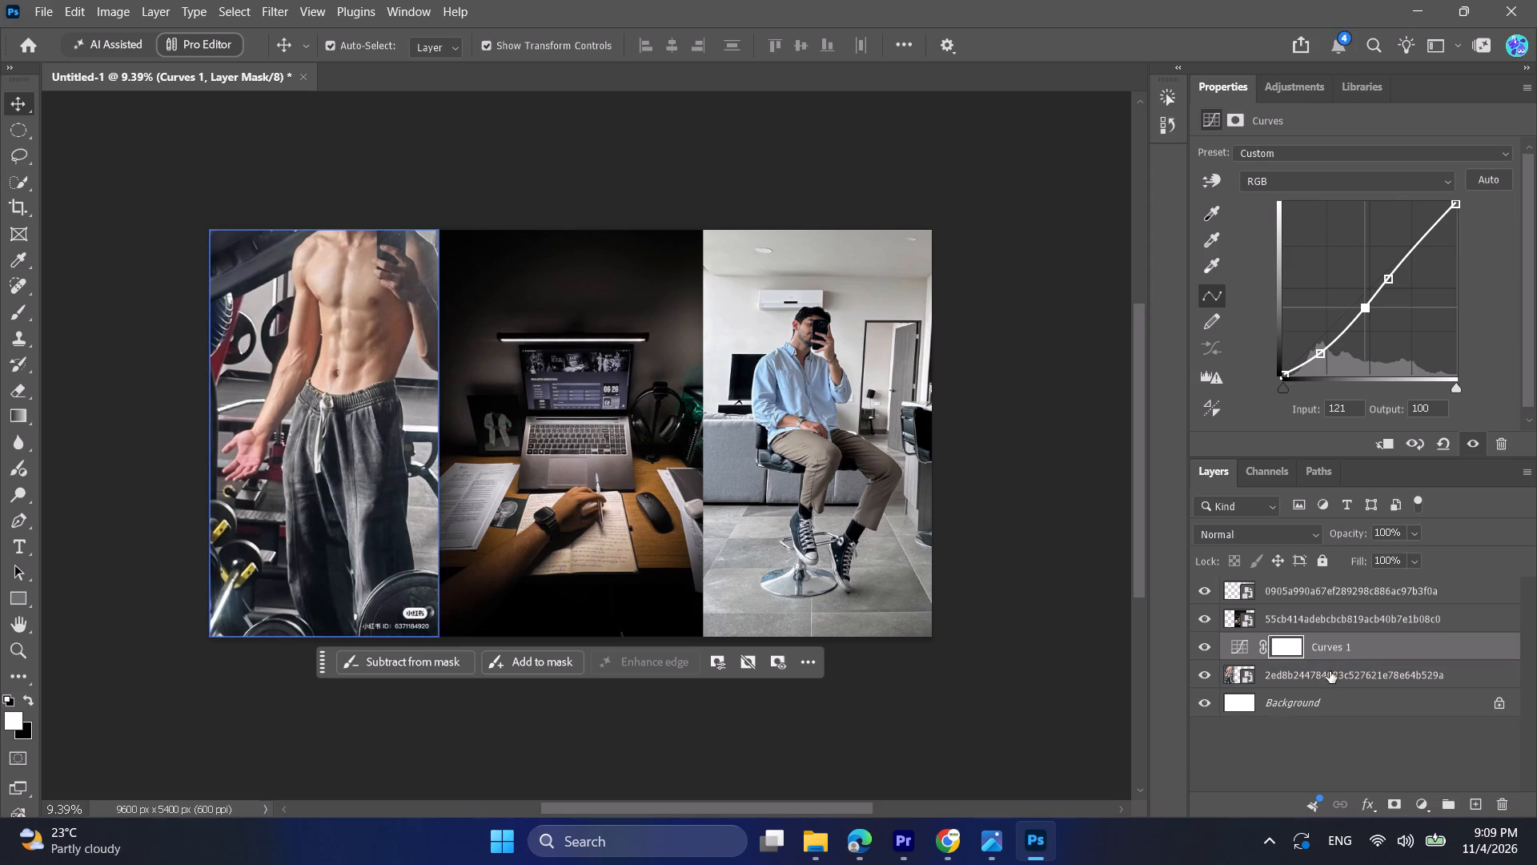
pyautogui.rightClick(1333, 650)
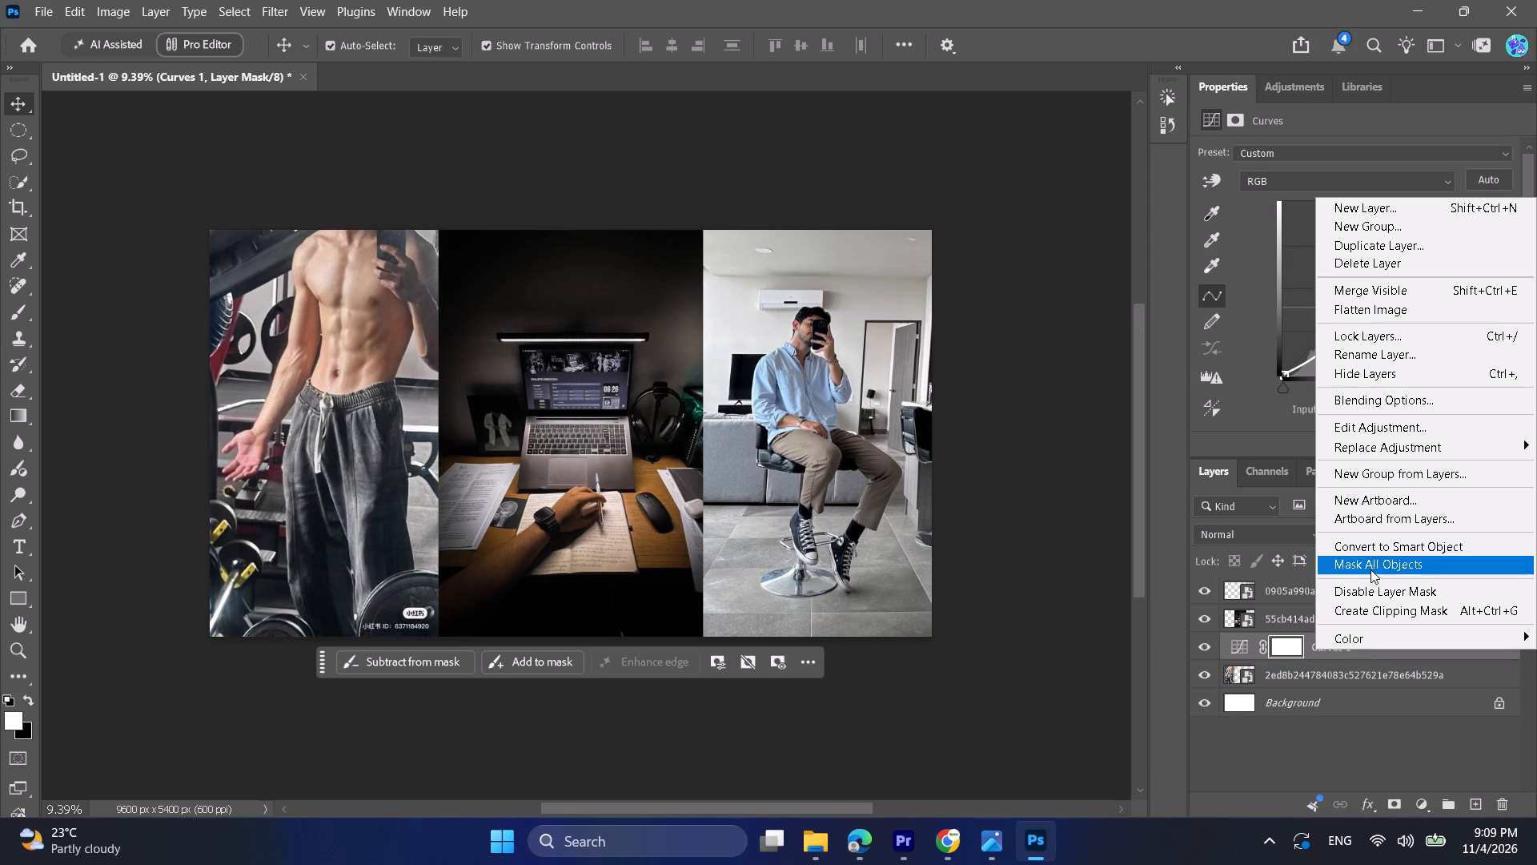
pyautogui.click(1395, 609)
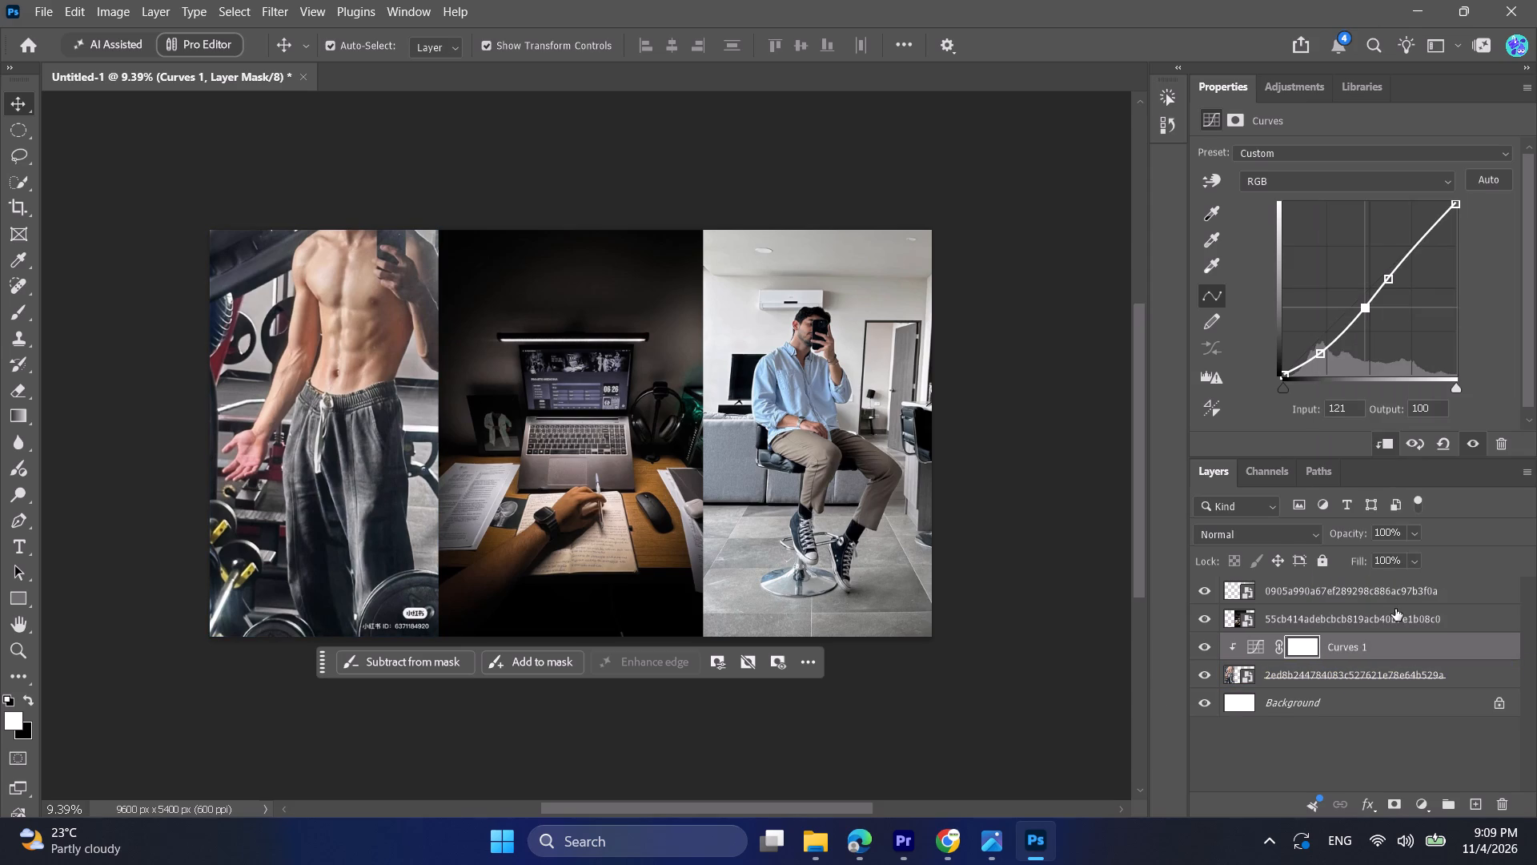
# Add a Curves adjustment clipped to the seated-man photo, with a shadow point at input 42, output 28 and a midtone point at output 131.
pyautogui.click(1346, 621)
pyautogui.click(1316, 598)
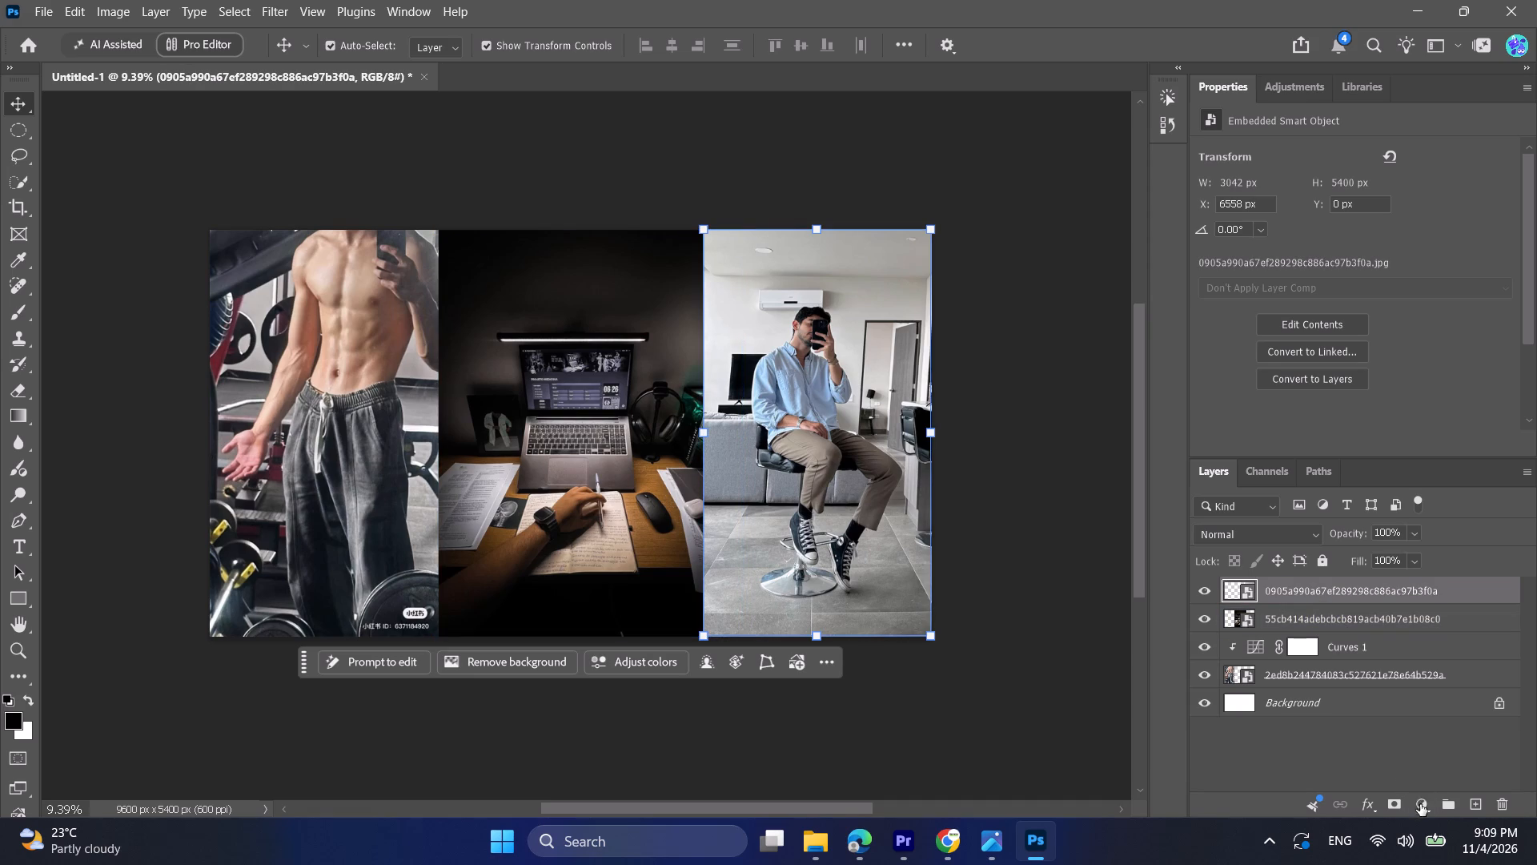
pyautogui.click(1420, 804)
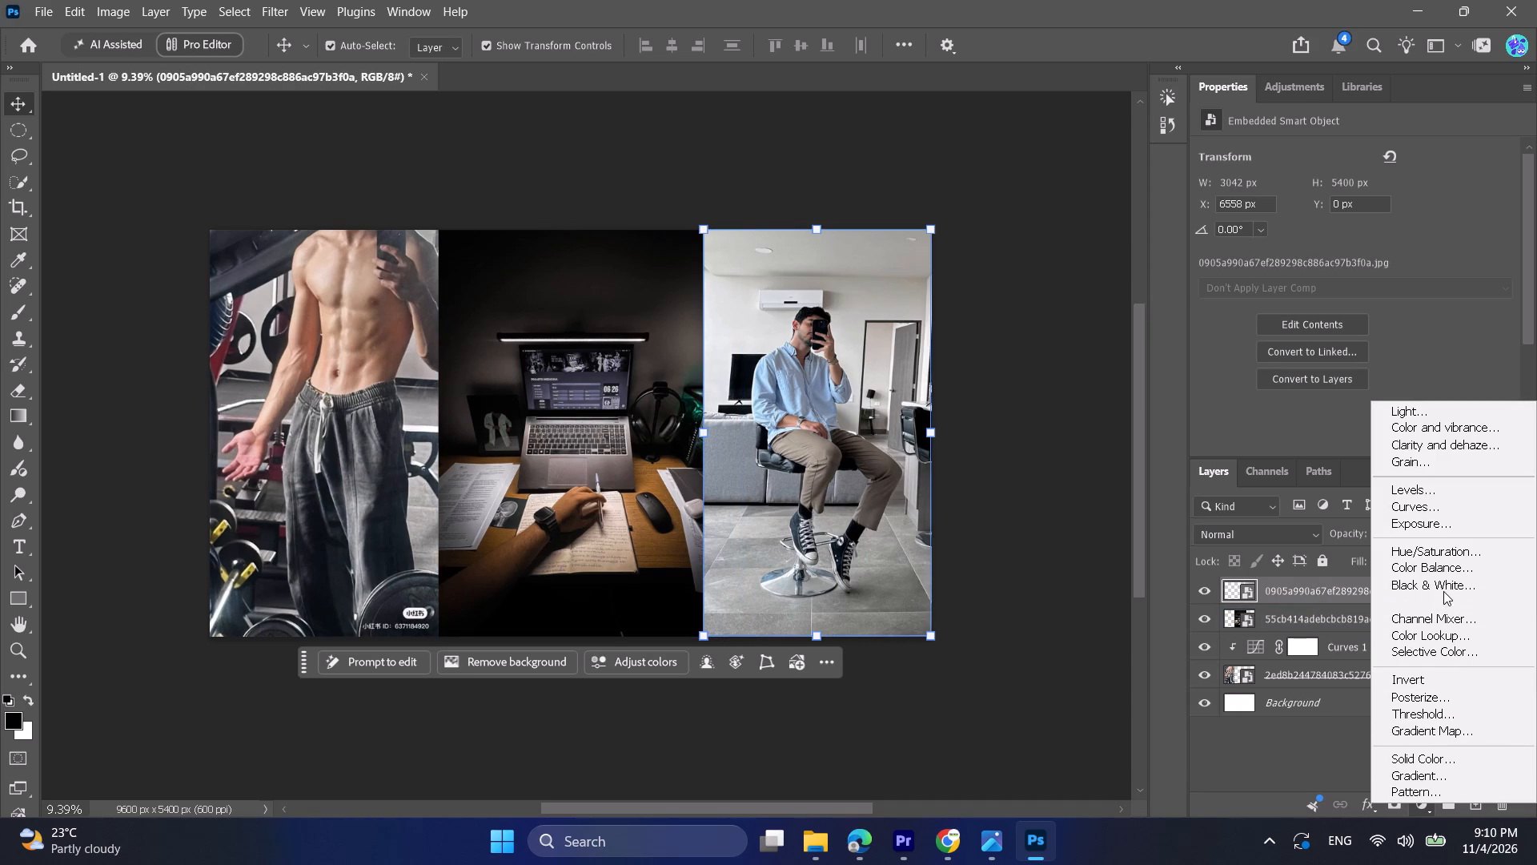
pyautogui.click(1427, 509)
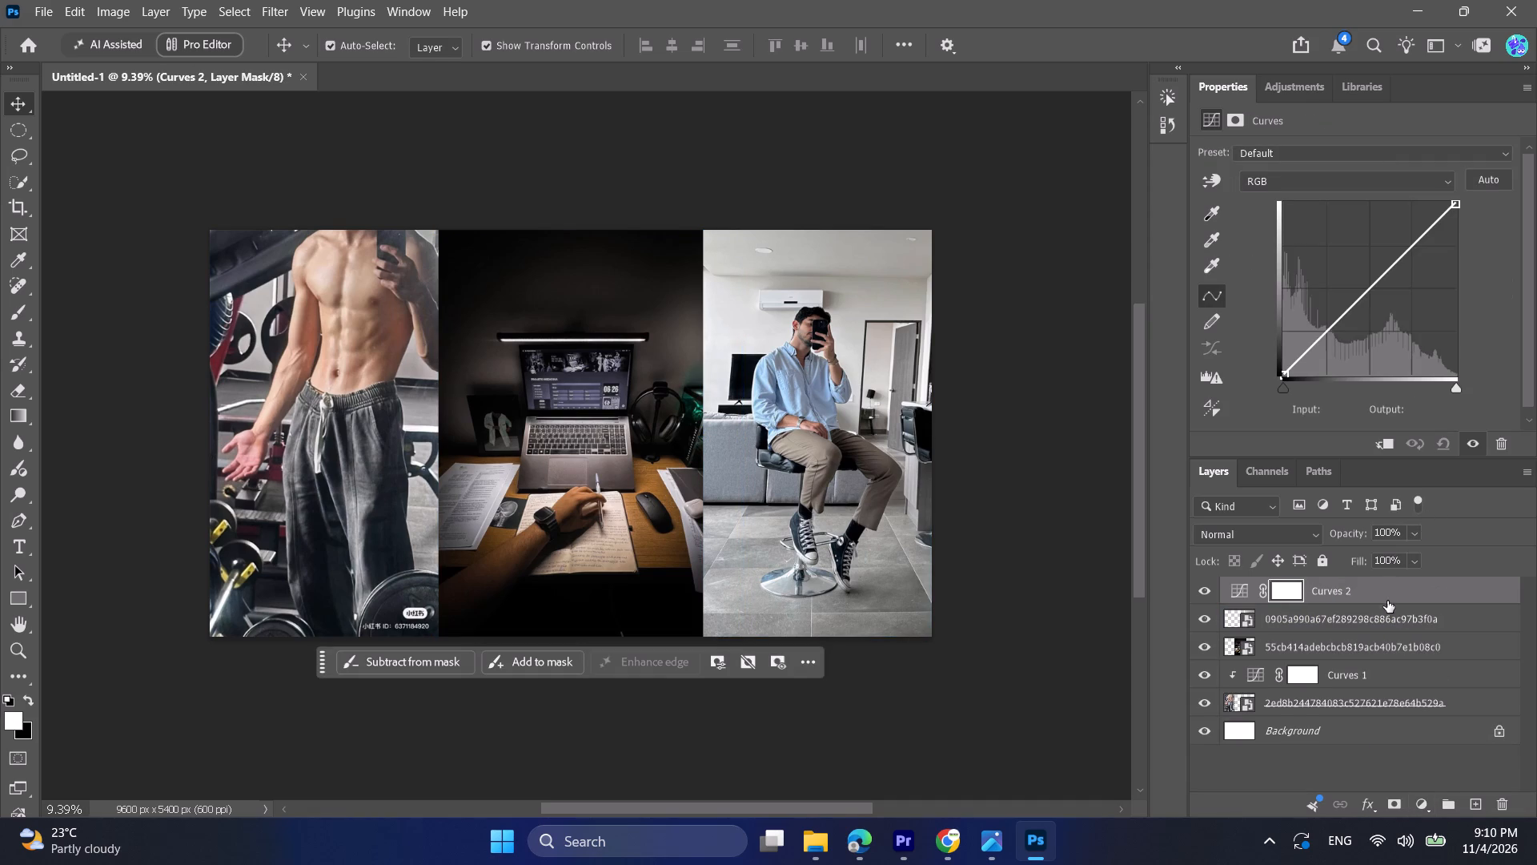
pyautogui.rightClick(1387, 594)
pyautogui.click(1388, 561)
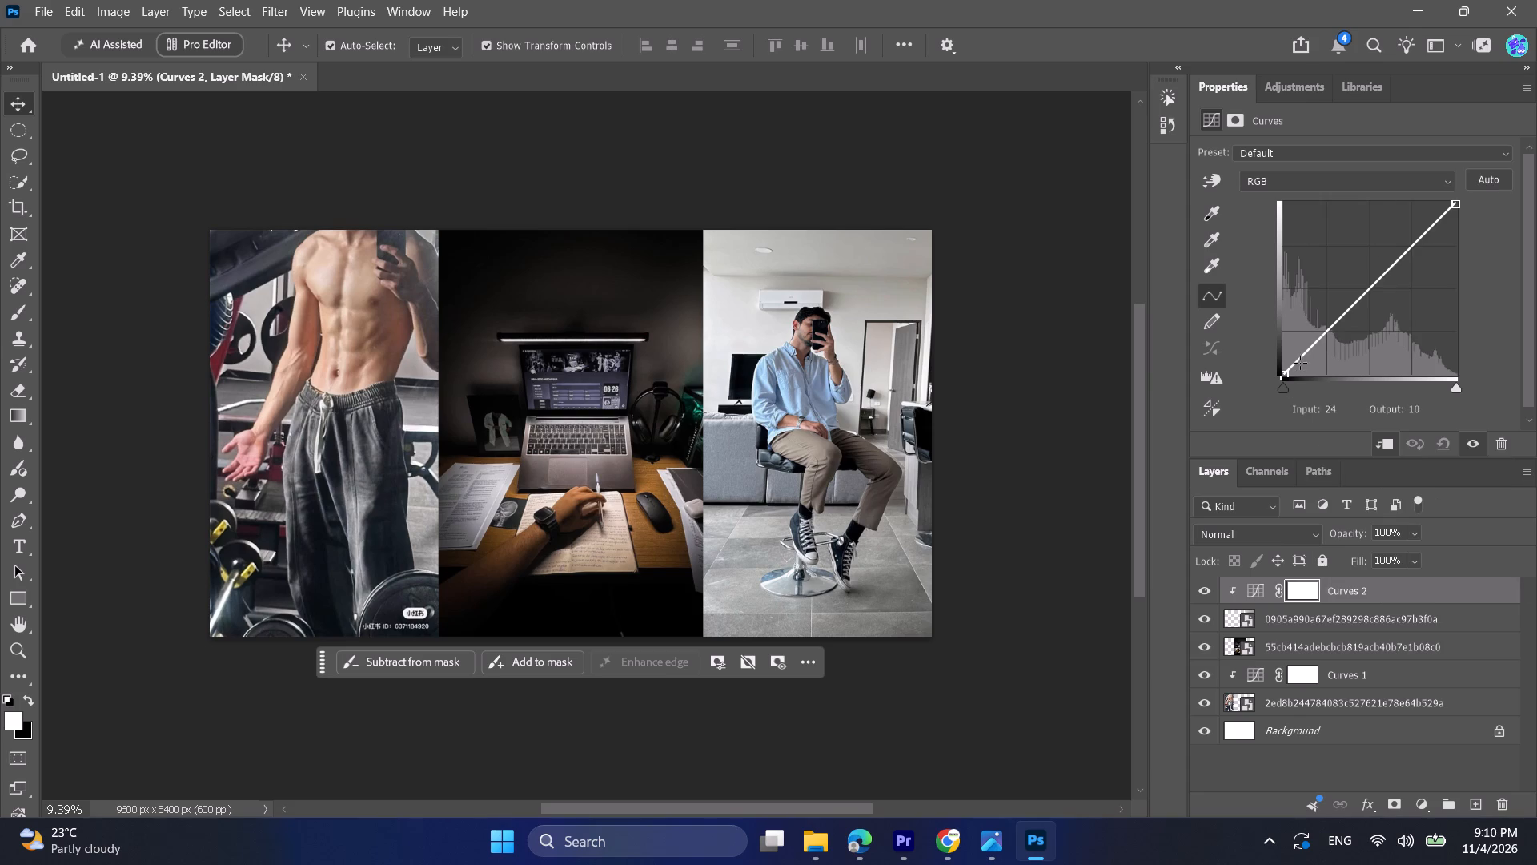
pyautogui.moveTo(1300, 356); pyautogui.dragTo(1313, 356)
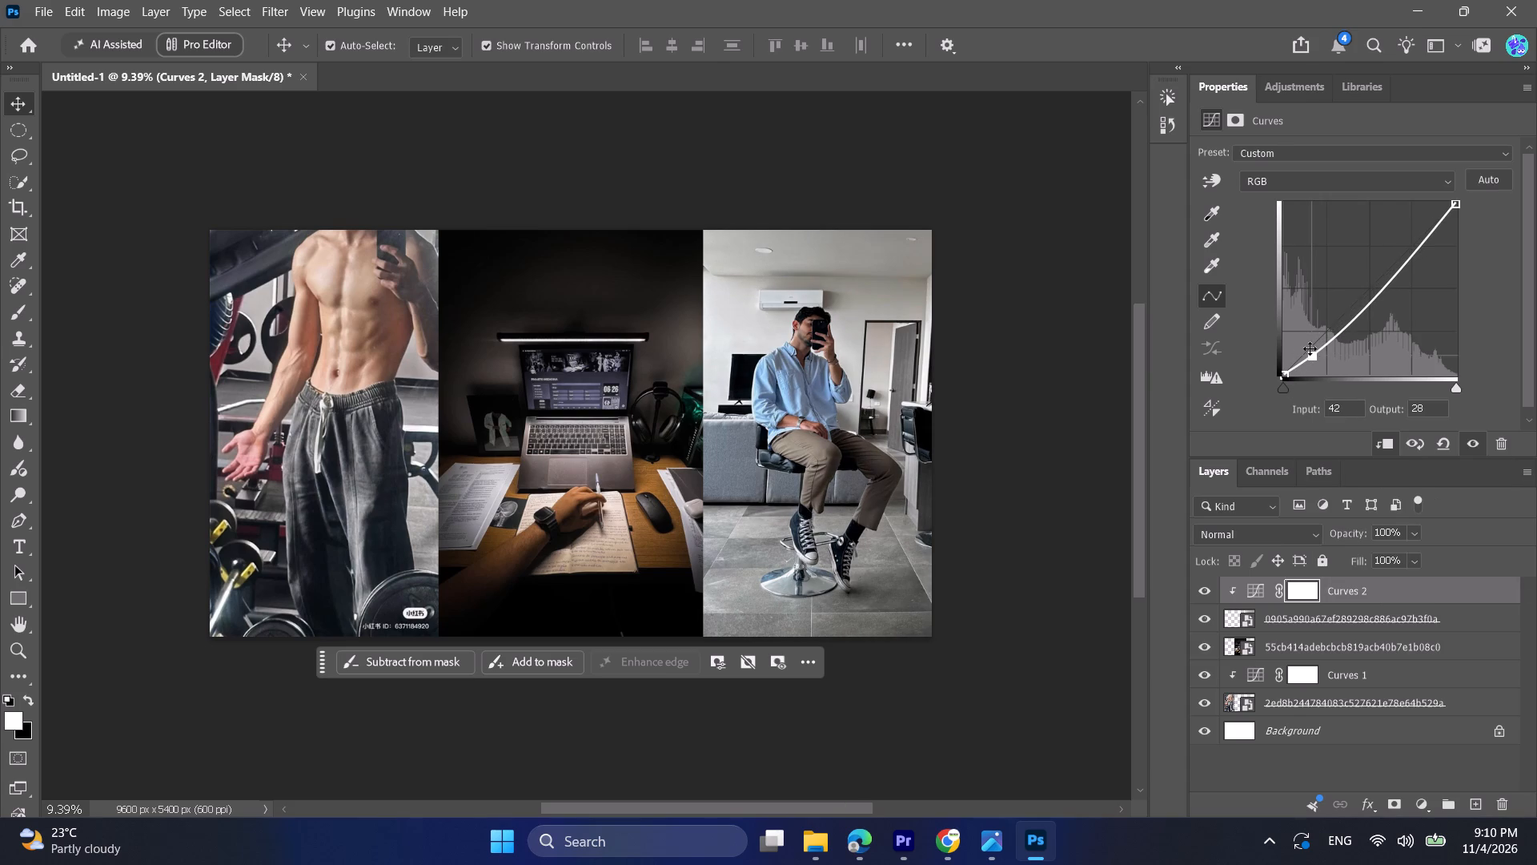
pyautogui.moveTo(1381, 294); pyautogui.dragTo(1377, 288)
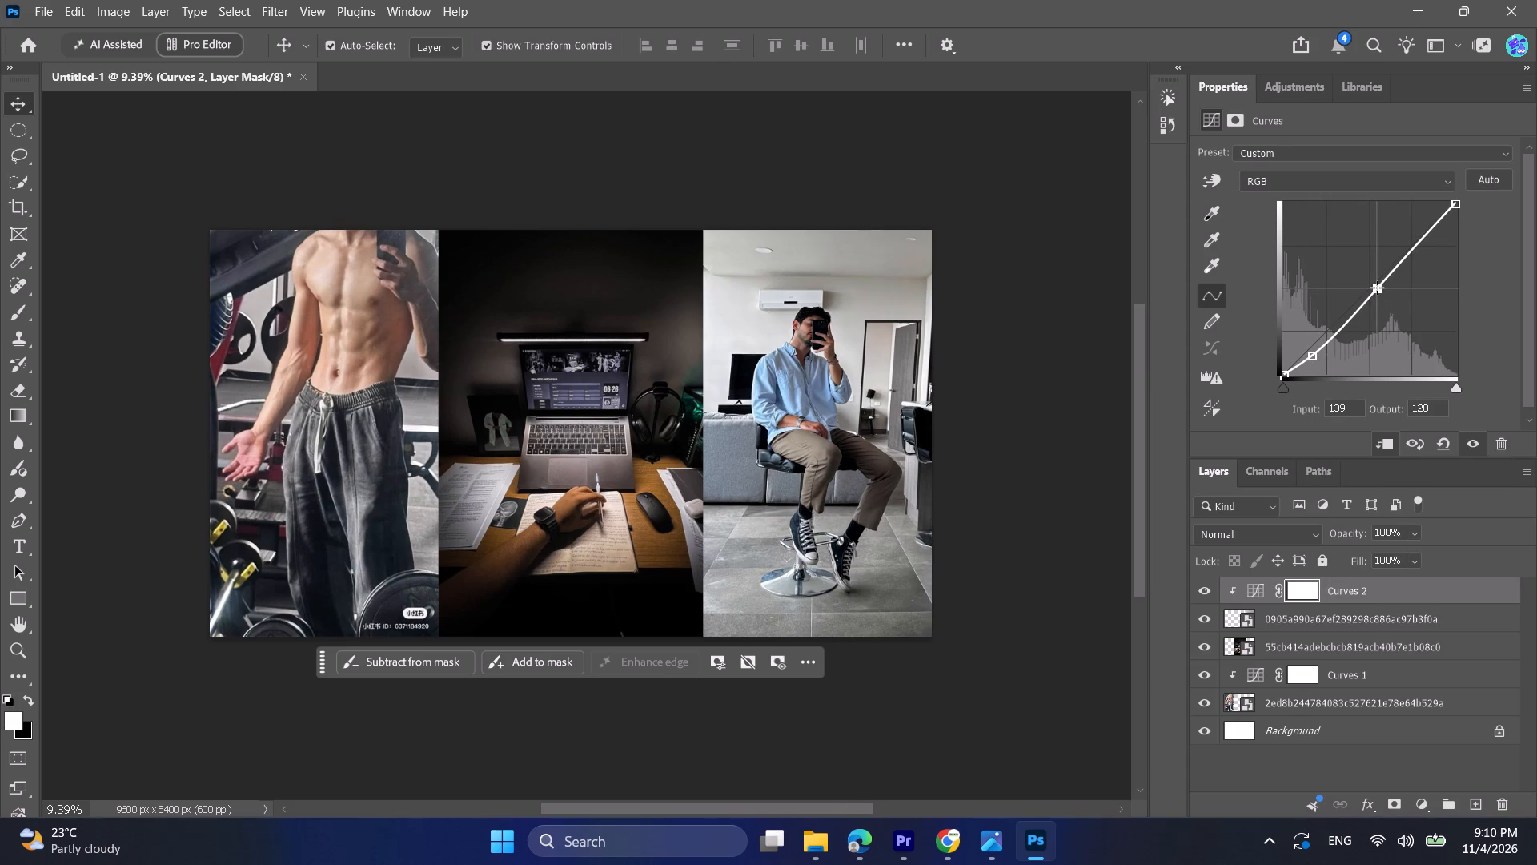
pyautogui.moveTo(1377, 288); pyautogui.dragTo(1381, 286)
pyautogui.click(1009, 524)
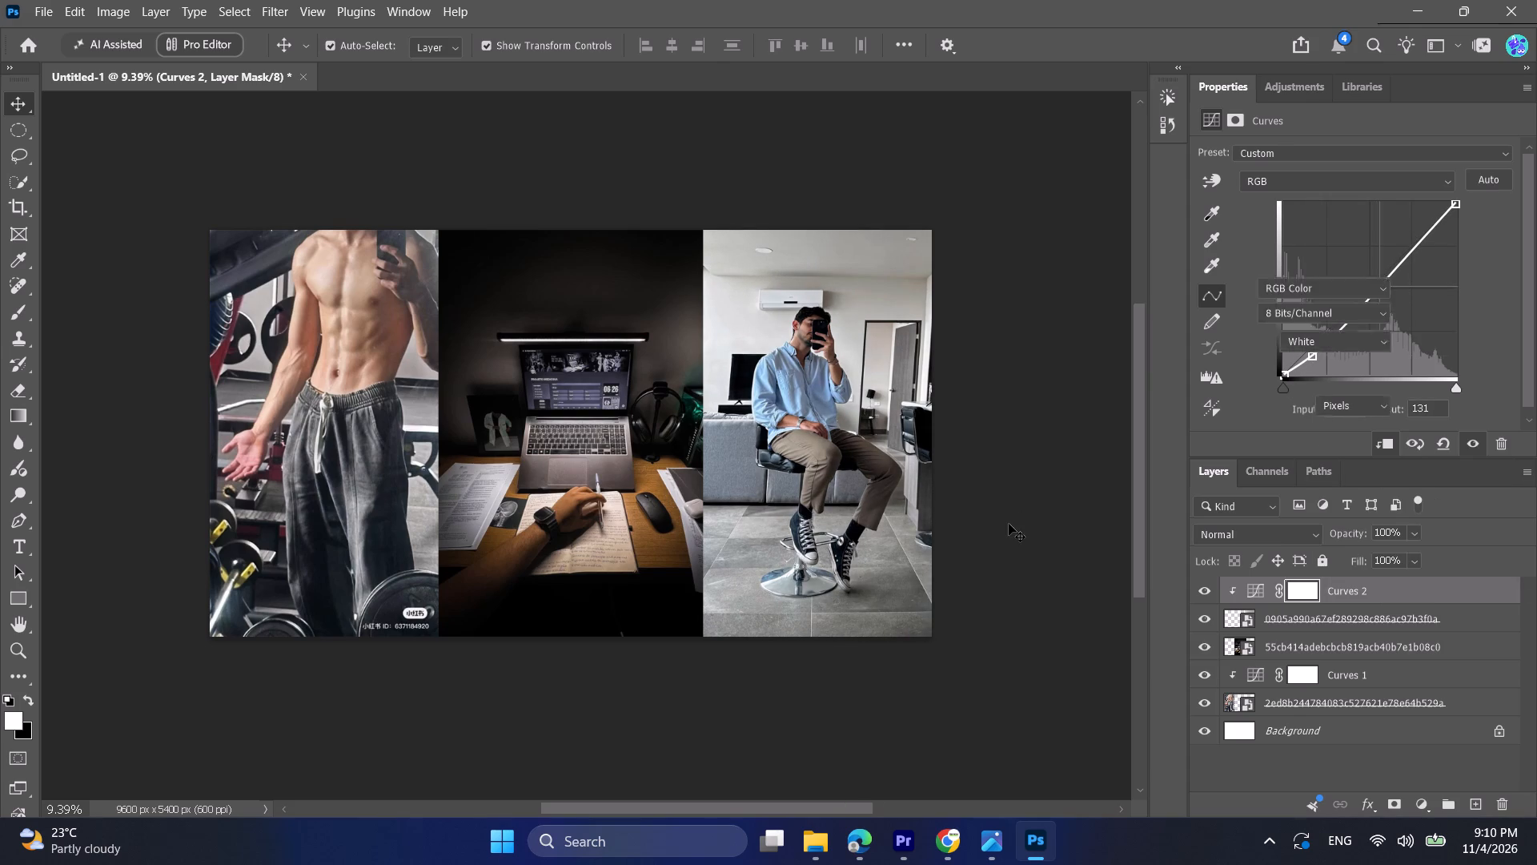
# Enlarge the seated-man photo to about 57.49% and centre it vertically, extending past the canvas's right edge.
pyautogui.click(828, 434)
pyautogui.moveTo(932, 643); pyautogui.dragTo(961, 662)
pyautogui.moveTo(884, 593); pyautogui.dragTo(886, 577)
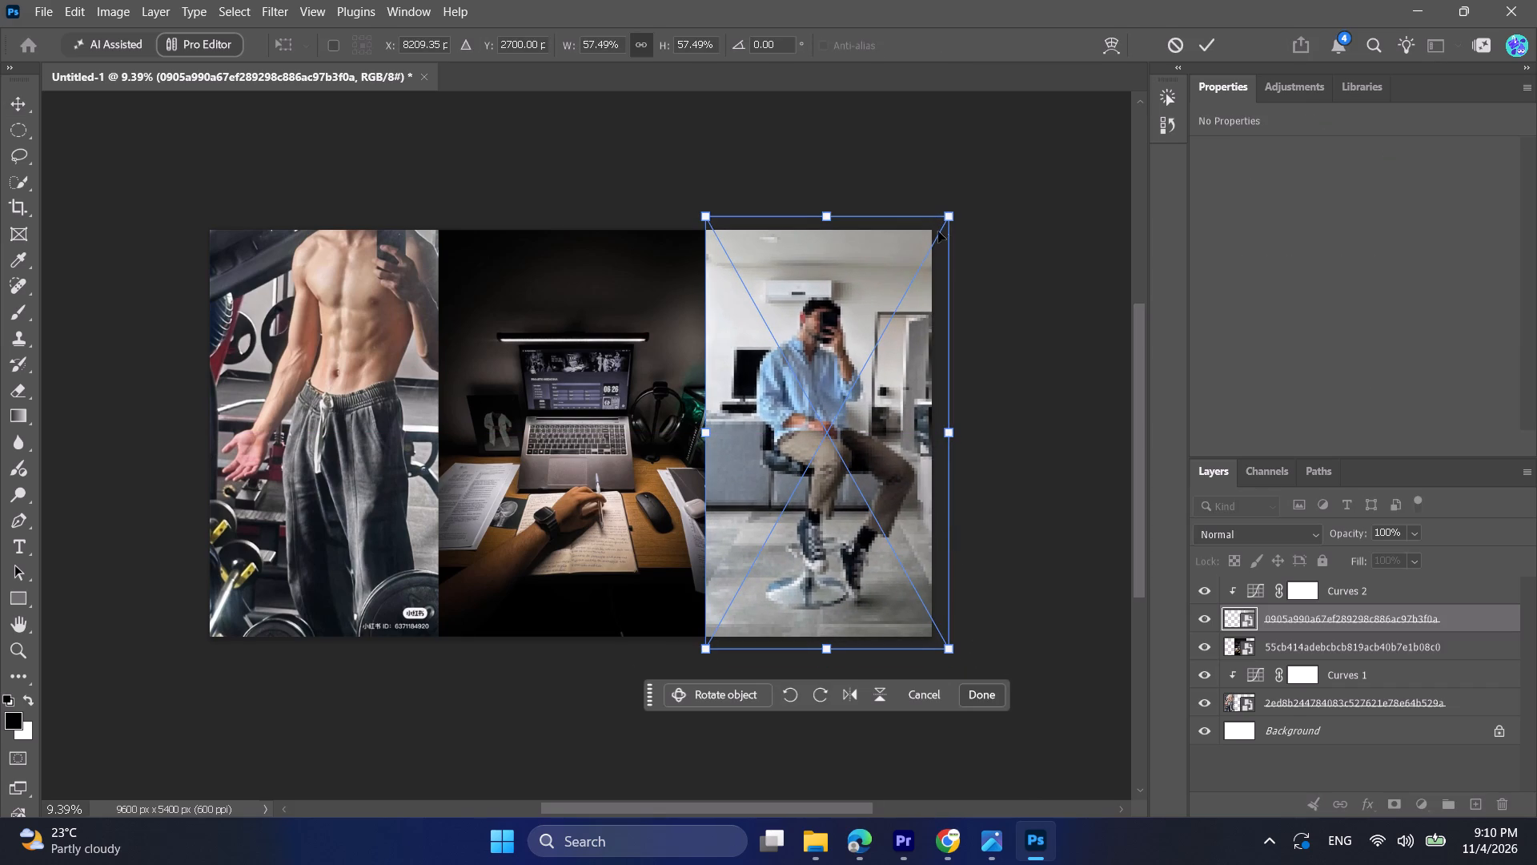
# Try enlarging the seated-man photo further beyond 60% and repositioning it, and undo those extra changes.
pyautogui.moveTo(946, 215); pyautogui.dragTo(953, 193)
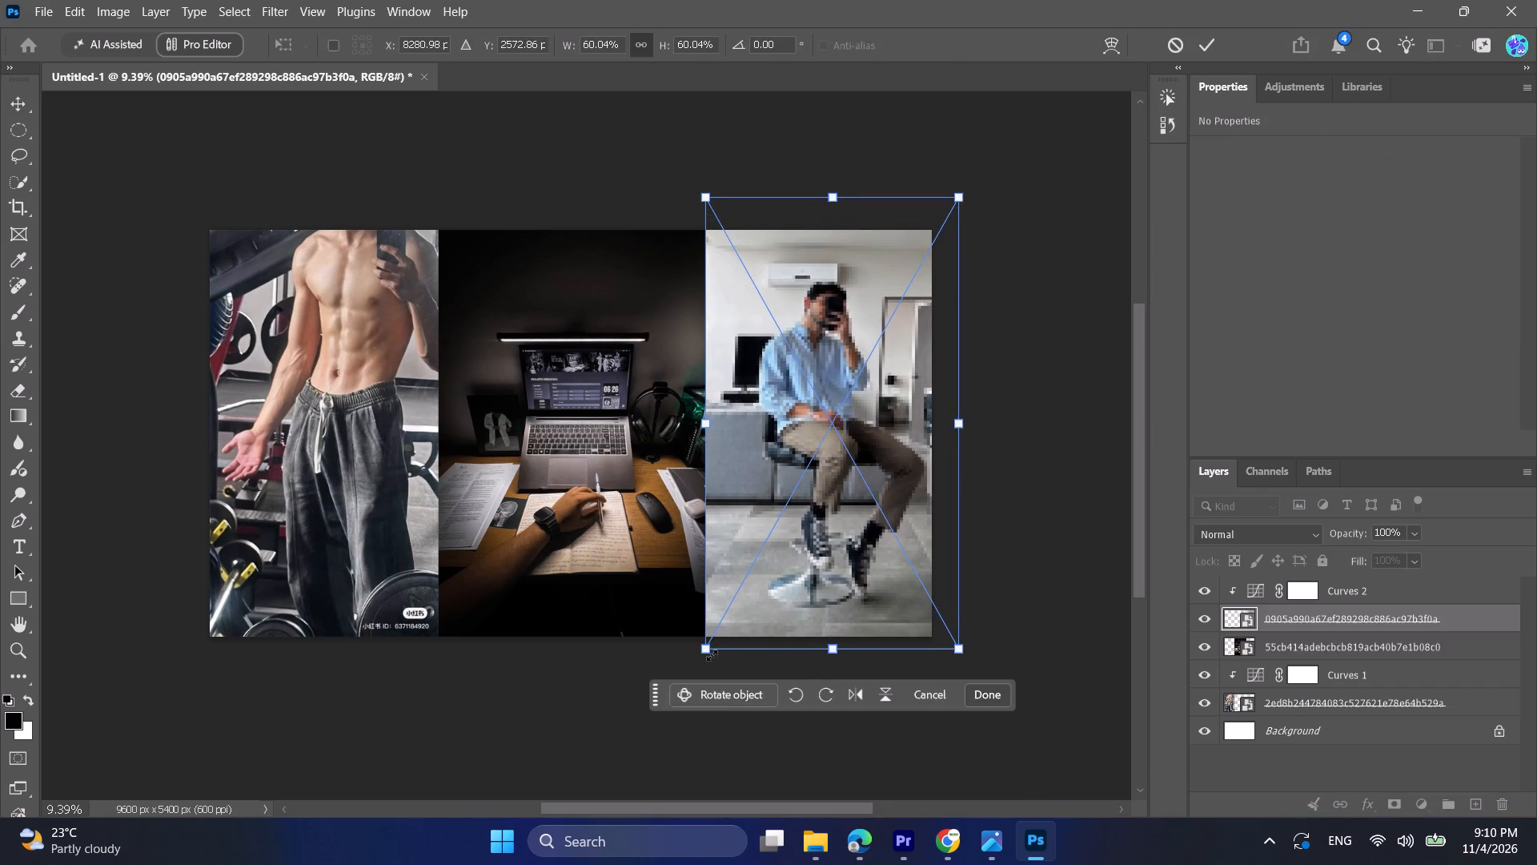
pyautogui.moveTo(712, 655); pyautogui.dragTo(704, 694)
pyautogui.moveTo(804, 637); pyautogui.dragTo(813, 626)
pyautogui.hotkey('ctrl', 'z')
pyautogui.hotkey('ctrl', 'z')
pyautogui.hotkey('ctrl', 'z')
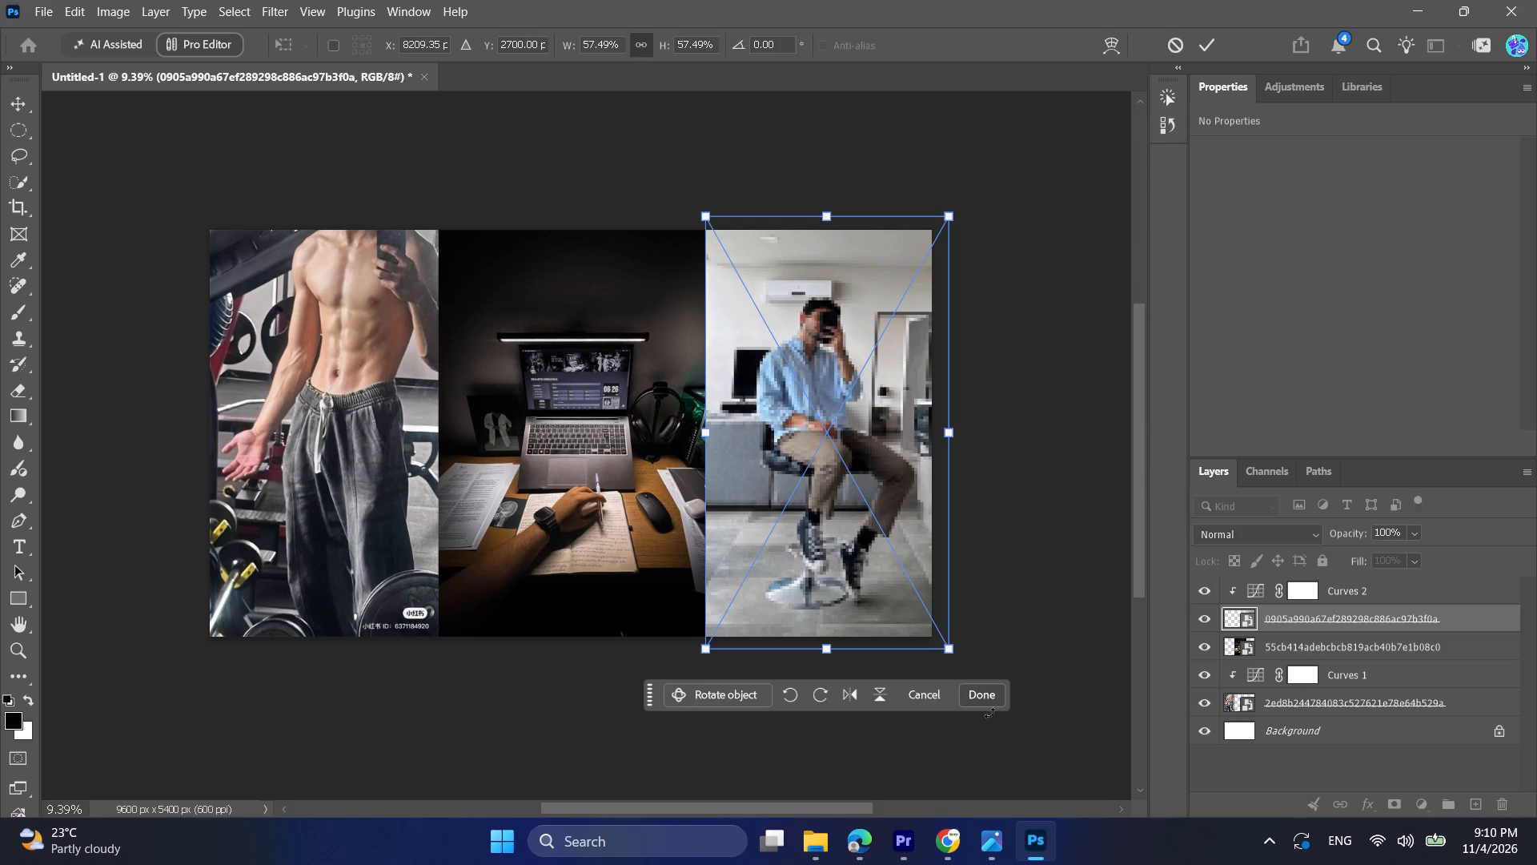
# Apply the seated-man photo's transform and deselect it.
pyautogui.click(985, 698)
pyautogui.click(1011, 626)
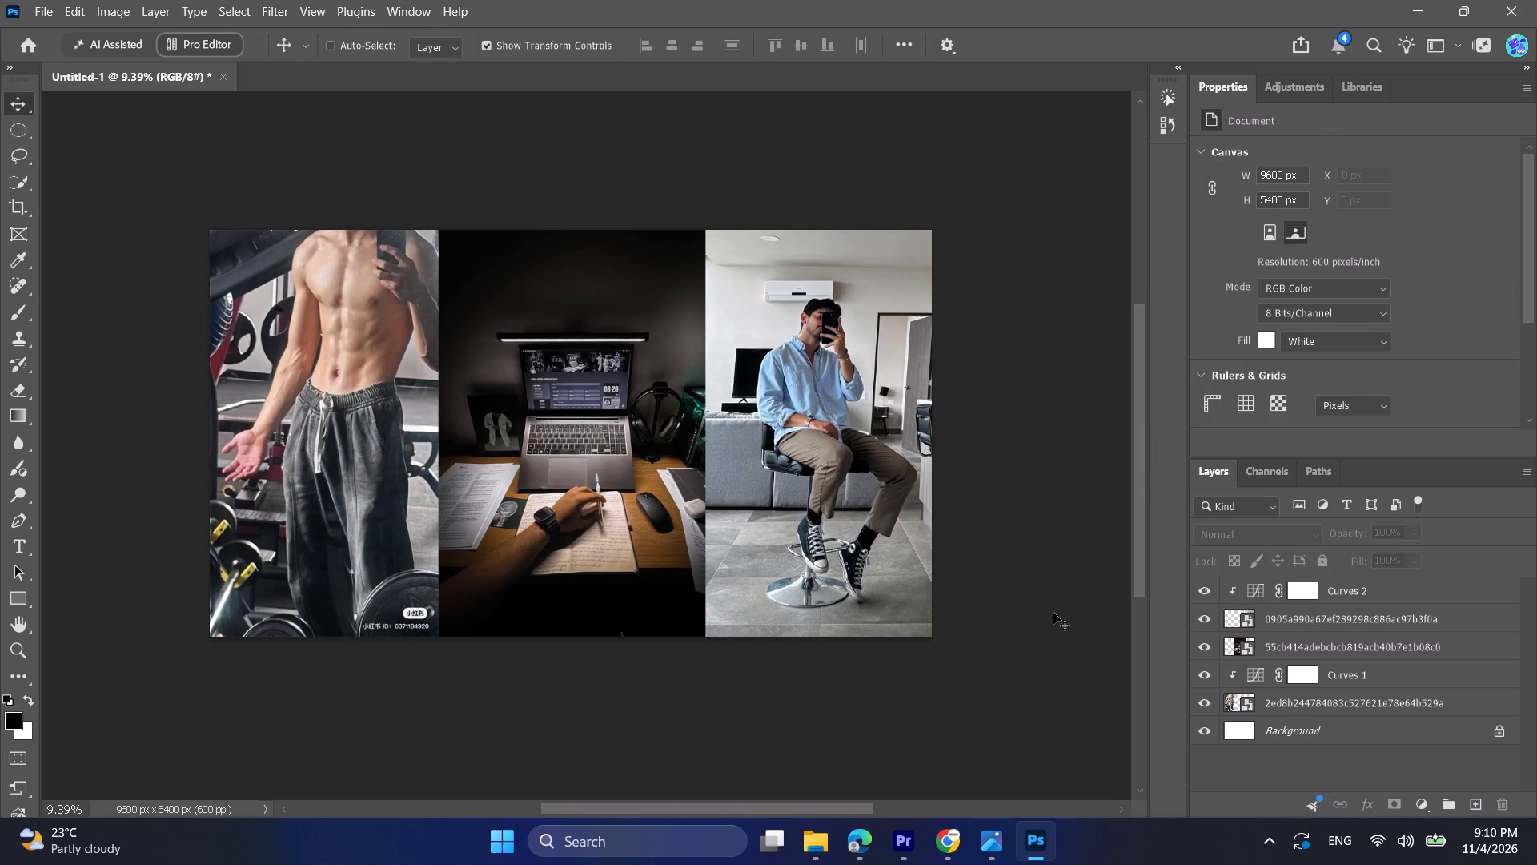
# Enlarge the desk photo to about 72.06%, with its bottom on the canvas's lower edge and its left side against the gym photo.
pyautogui.keyDown('ctrl'); pyautogui.scroll(4, 1053, 613); pyautogui.keyUp('ctrl')
pyautogui.scroll(-7, 1053, 613)
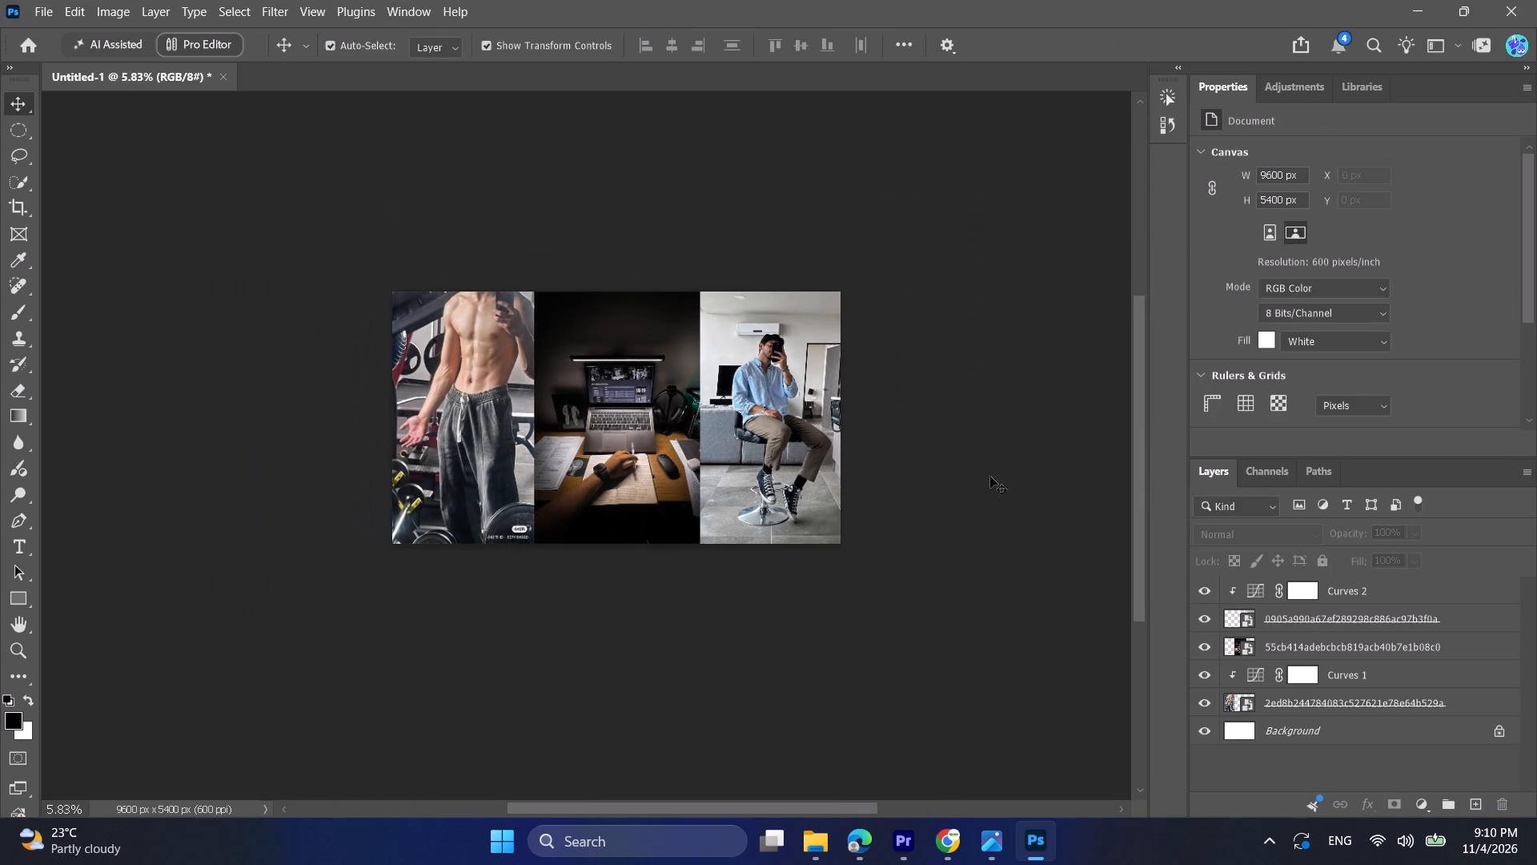
pyautogui.keyDown('alt'); pyautogui.scroll(5, 964, 399); pyautogui.keyUp('alt')
pyautogui.scroll(2, 964, 398)
pyautogui.keyDown('alt'); pyautogui.scroll(-1, 964, 398); pyautogui.keyUp('alt')
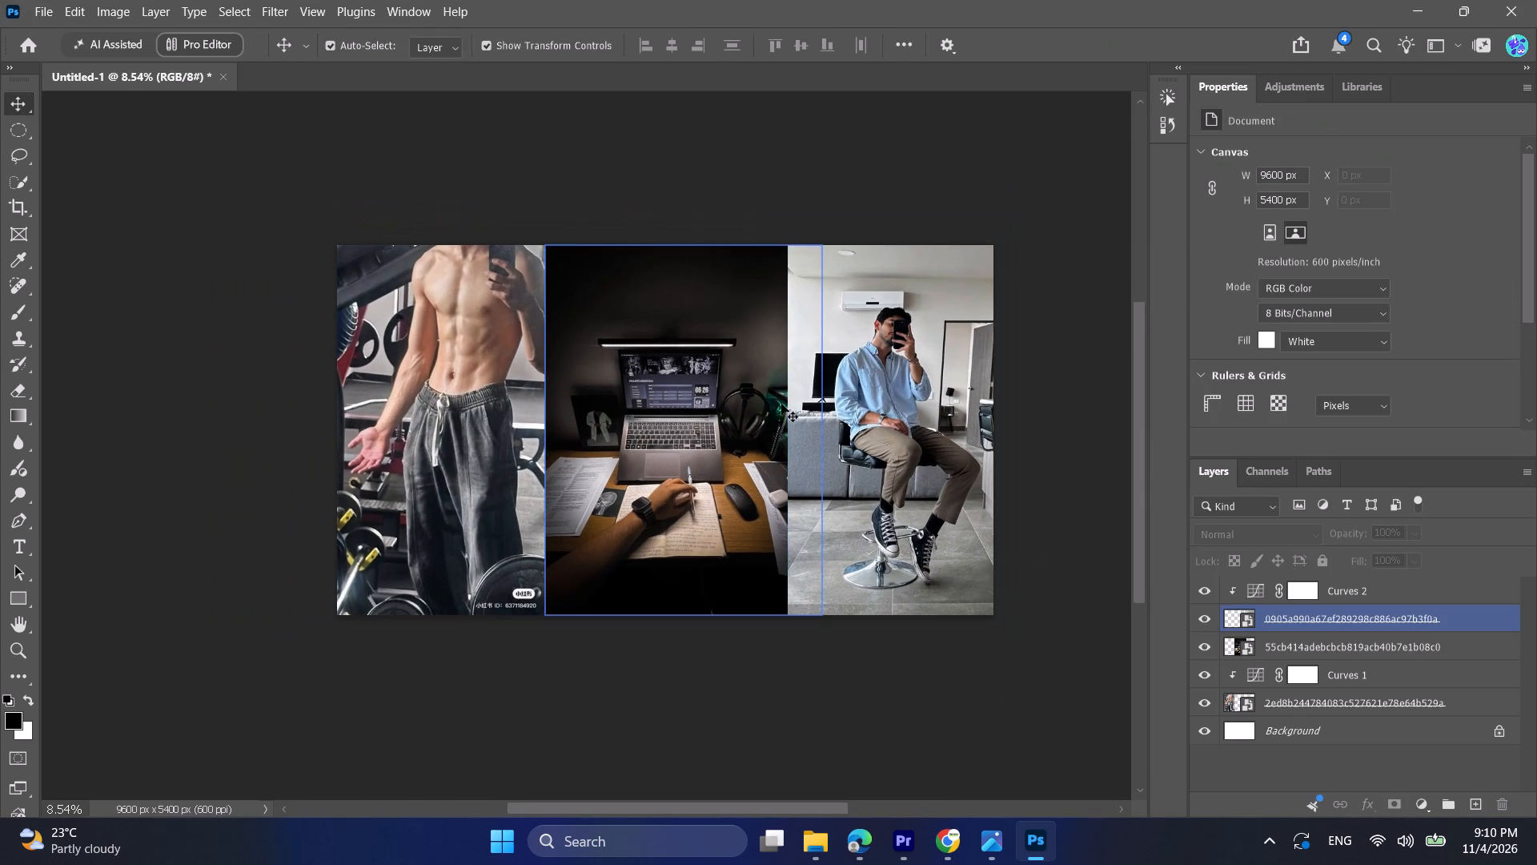
pyautogui.click(703, 377)
pyautogui.moveTo(682, 622); pyautogui.dragTo(690, 653)
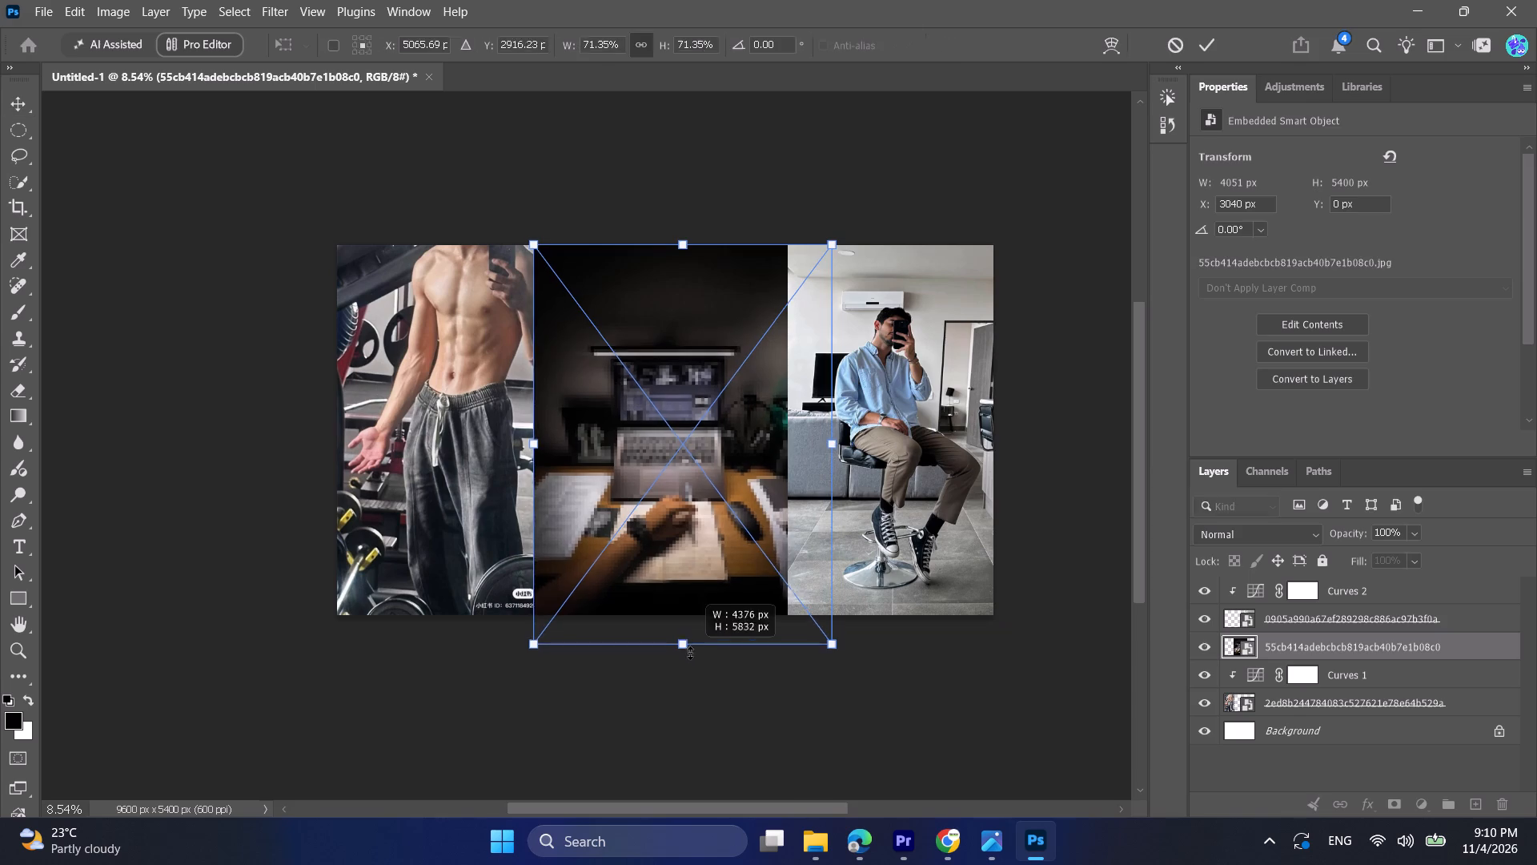
pyautogui.moveTo(690, 653); pyautogui.dragTo(690, 656)
pyautogui.moveTo(695, 537); pyautogui.dragTo(718, 501)
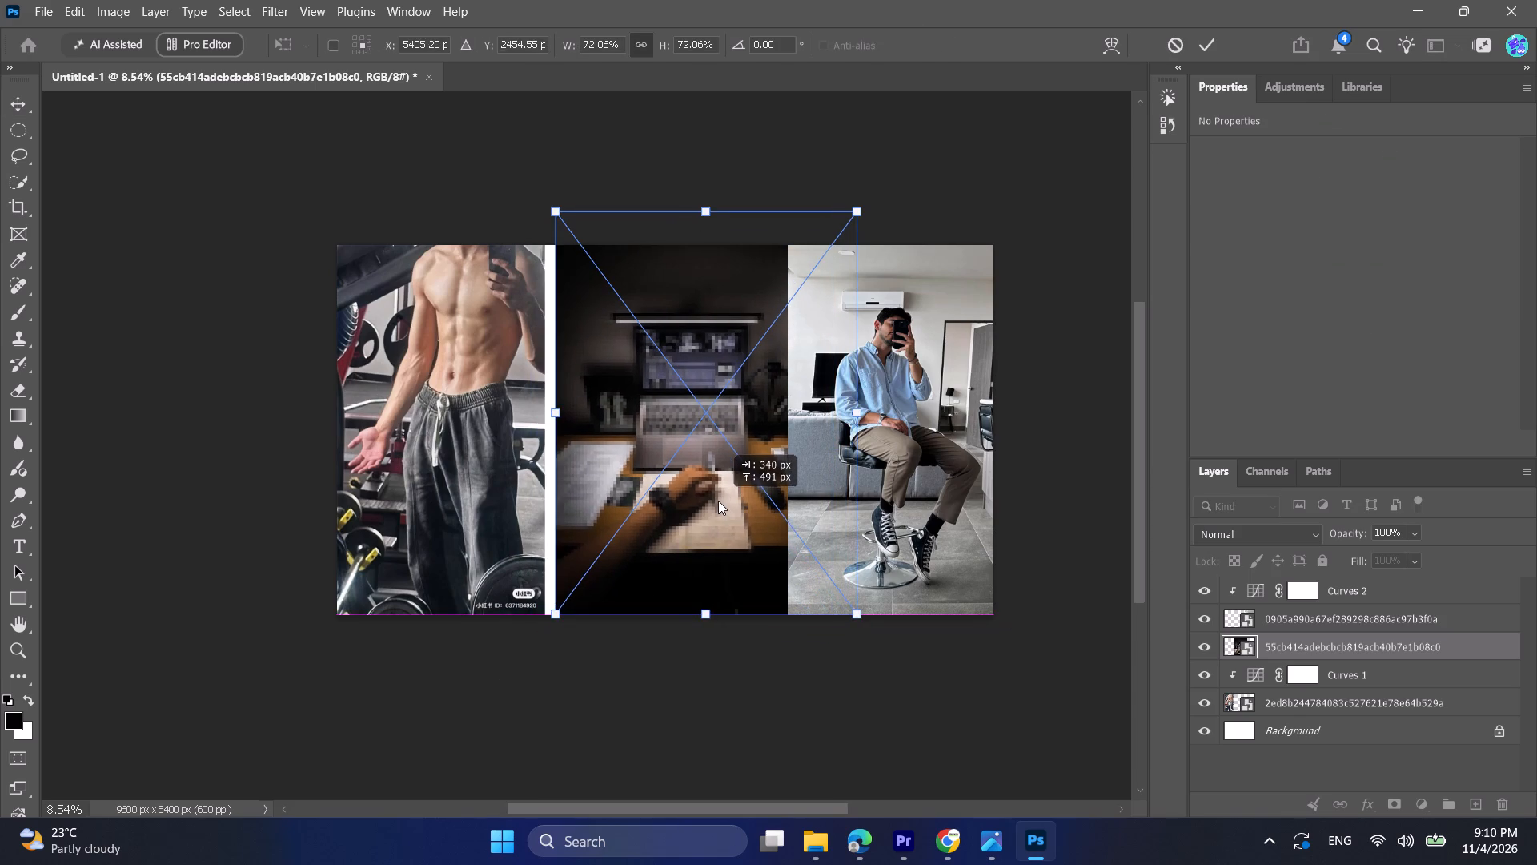
pyautogui.moveTo(718, 501); pyautogui.dragTo(704, 498)
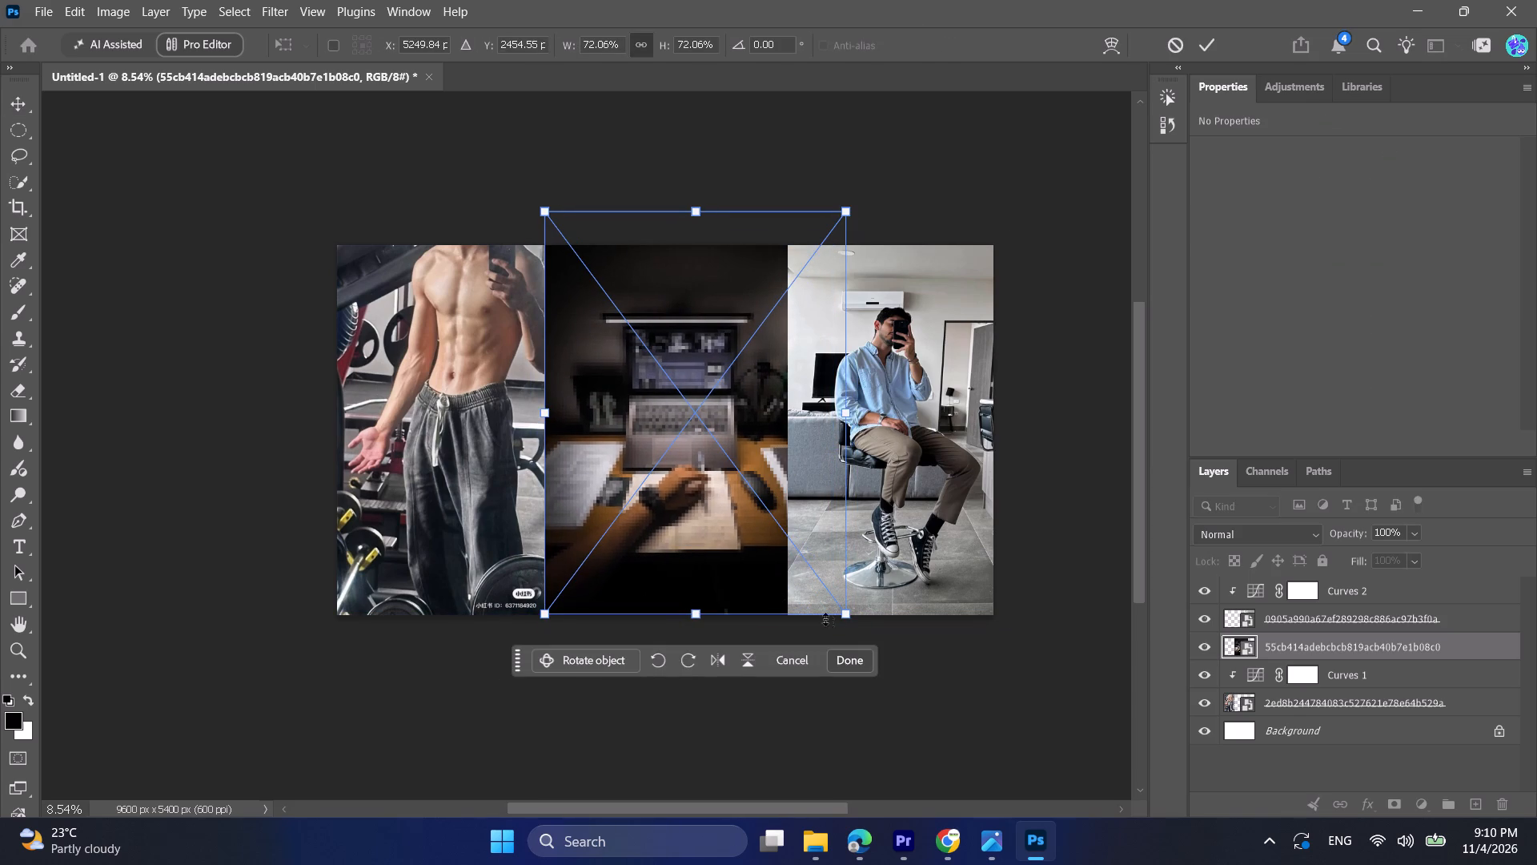
pyautogui.click(853, 663)
pyautogui.click(964, 674)
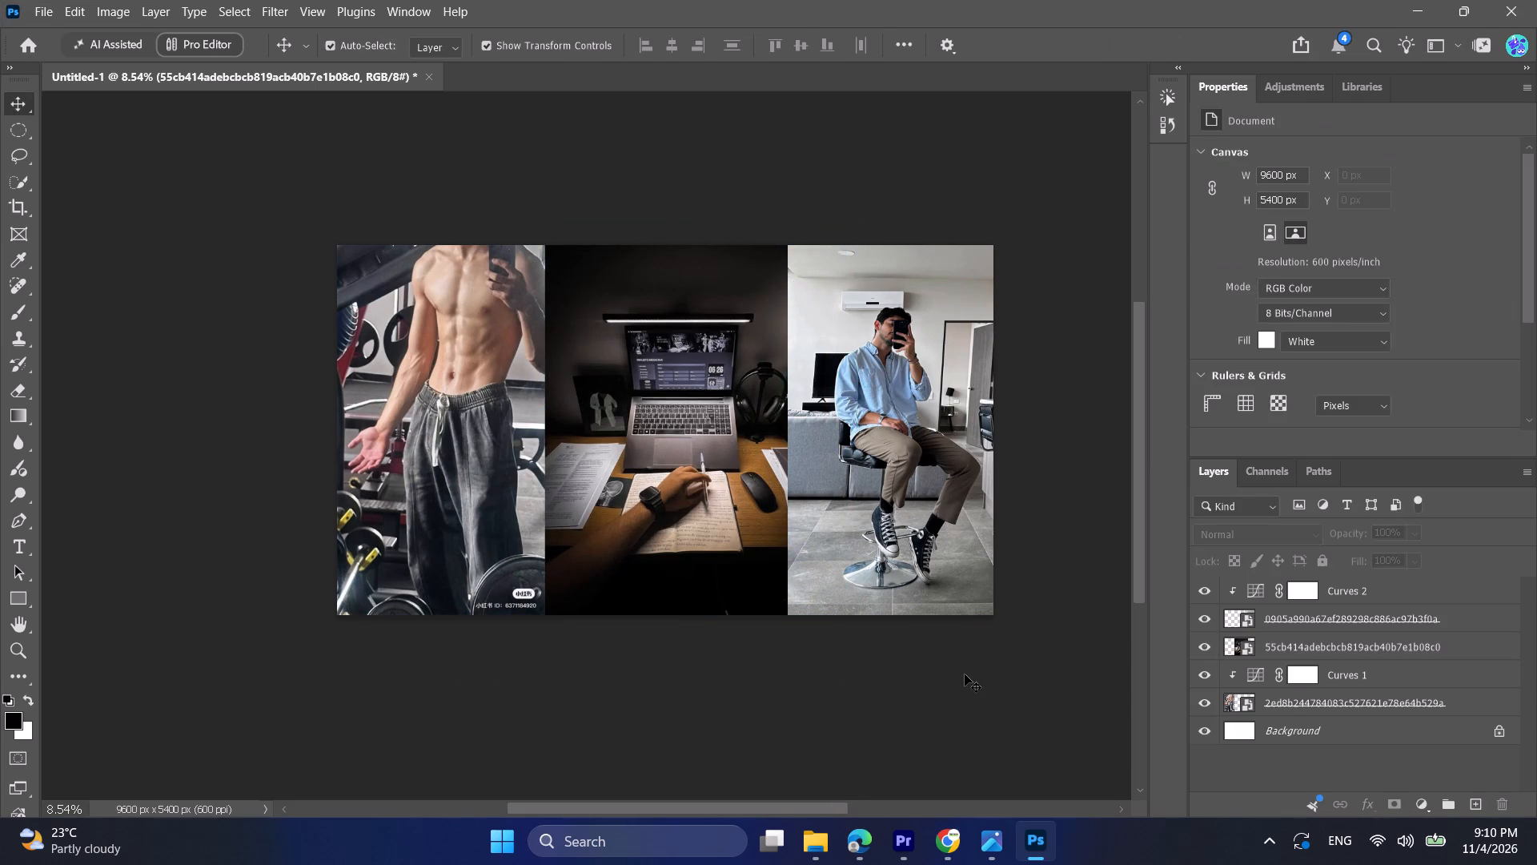
# Place the black fade image pngwing.com (10) from Downloads, scaled to about 34.05% so it darkens the full bottom of the canvas.
pyautogui.keyDown('ctrl'); pyautogui.scroll(-3, 965, 674); pyautogui.keyUp('ctrl')
pyautogui.click(821, 827)
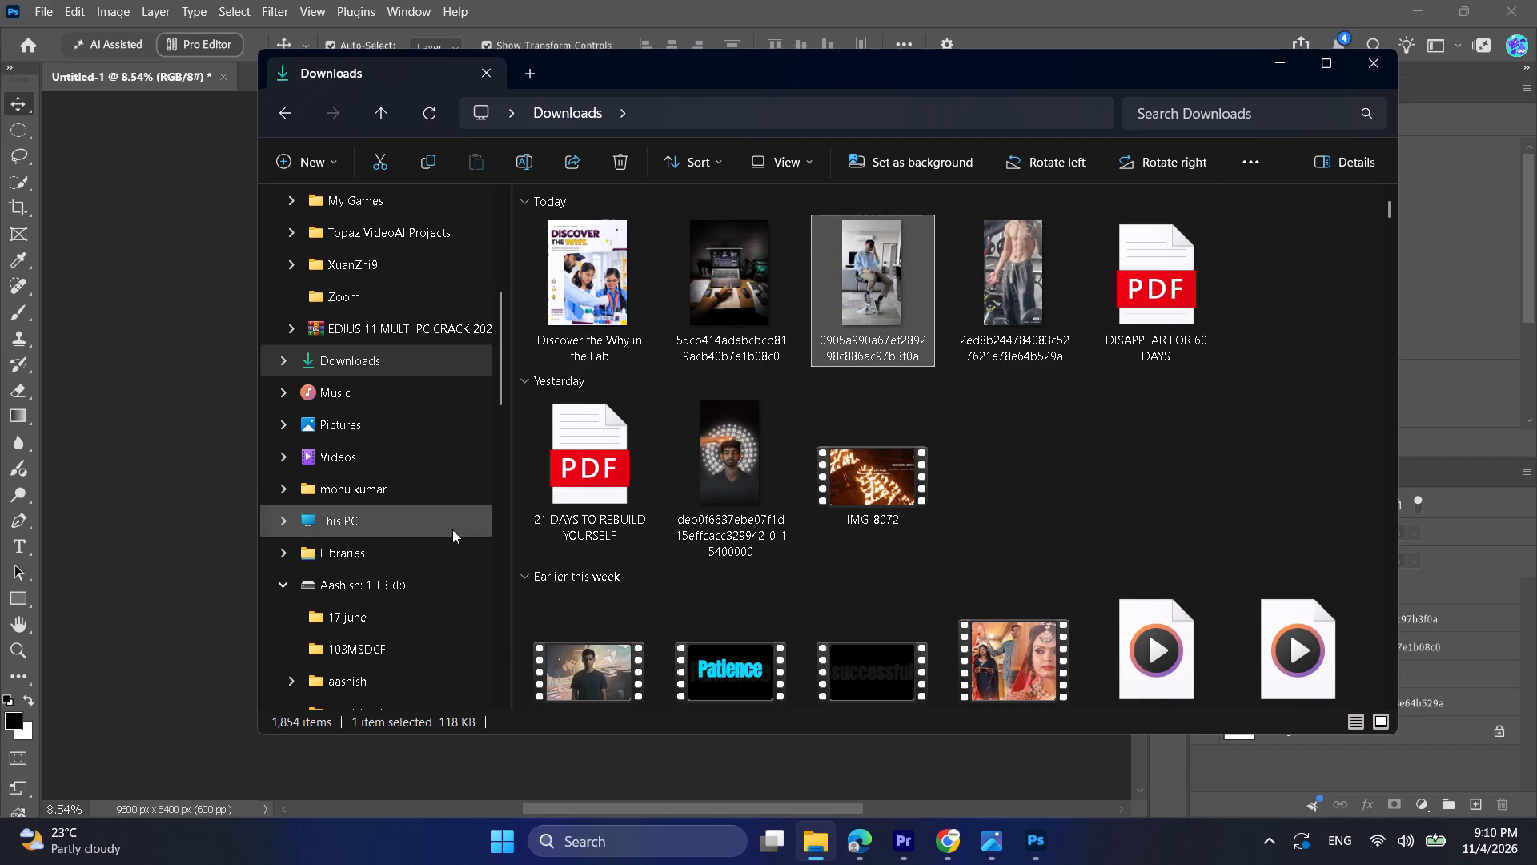
pyautogui.moveTo(1388, 211); pyautogui.dragTo(1419, 689)
pyautogui.moveTo(1017, 272); pyautogui.dragTo(92, 559)
pyautogui.moveTo(873, 612); pyautogui.dragTo(933, 622)
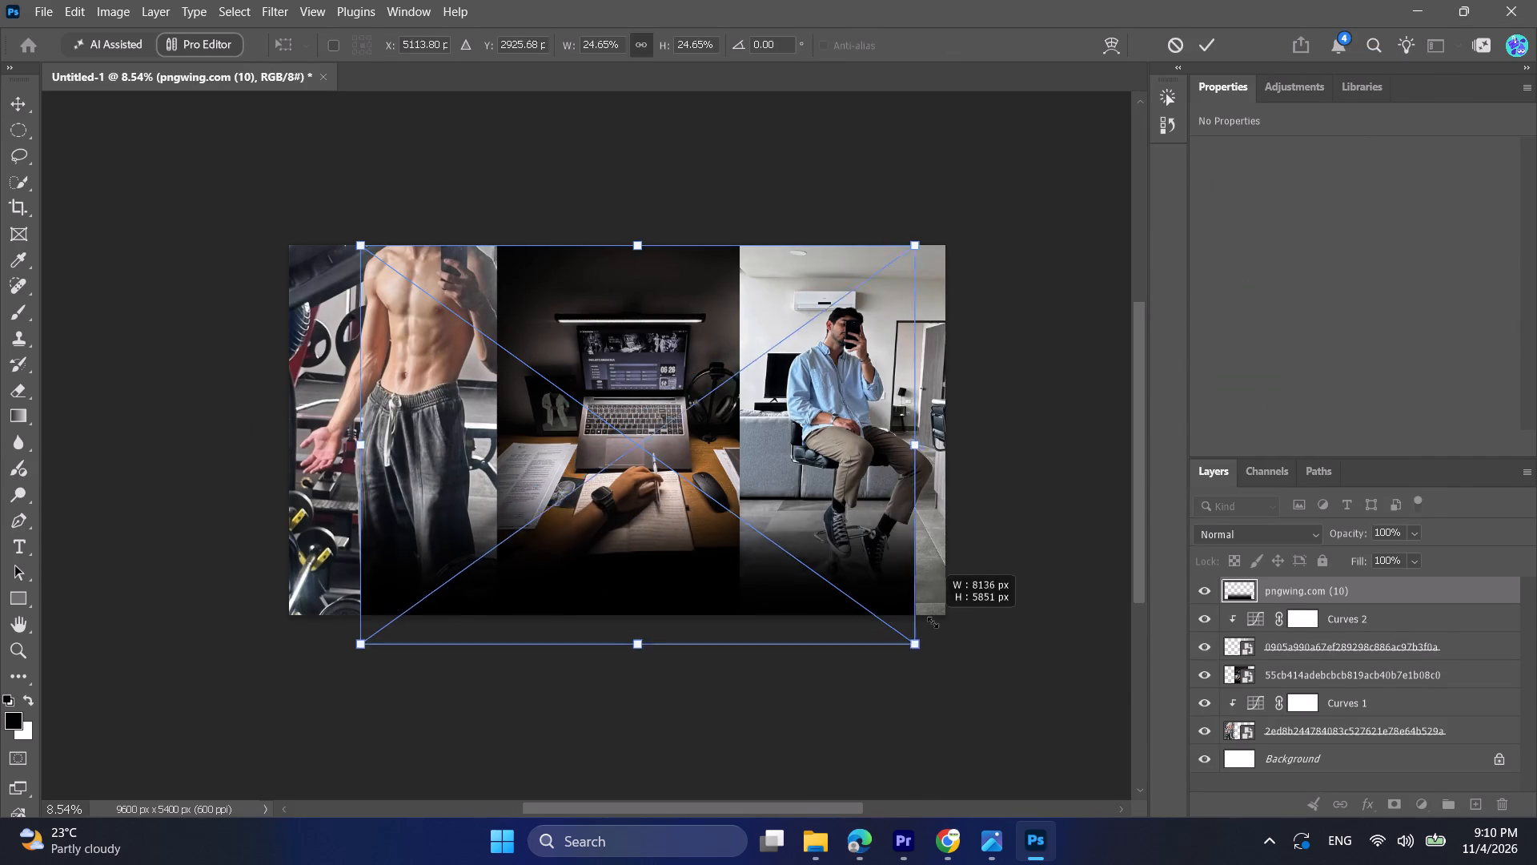
pyautogui.moveTo(933, 622); pyautogui.dragTo(981, 628)
pyautogui.moveTo(363, 244); pyautogui.dragTo(316, 233)
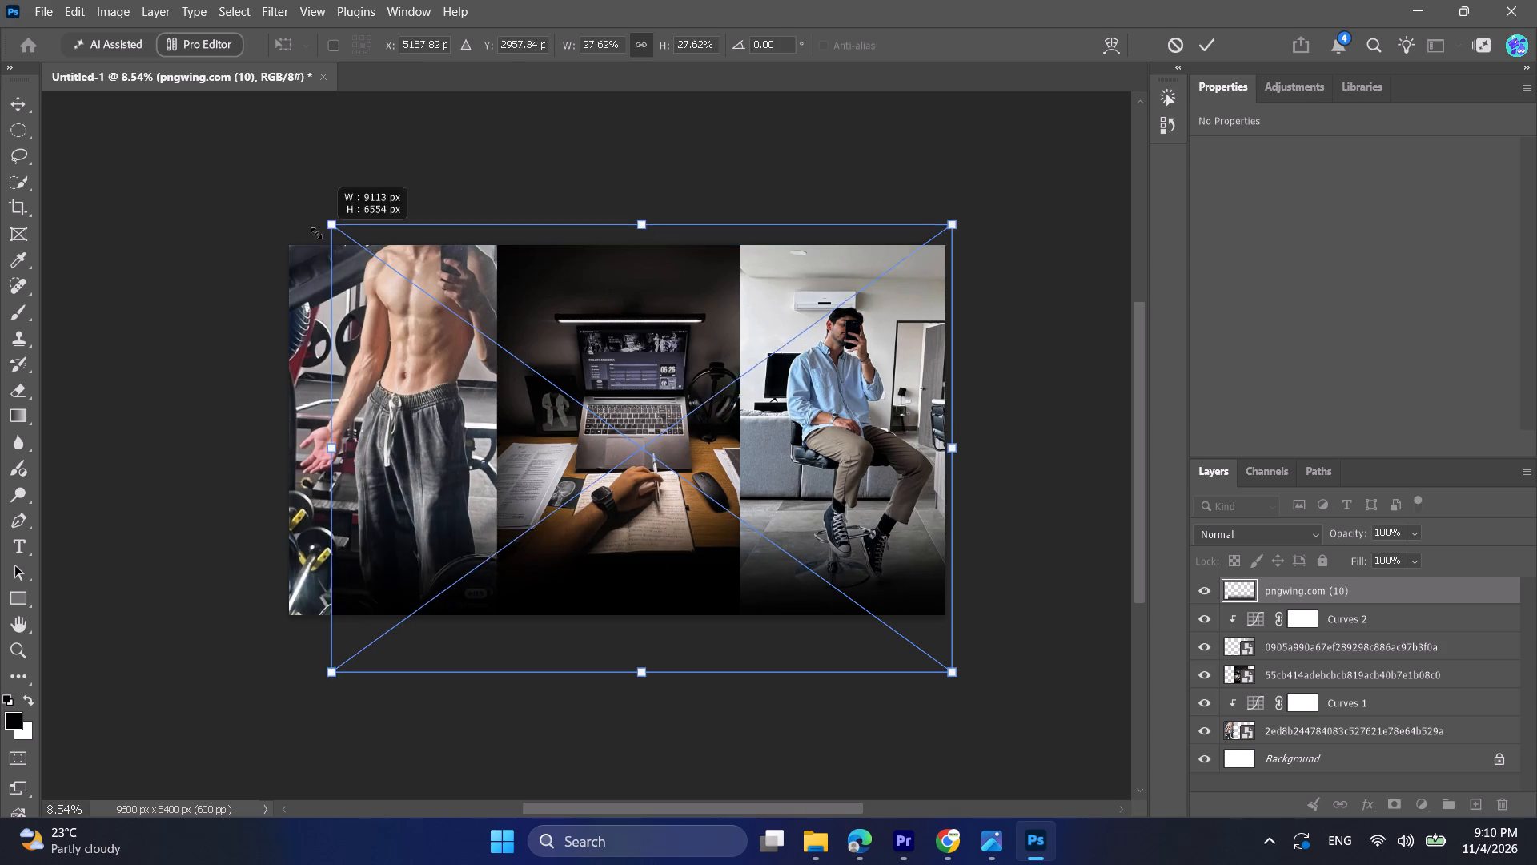
pyautogui.moveTo(316, 233); pyautogui.dragTo(249, 221)
pyautogui.click(887, 427)
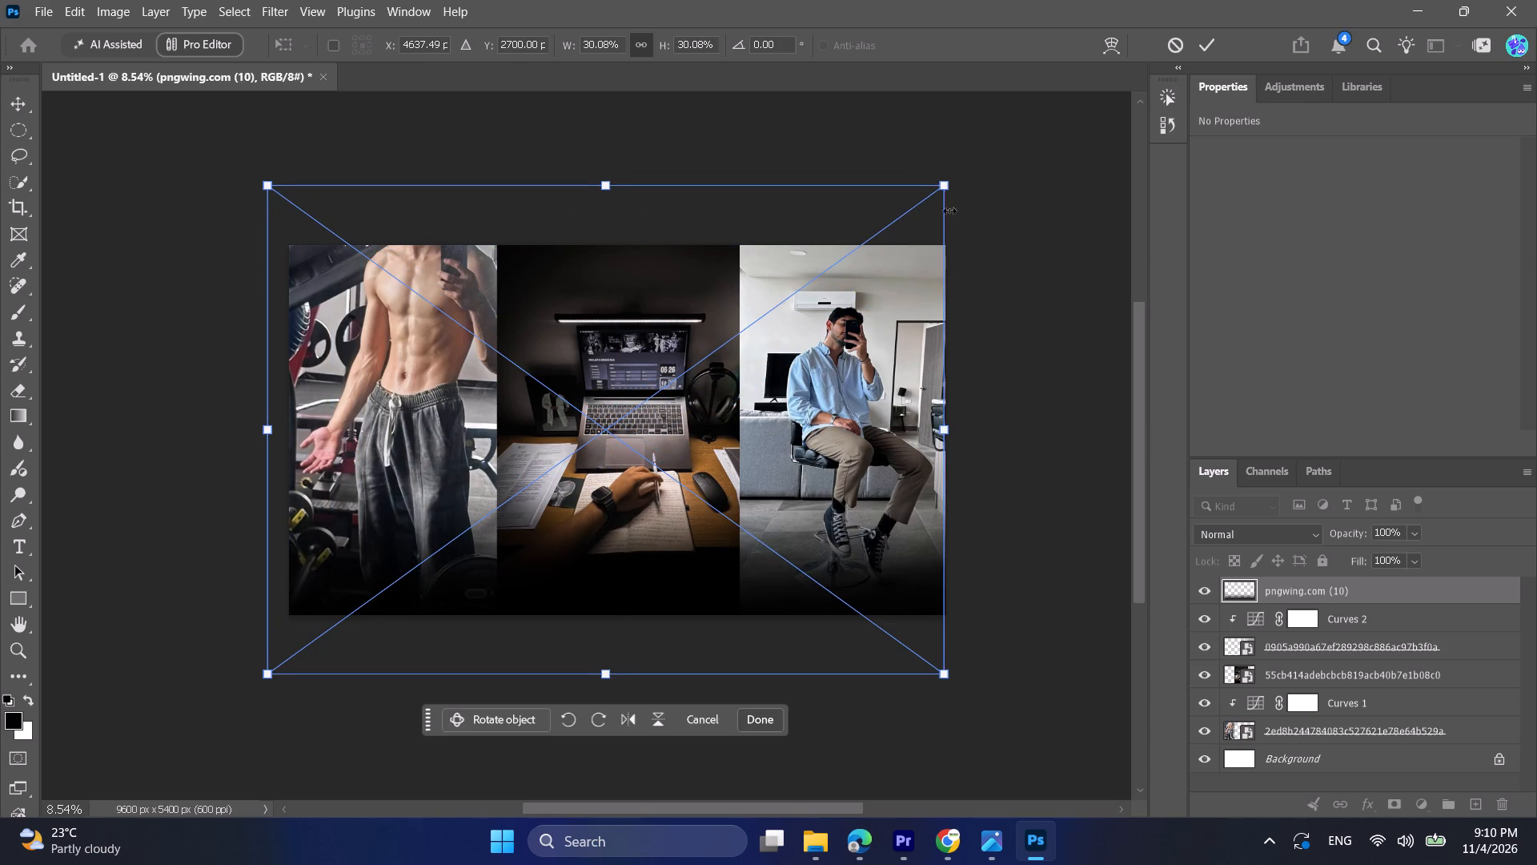
pyautogui.moveTo(944, 184); pyautogui.dragTo(980, 166)
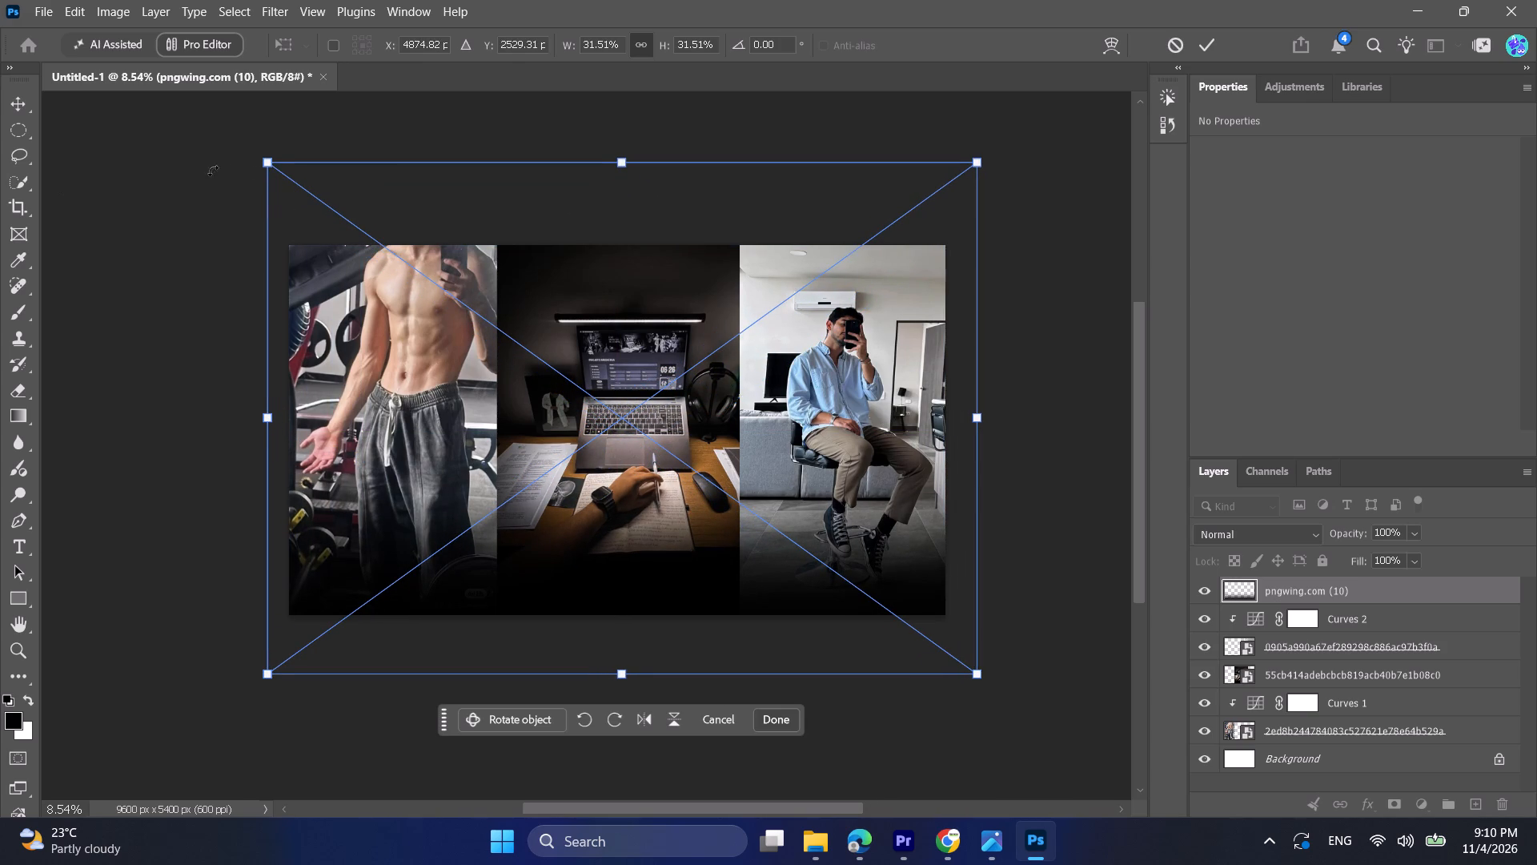
pyautogui.moveTo(266, 163); pyautogui.dragTo(196, 139)
pyautogui.moveTo(656, 343); pyautogui.dragTo(662, 366)
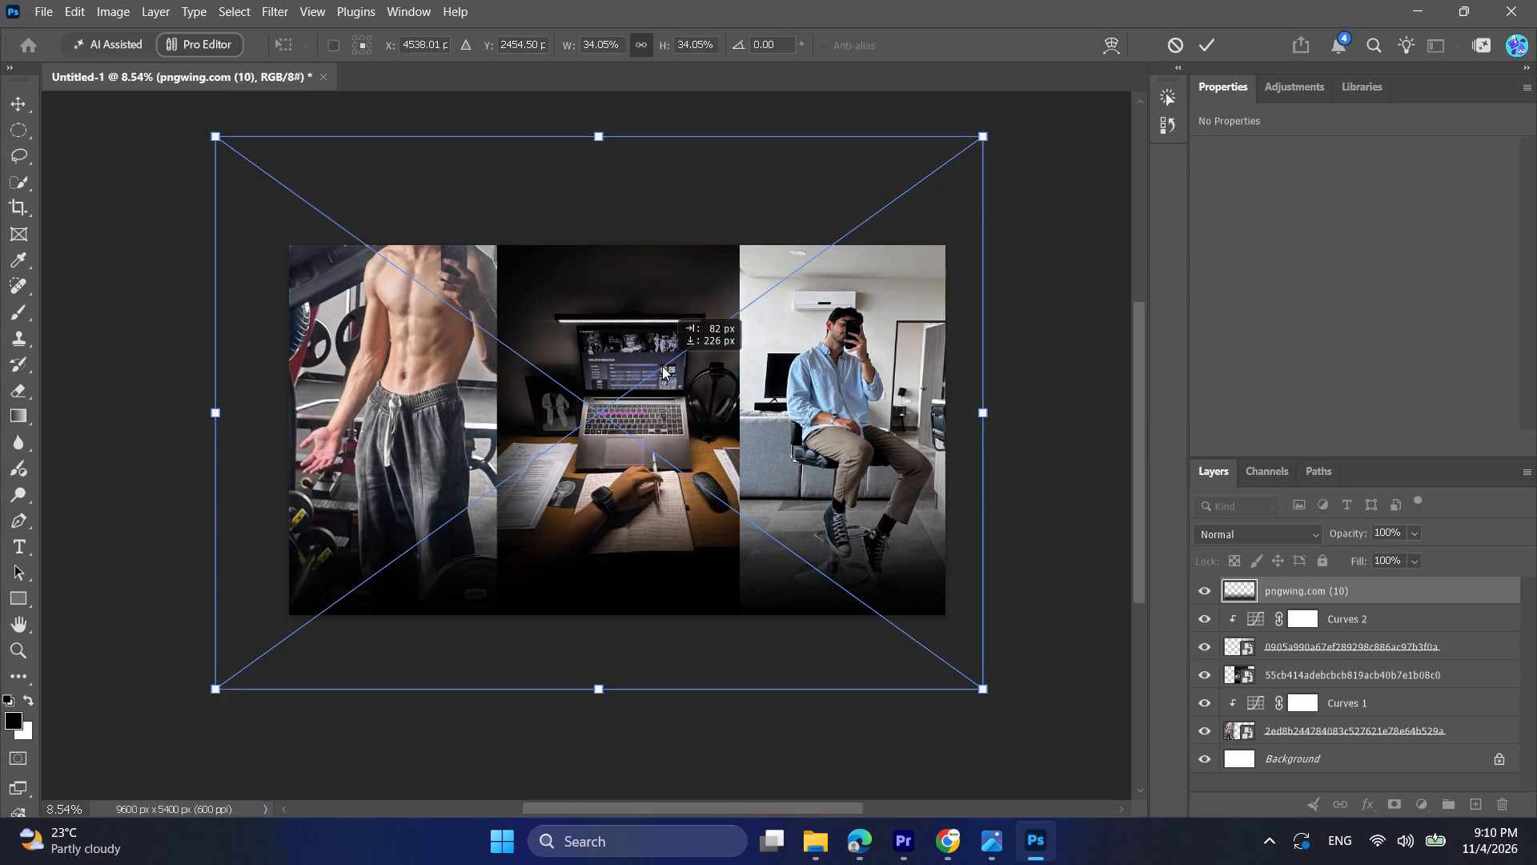
pyautogui.moveTo(662, 366); pyautogui.dragTo(660, 361)
pyautogui.click(764, 743)
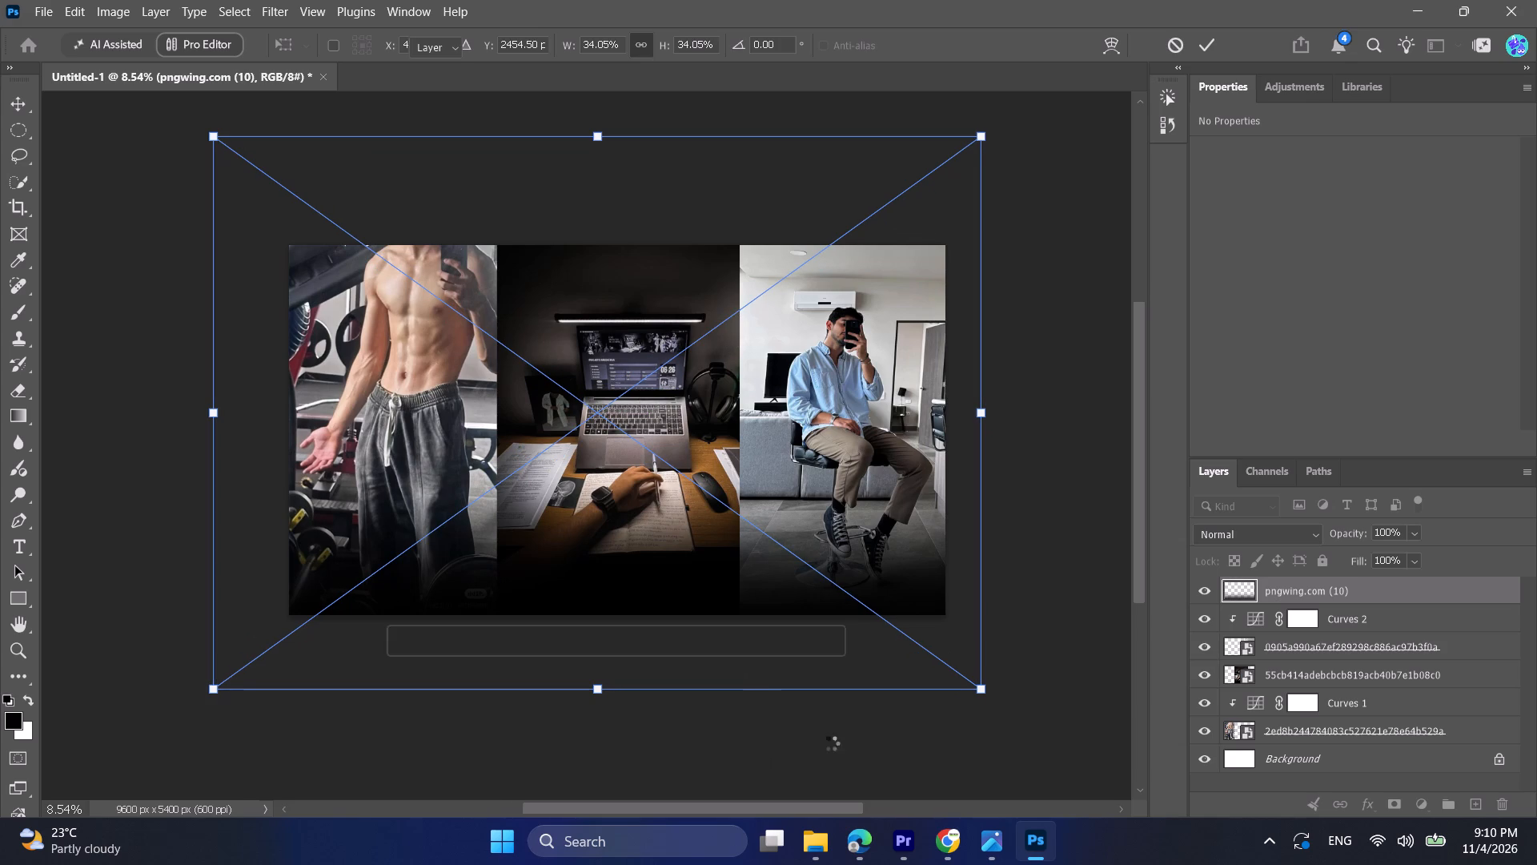
# Lock the black fade layer and deselect it.
pyautogui.click(1324, 563)
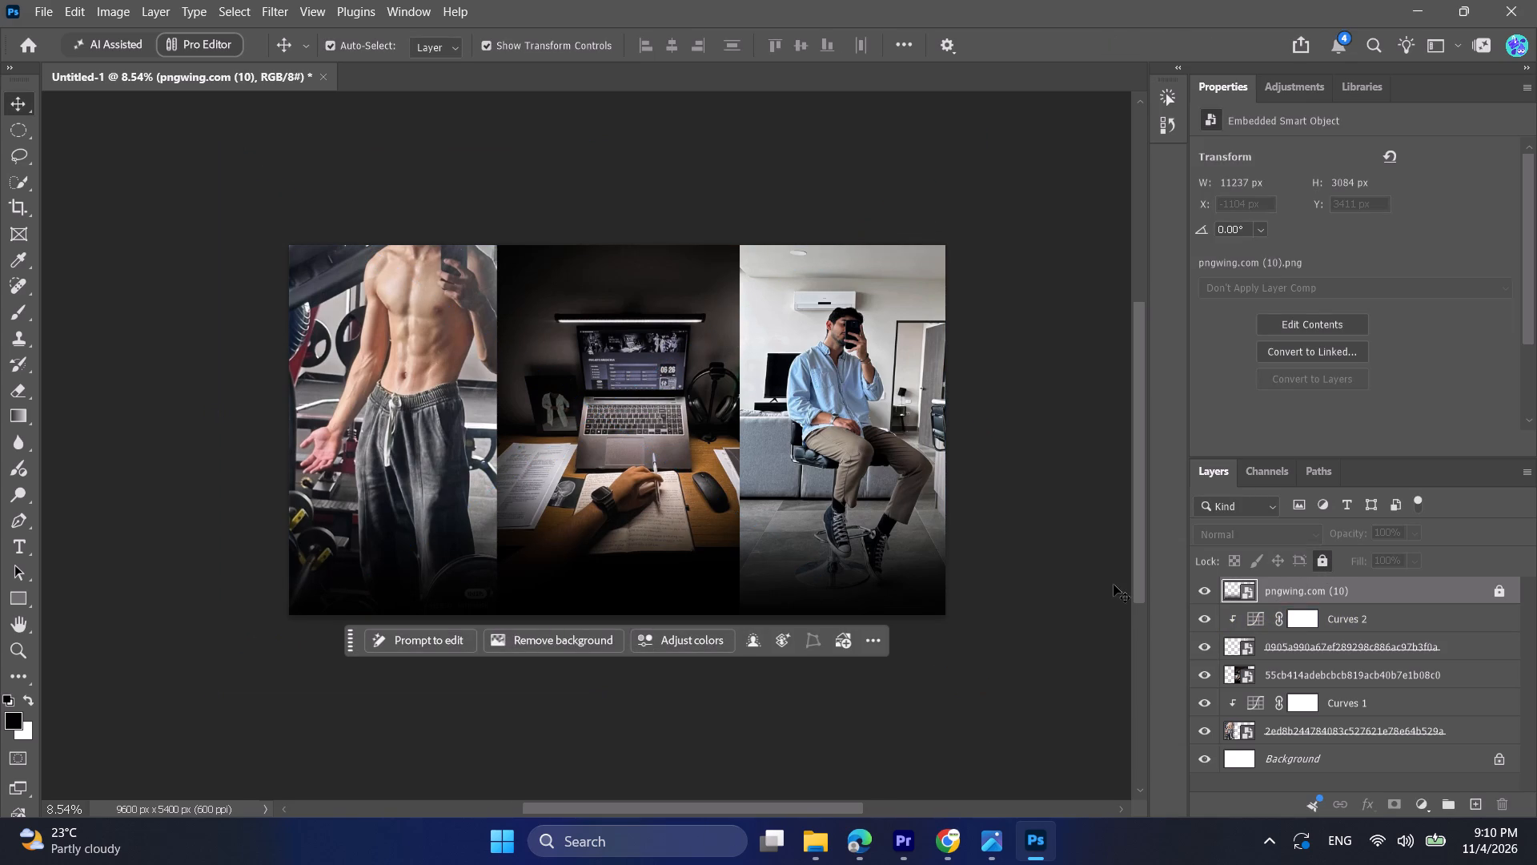
pyautogui.click(1114, 585)
# Add the text "Esbar" over the lower part of the desk photo.
pyautogui.scroll(1, 1061, 563)
pyautogui.keyDown('alt'); pyautogui.scroll(1, 1061, 563); pyautogui.keyUp('alt')
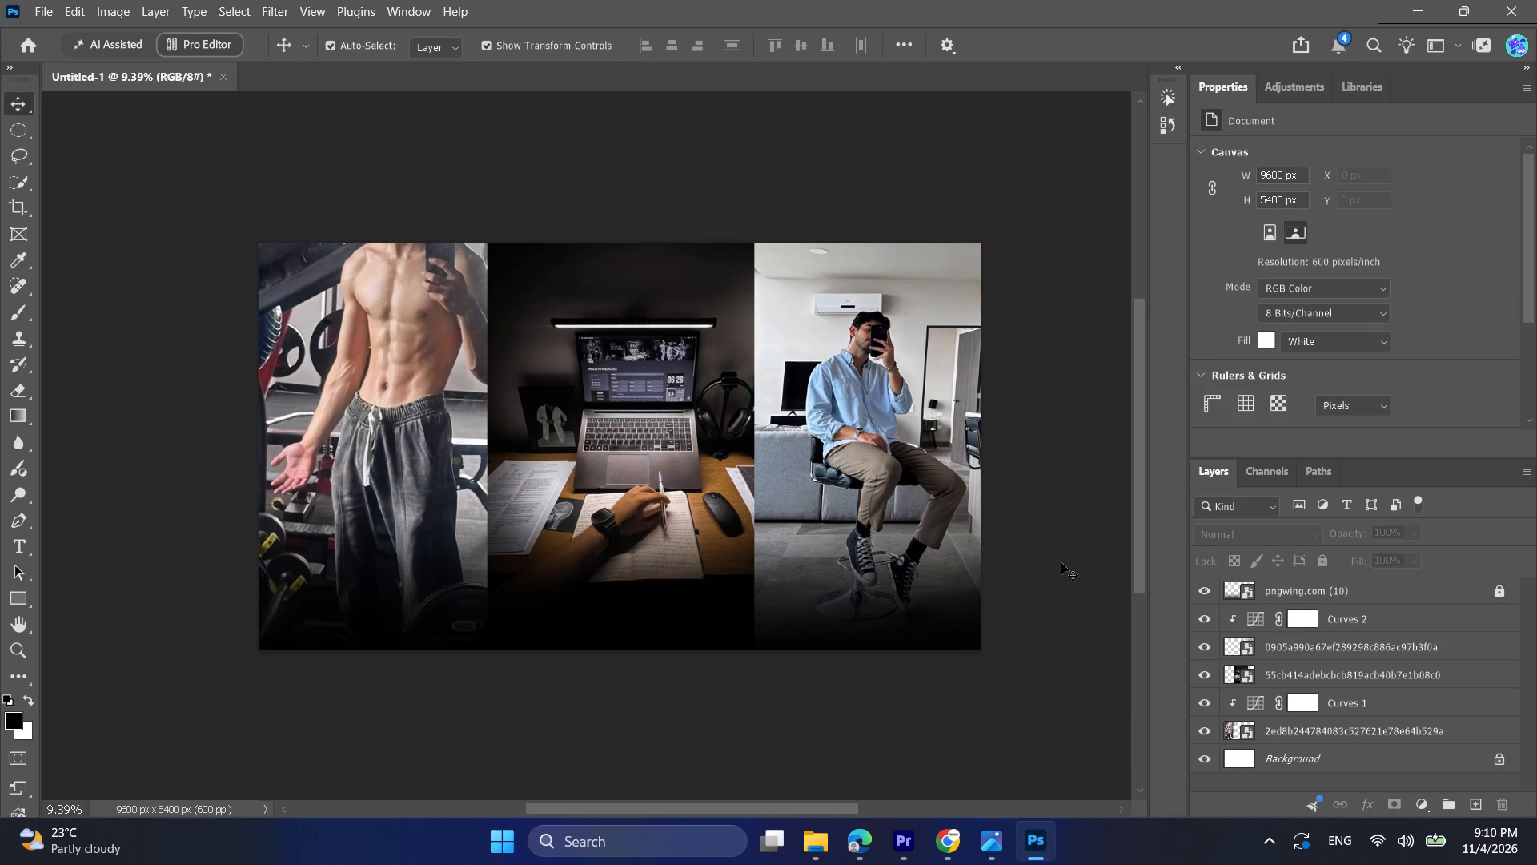
pyautogui.keyDown('ctrl'); pyautogui.scroll(-1, 1061, 563); pyautogui.keyUp('ctrl')
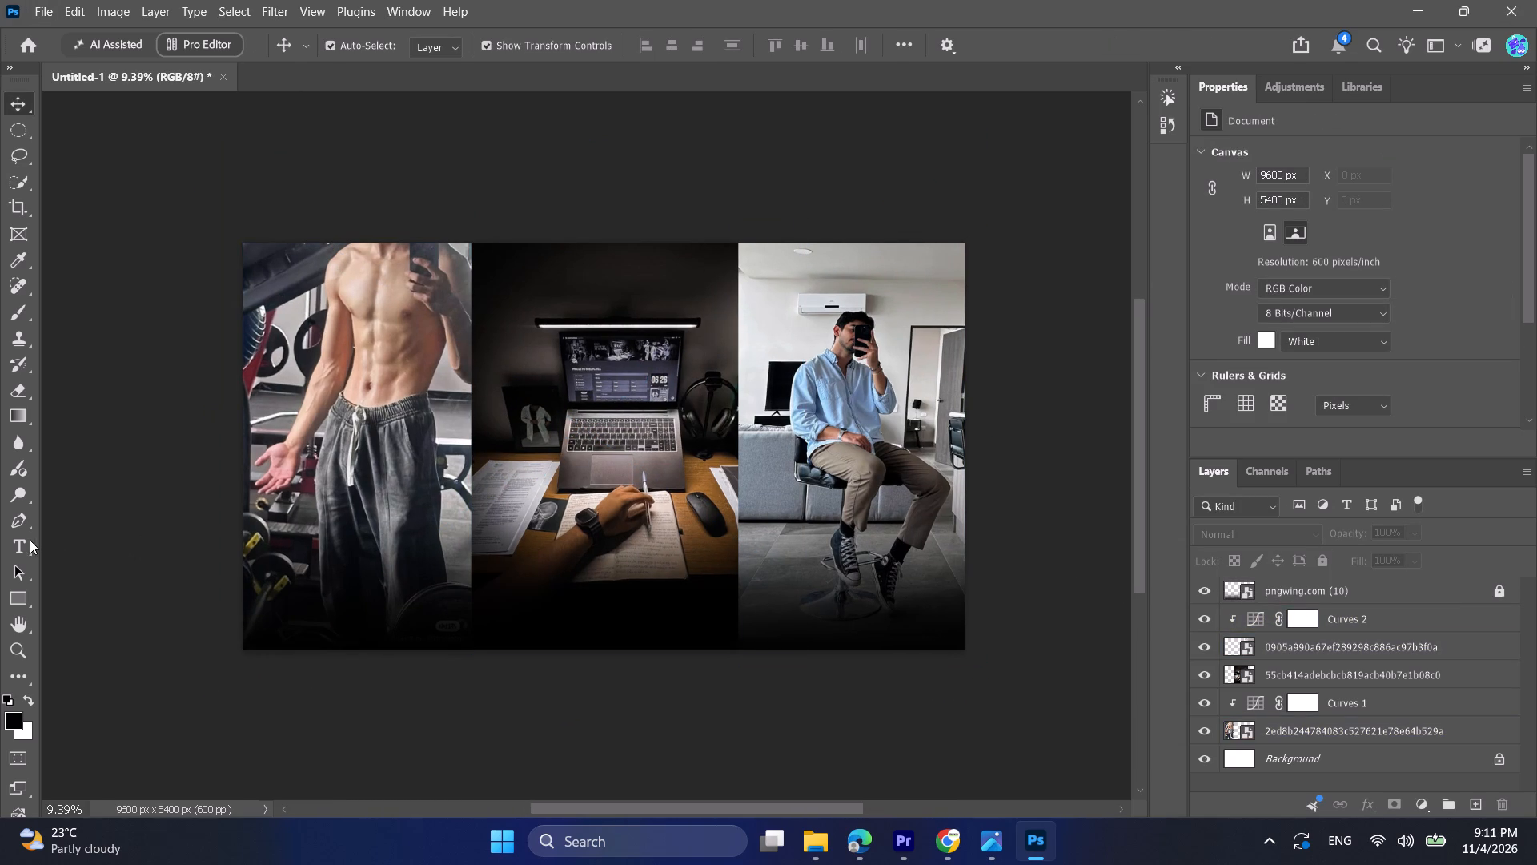
pyautogui.click(30, 540)
pyautogui.click(530, 545)
pyautogui.write('Es')
pyautogui.write('bar')
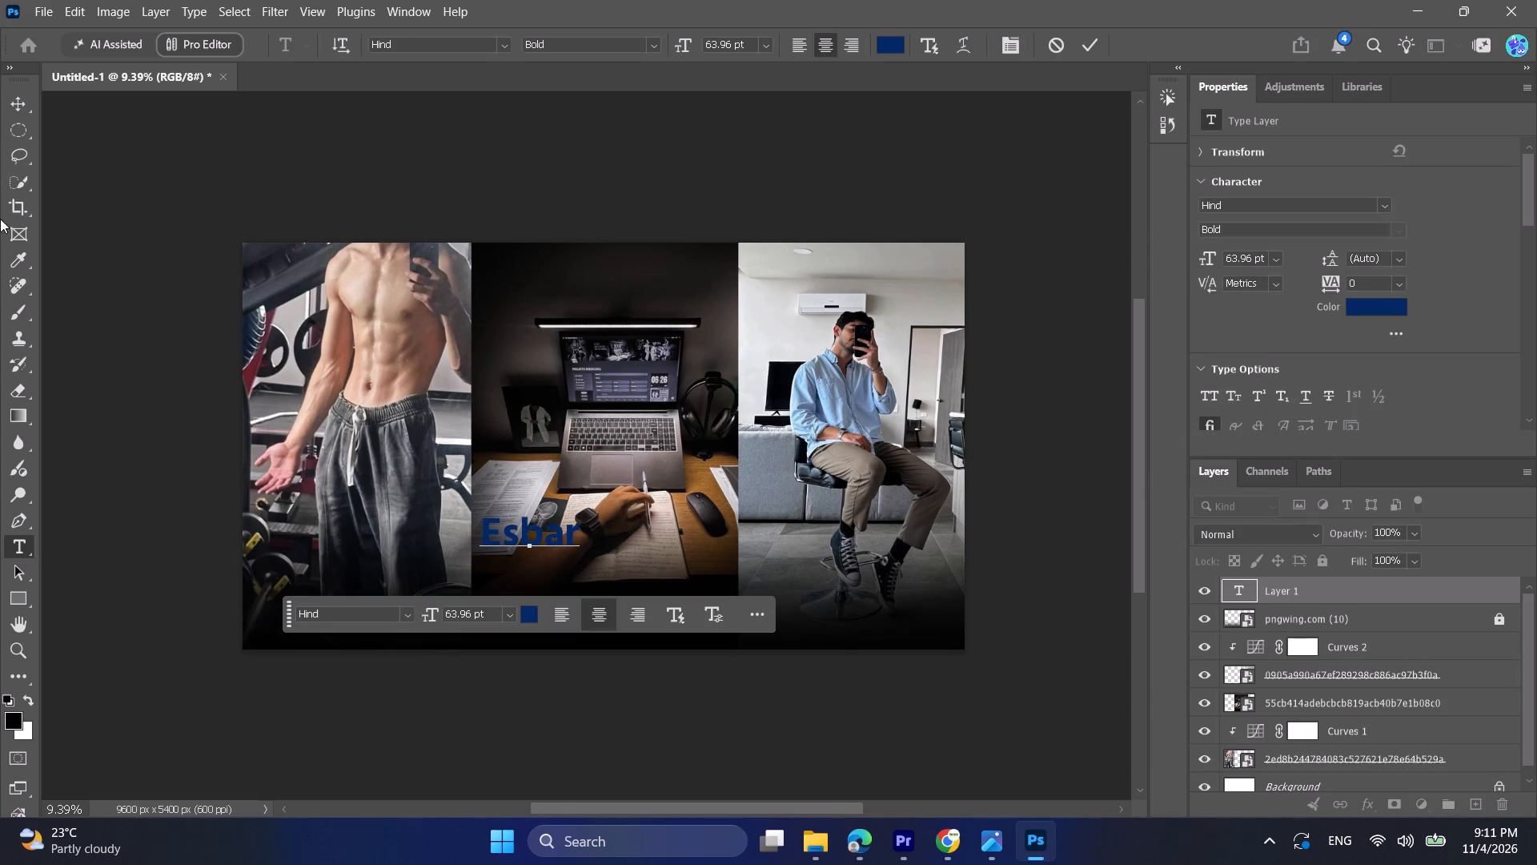
pyautogui.click(17, 106)
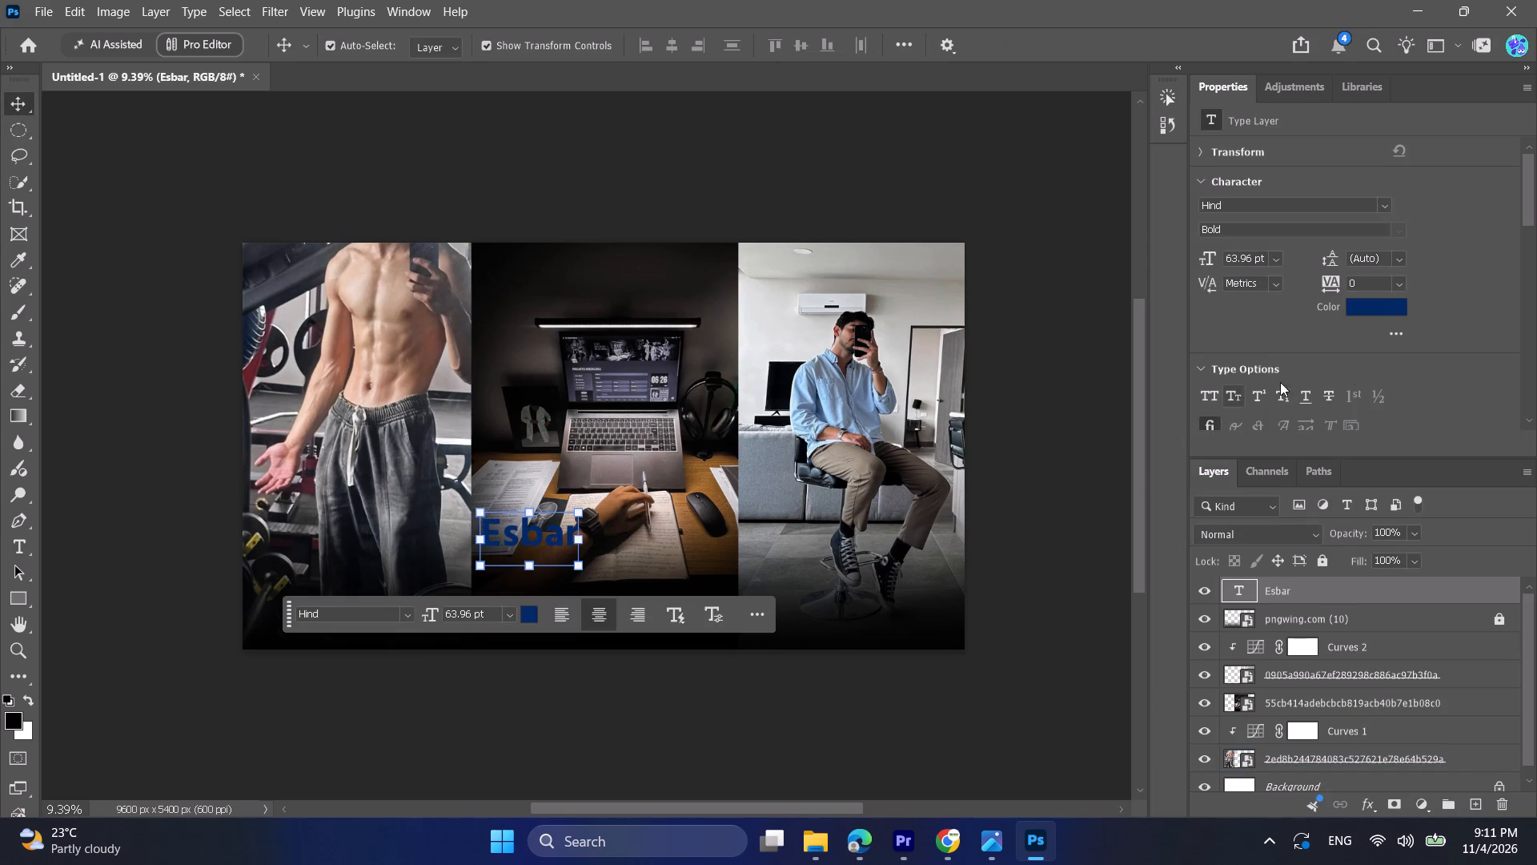
# Recolour the "Esbar" text to bright yellow, hex fffc00.
pyautogui.click(1380, 308)
pyautogui.moveTo(1295, 341); pyautogui.dragTo(1294, 359)
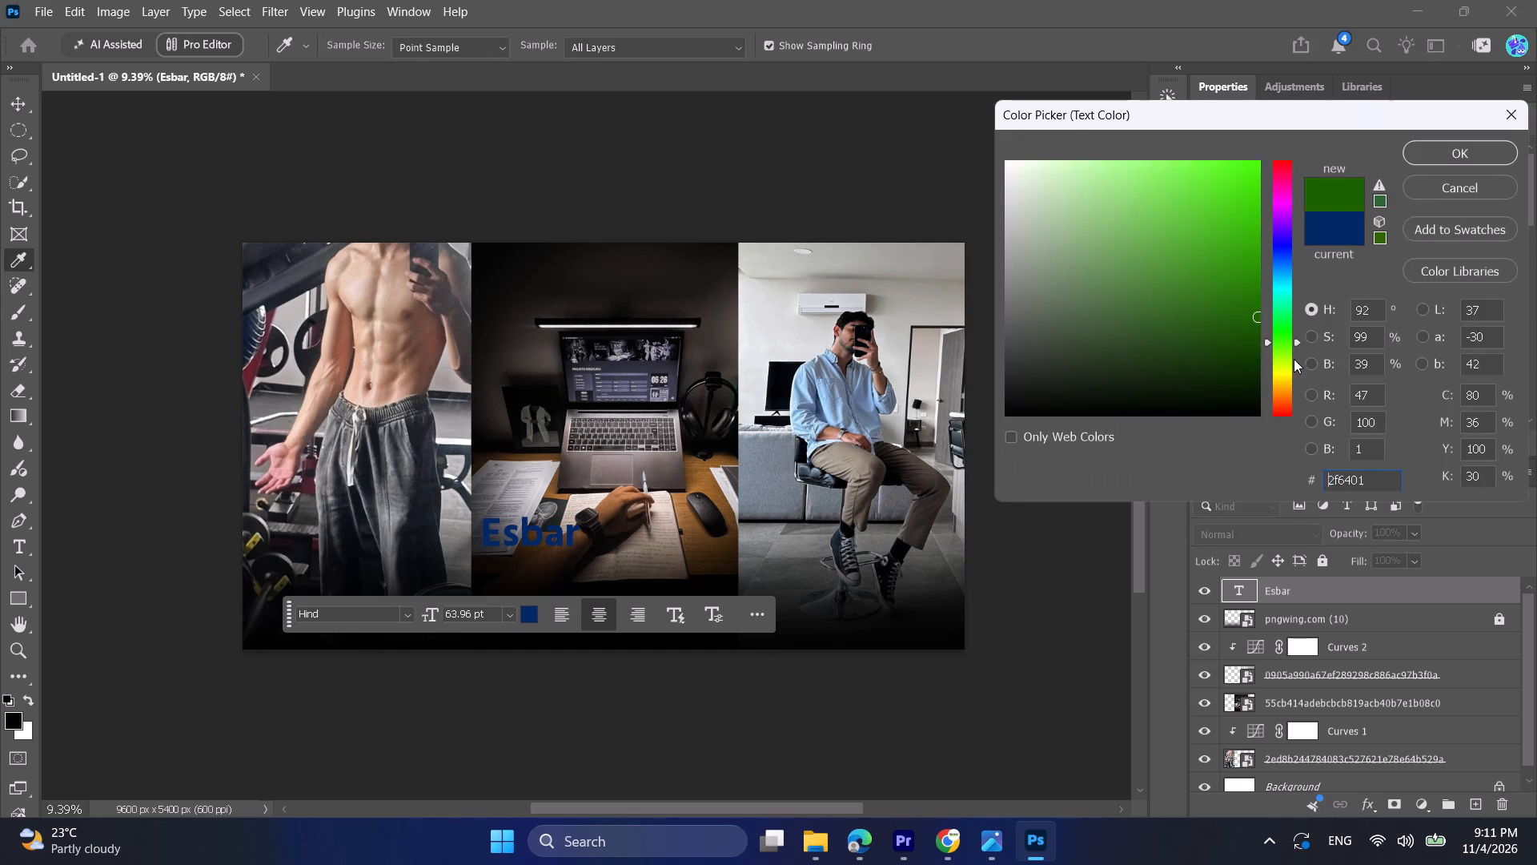
pyautogui.moveTo(1294, 359); pyautogui.dragTo(1292, 373)
pyautogui.moveTo(1246, 227); pyautogui.dragTo(1301, 140)
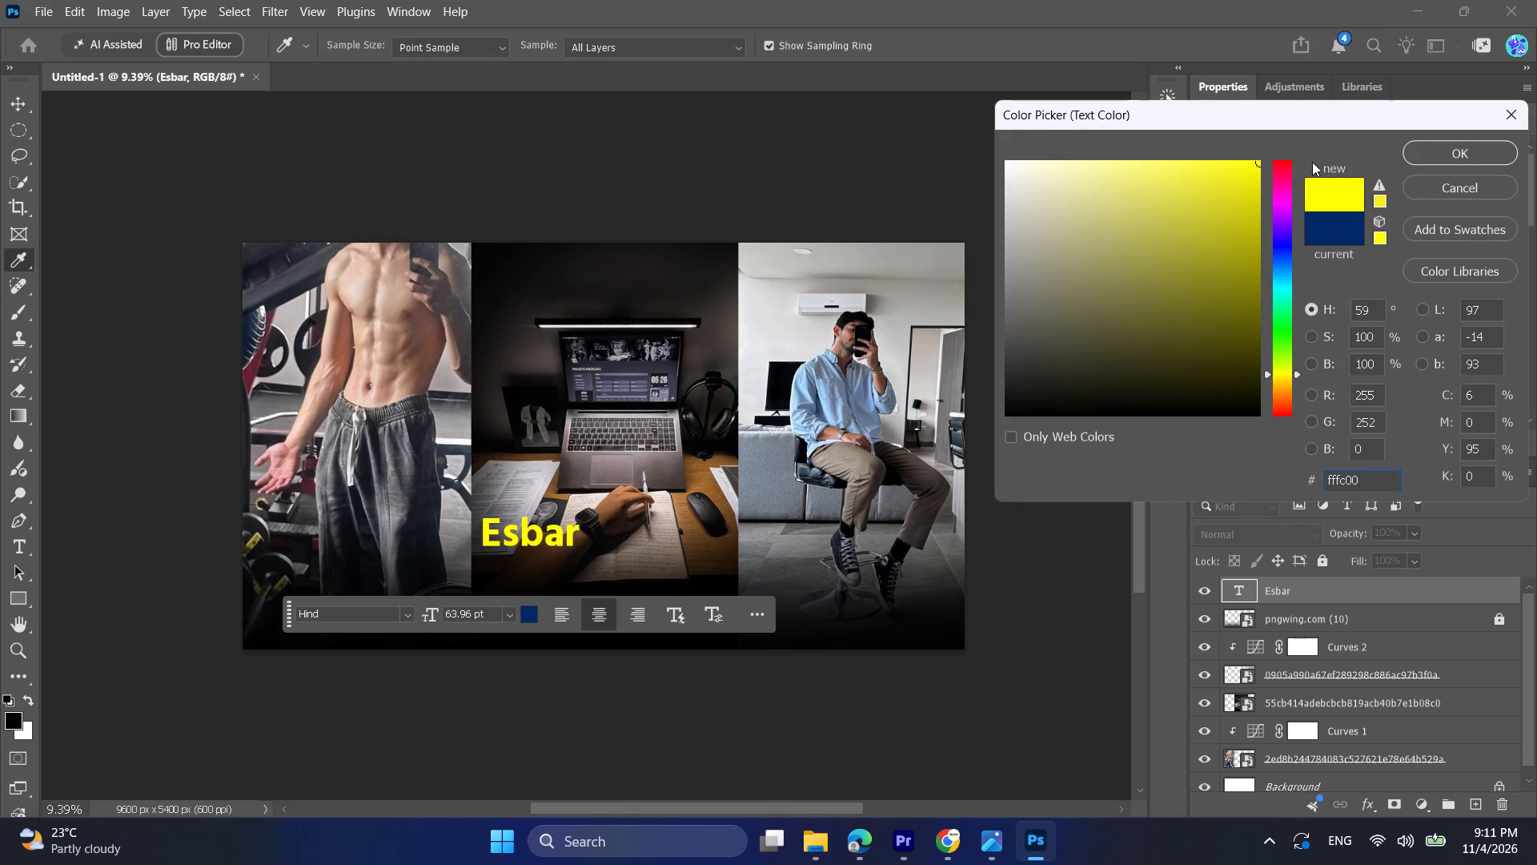
pyautogui.click(1444, 151)
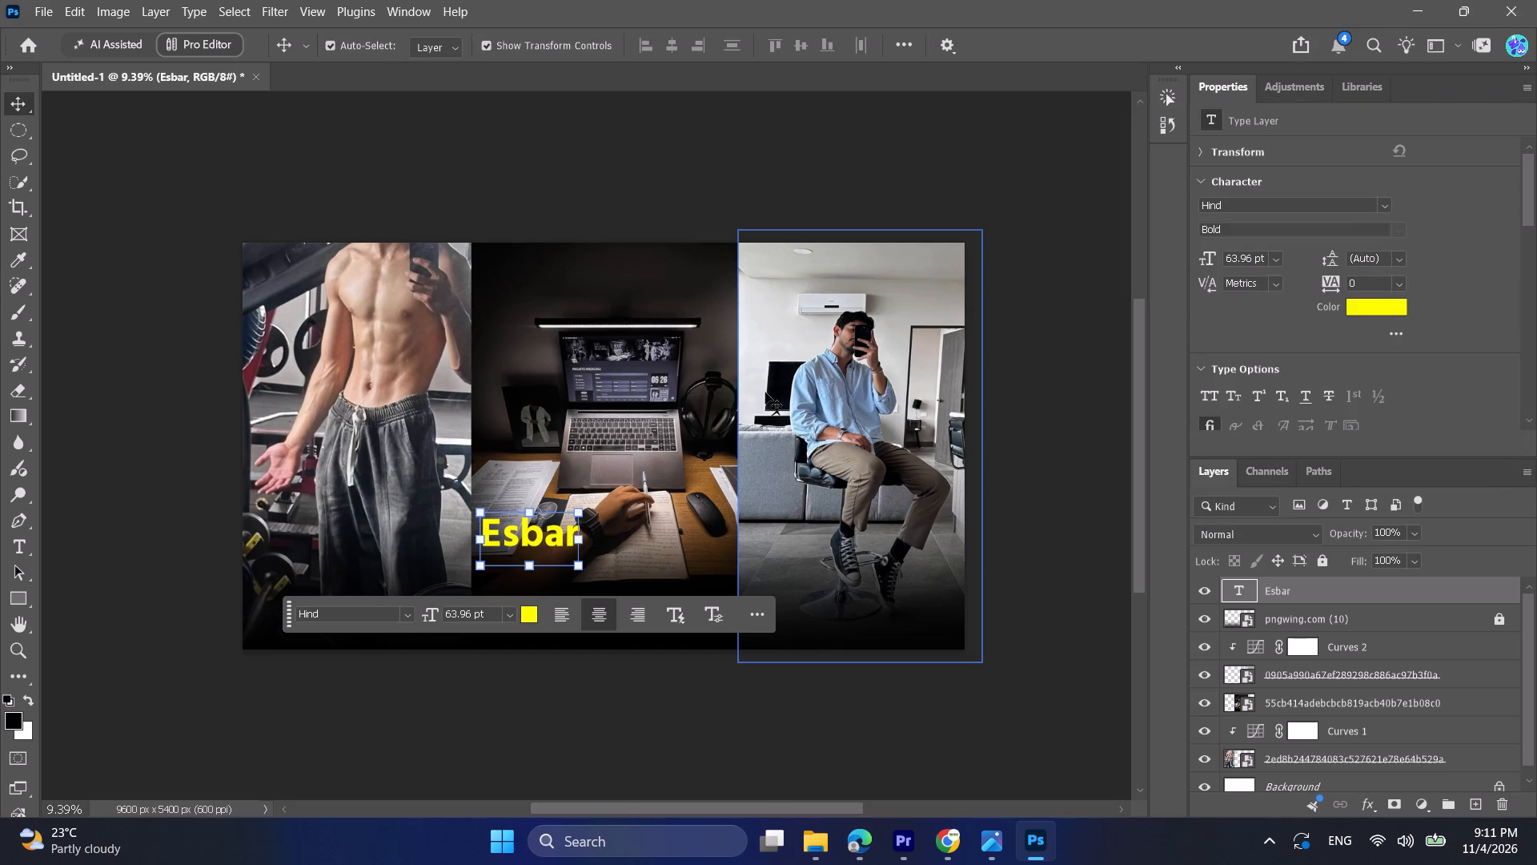
# Enlarge "Esbar" to about 182.27% and centre it horizontally on the canvas over the desk photo's lower part, leaving it deselected.
pyautogui.moveTo(580, 510); pyautogui.dragTo(685, 508)
pyautogui.moveTo(614, 501); pyautogui.dragTo(640, 533)
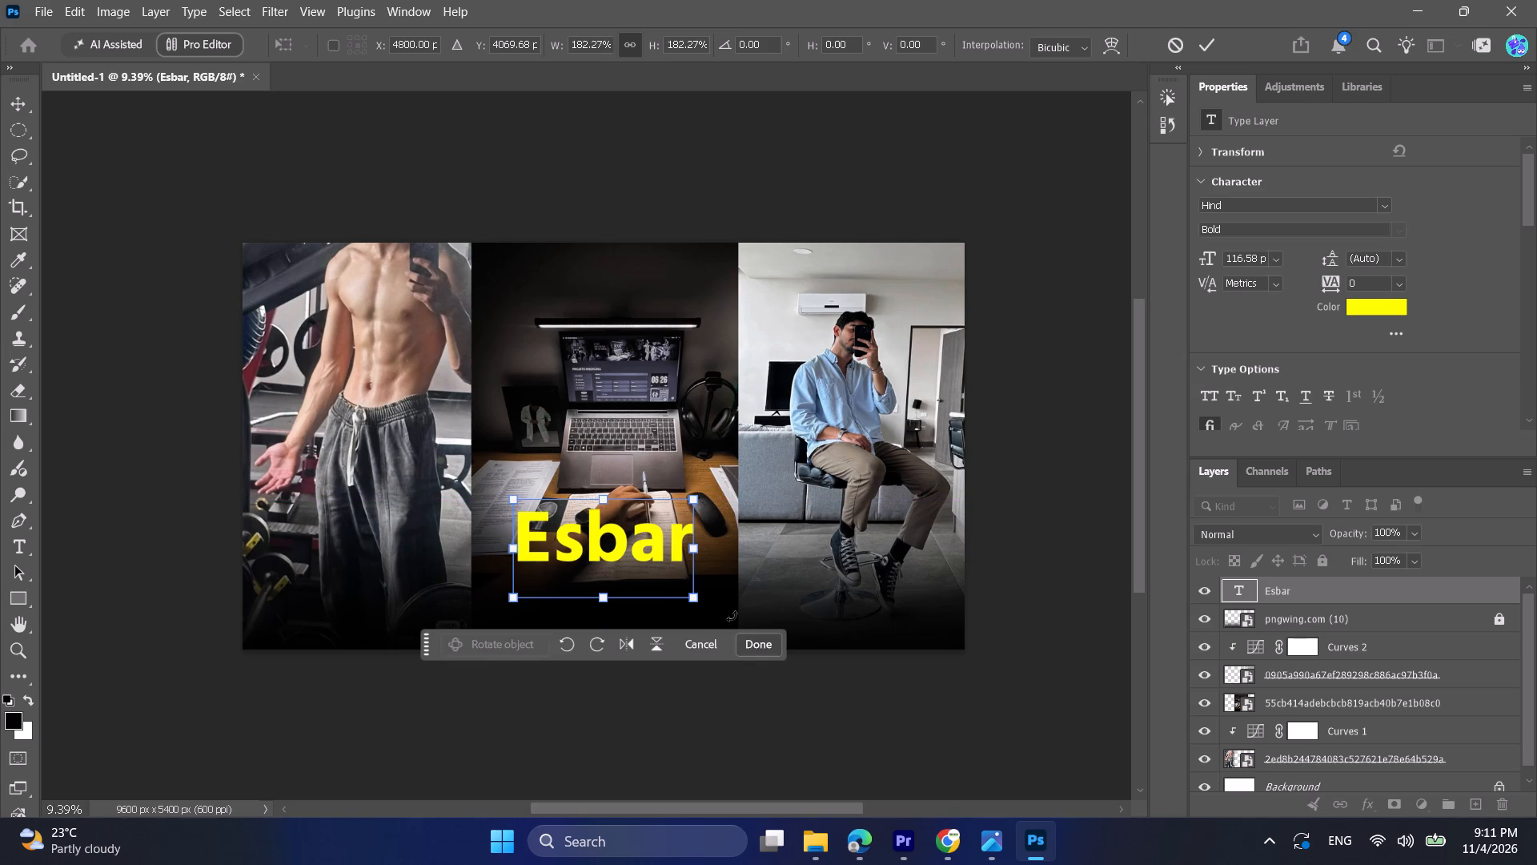
pyautogui.click(751, 647)
pyautogui.click(941, 751)
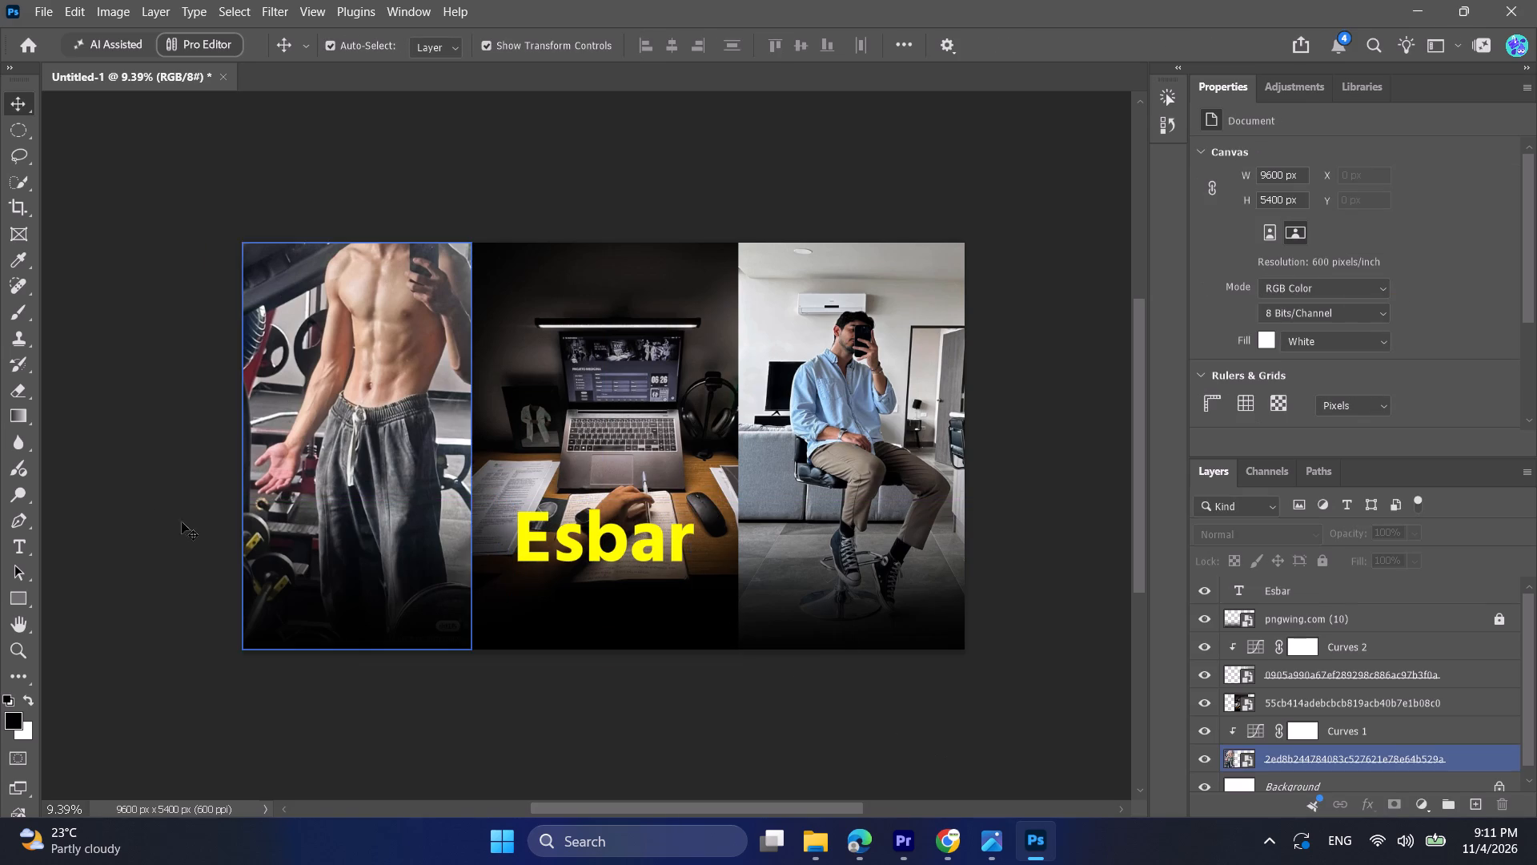
# Add a separate text "Ho jayega" near the bottom of the canvas, below "Esbar".
pyautogui.moveTo(16, 543); pyautogui.dragTo(36, 549)
pyautogui.click(462, 637)
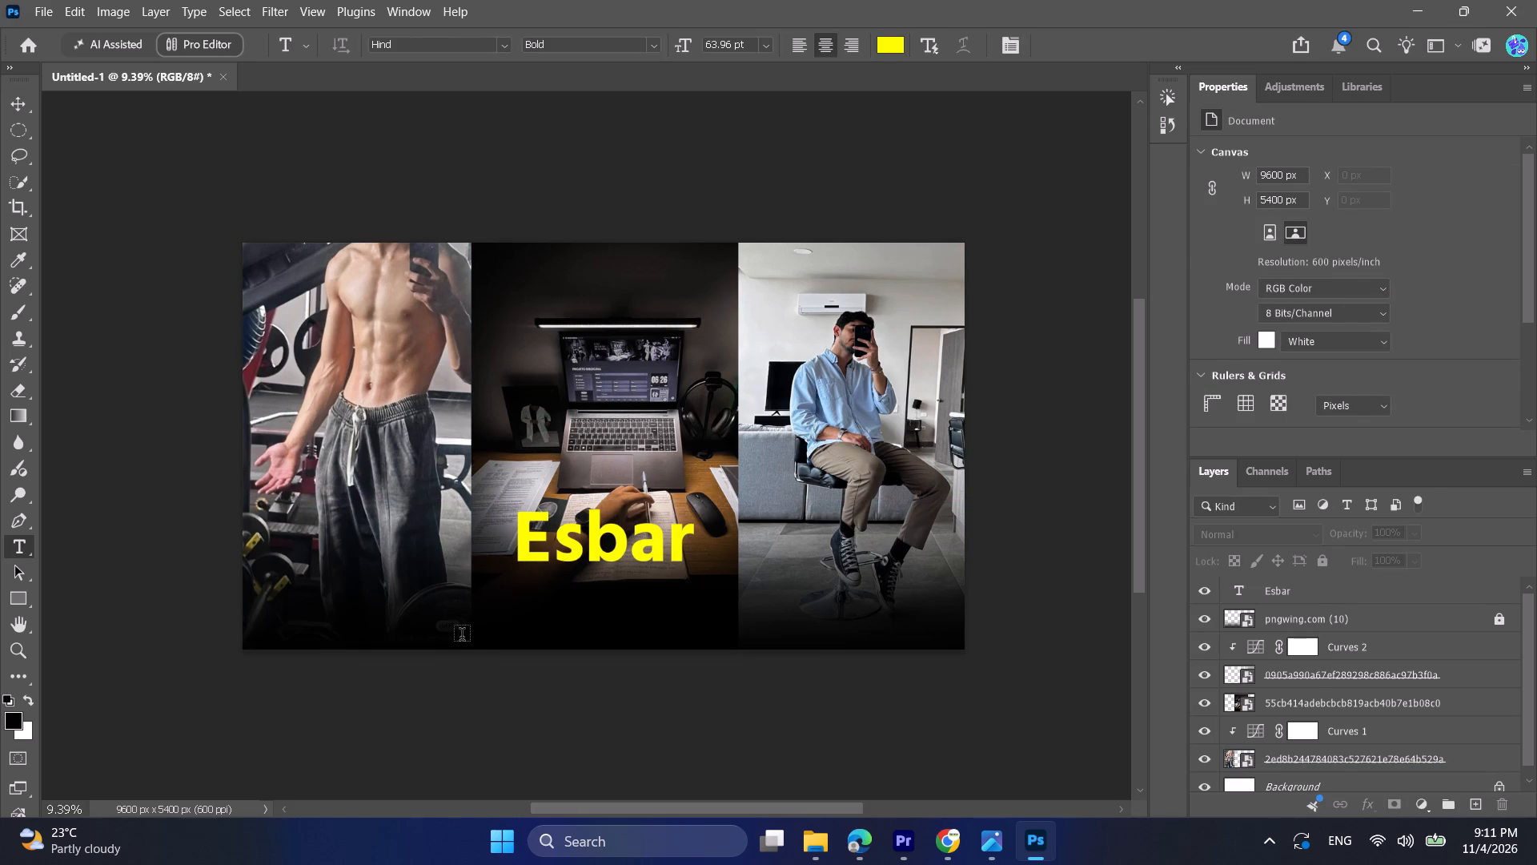
pyautogui.write('Ho')
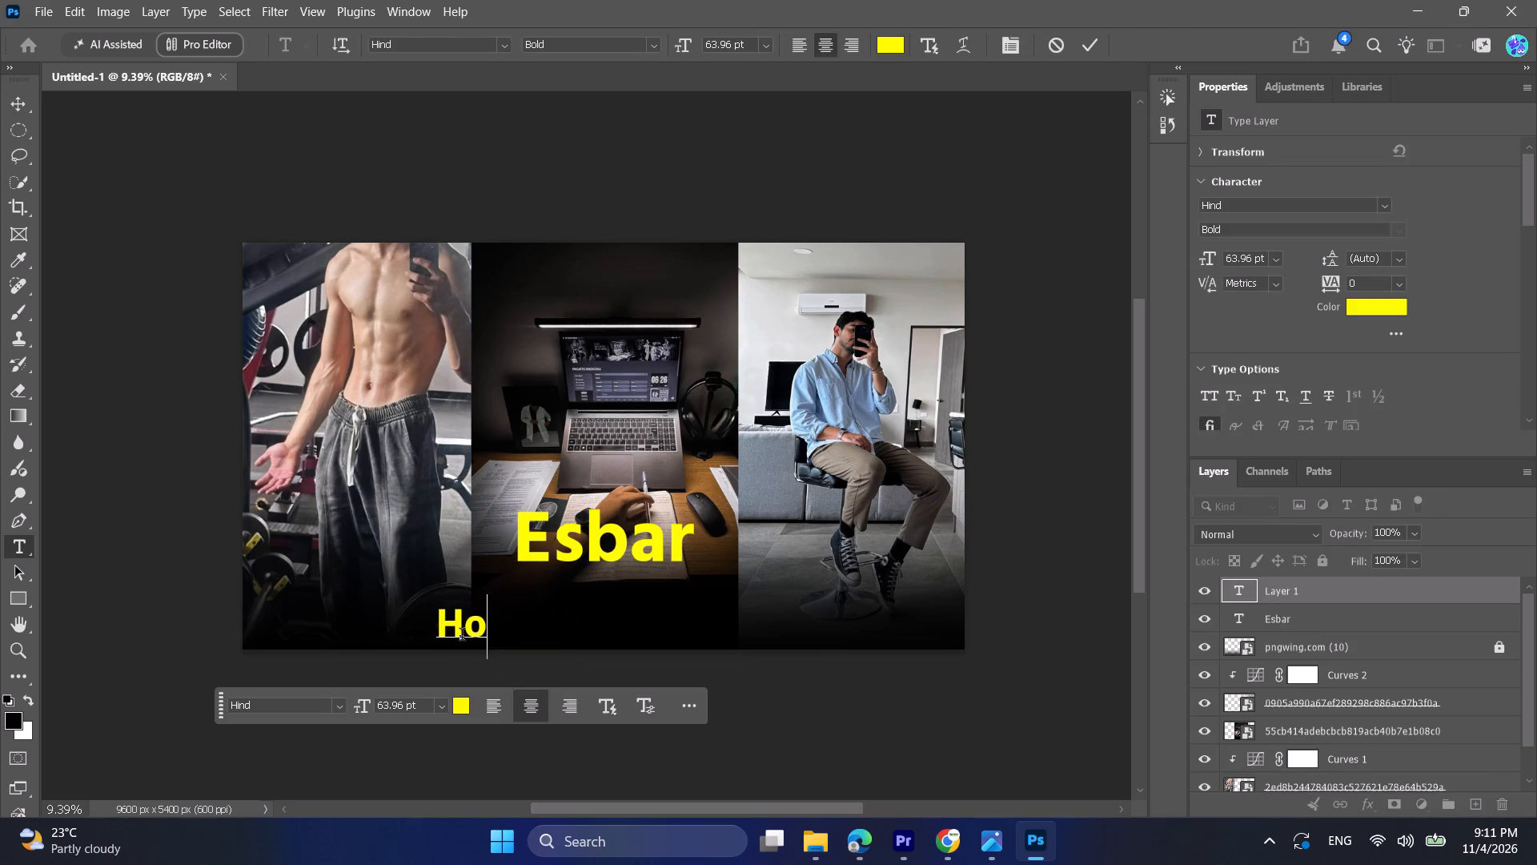
pyautogui.press('space')
pyautogui.write('jayega')
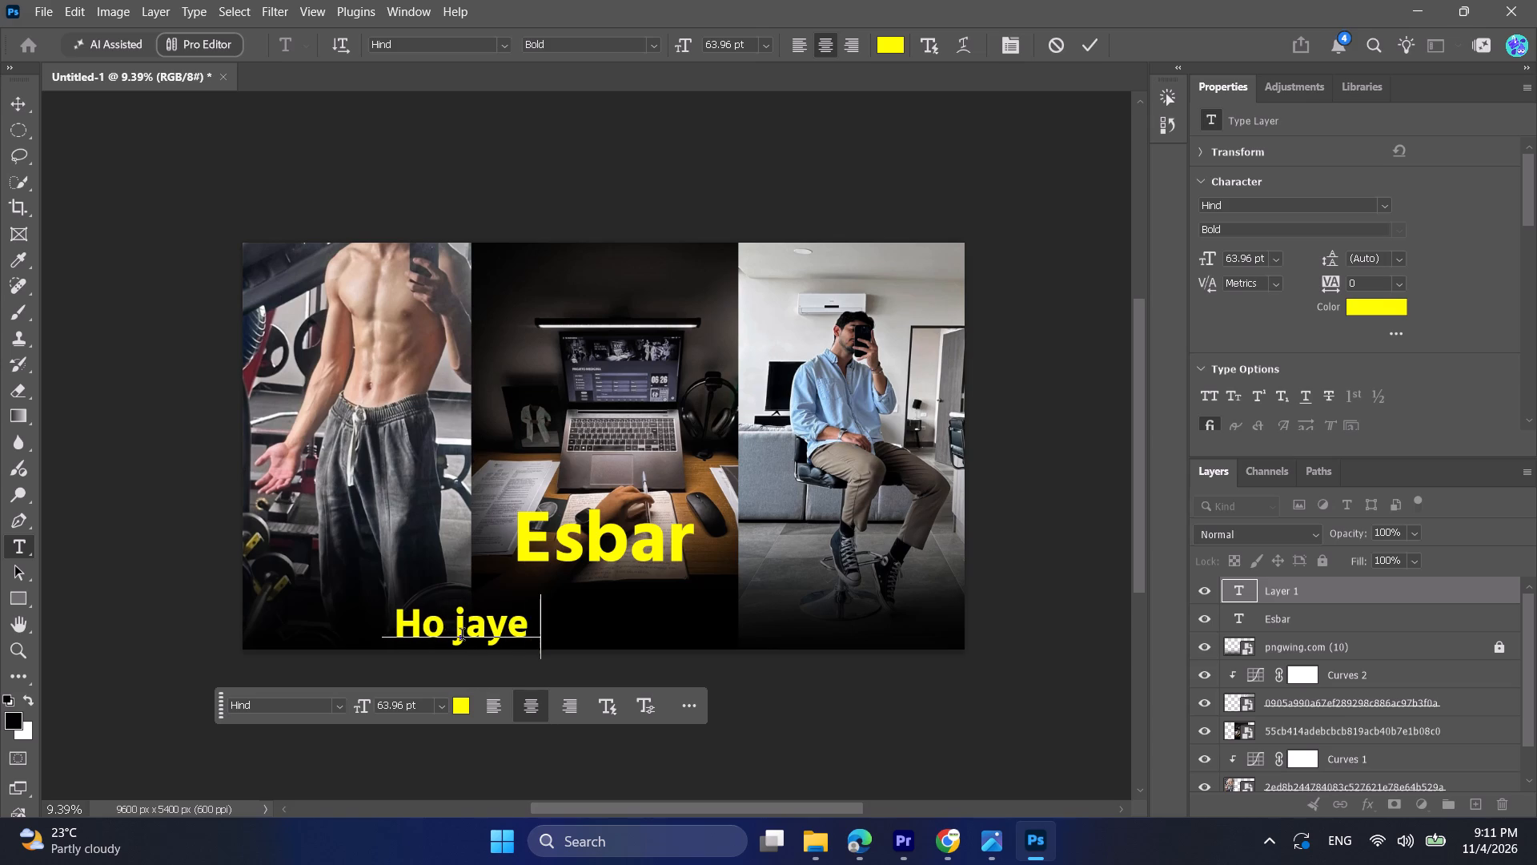
pyautogui.click(19, 105)
# Recolour the "Ho jayega" text to white.
pyautogui.click(1366, 310)
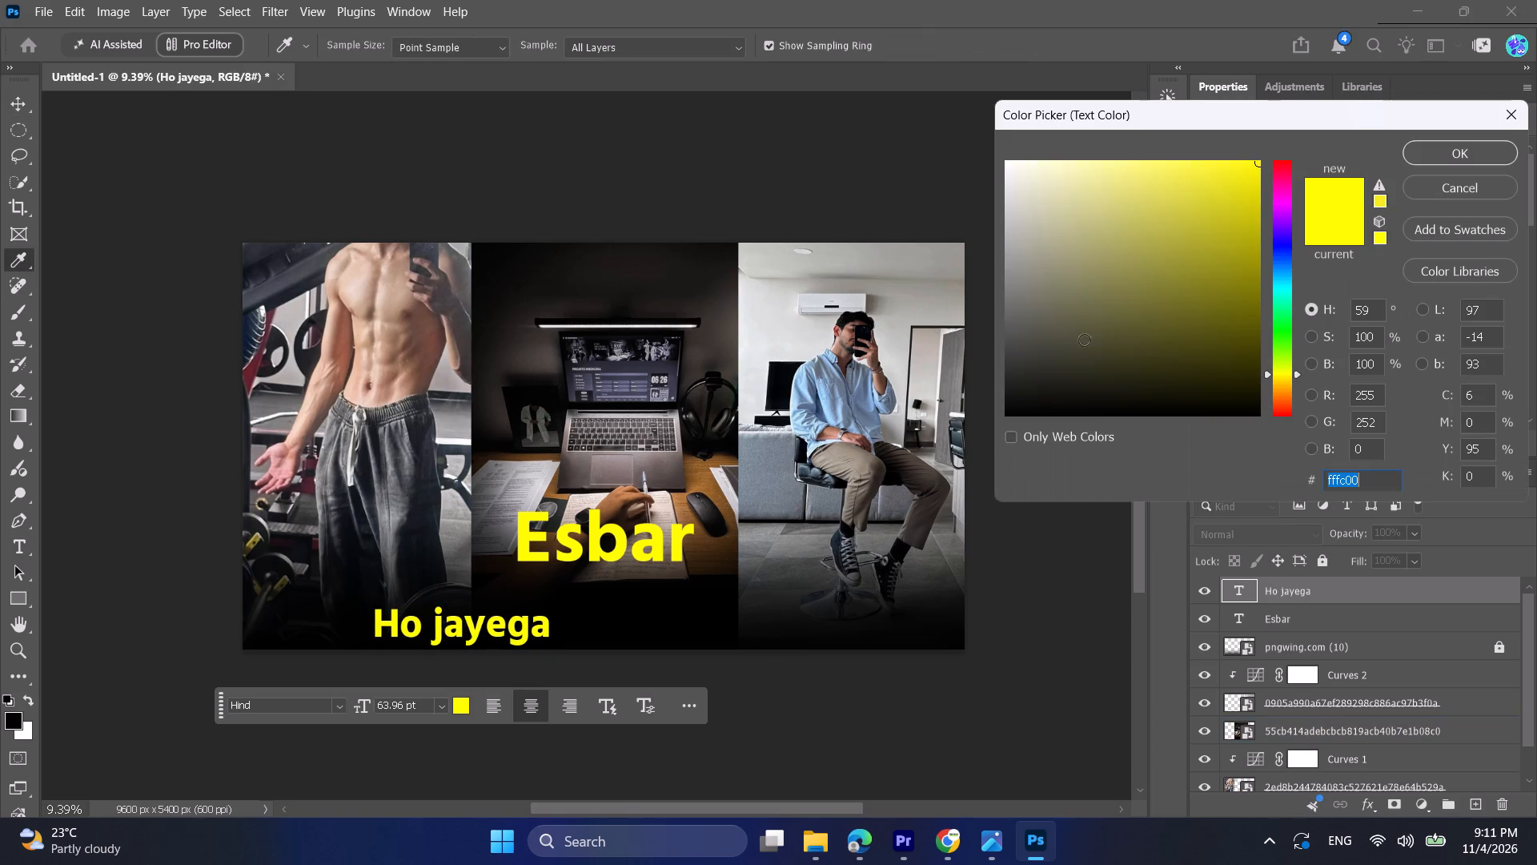
pyautogui.moveTo(1044, 301); pyautogui.dragTo(959, 119)
pyautogui.click(1439, 156)
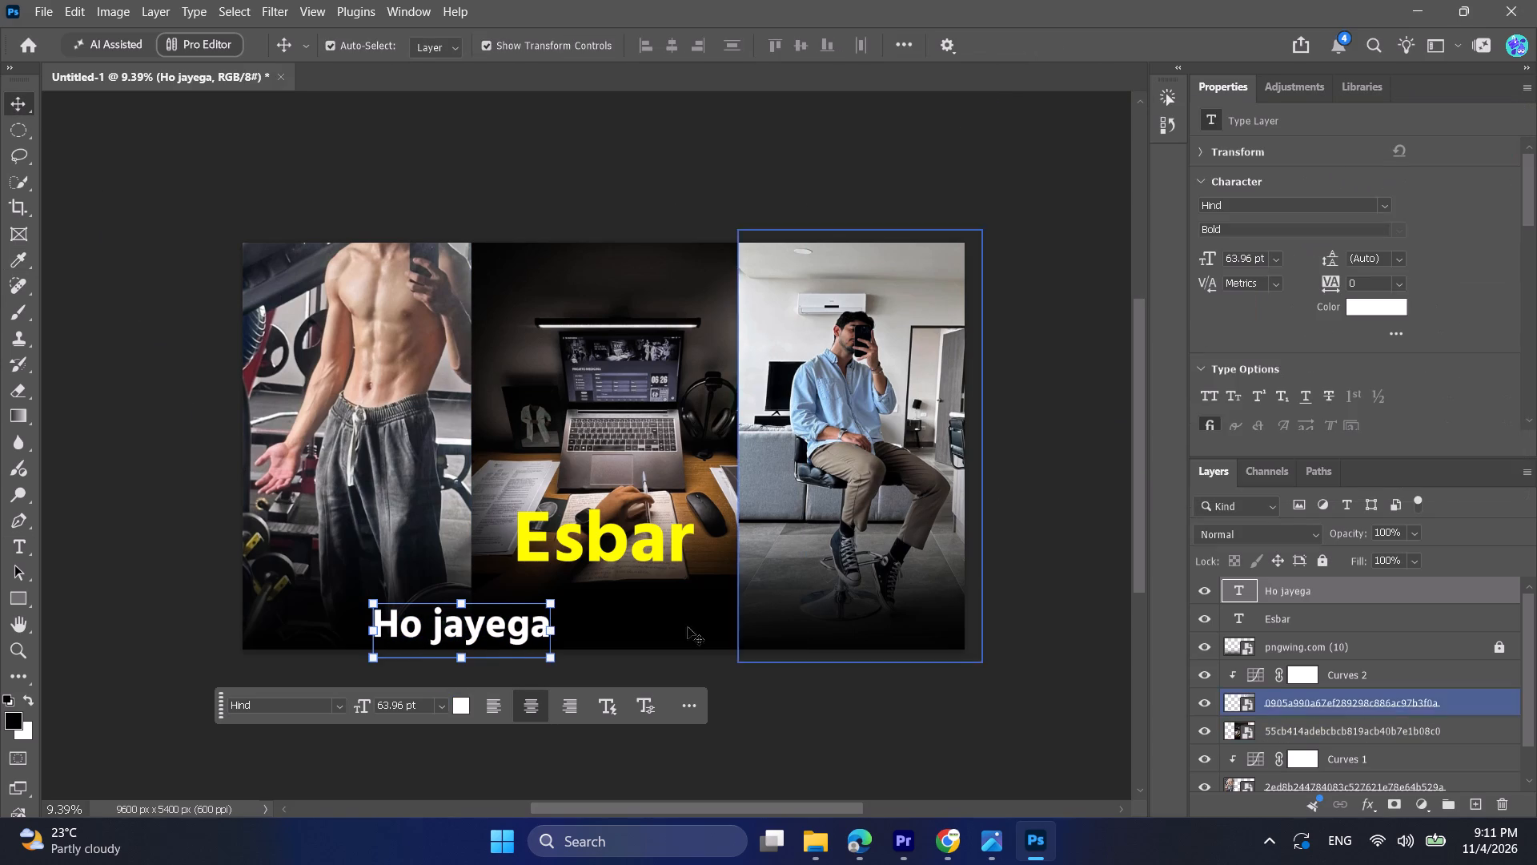
# Enlarge "Ho jayega" to about 178.71% and centre it horizontally at the canvas's lower edge, beneath "Esbar".
pyautogui.moveTo(548, 605); pyautogui.dragTo(694, 578)
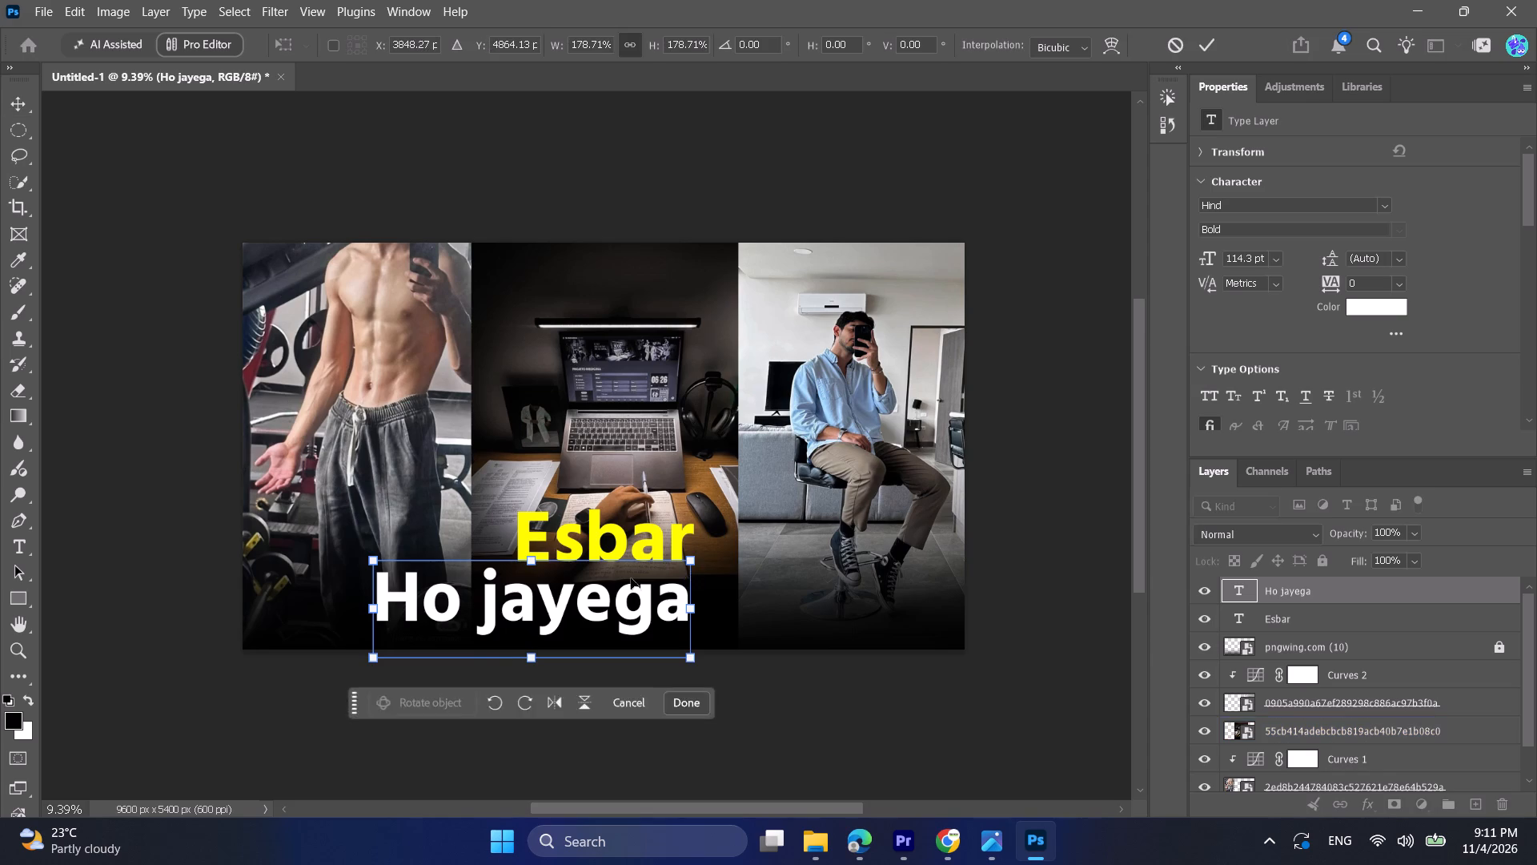
pyautogui.moveTo(632, 579); pyautogui.dragTo(700, 571)
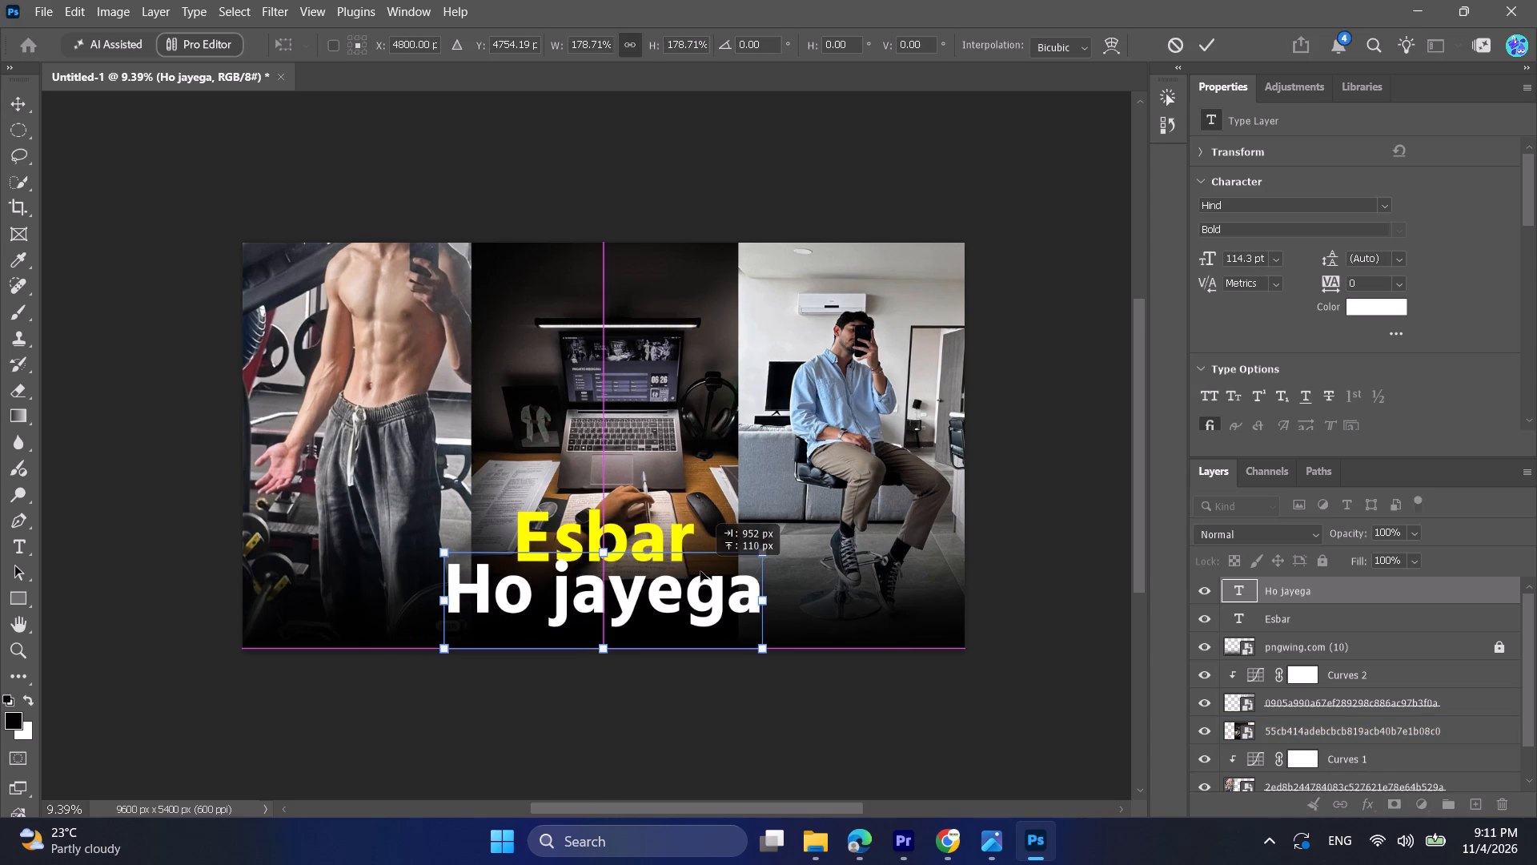
pyautogui.moveTo(700, 571); pyautogui.dragTo(700, 570)
pyautogui.click(1212, 397)
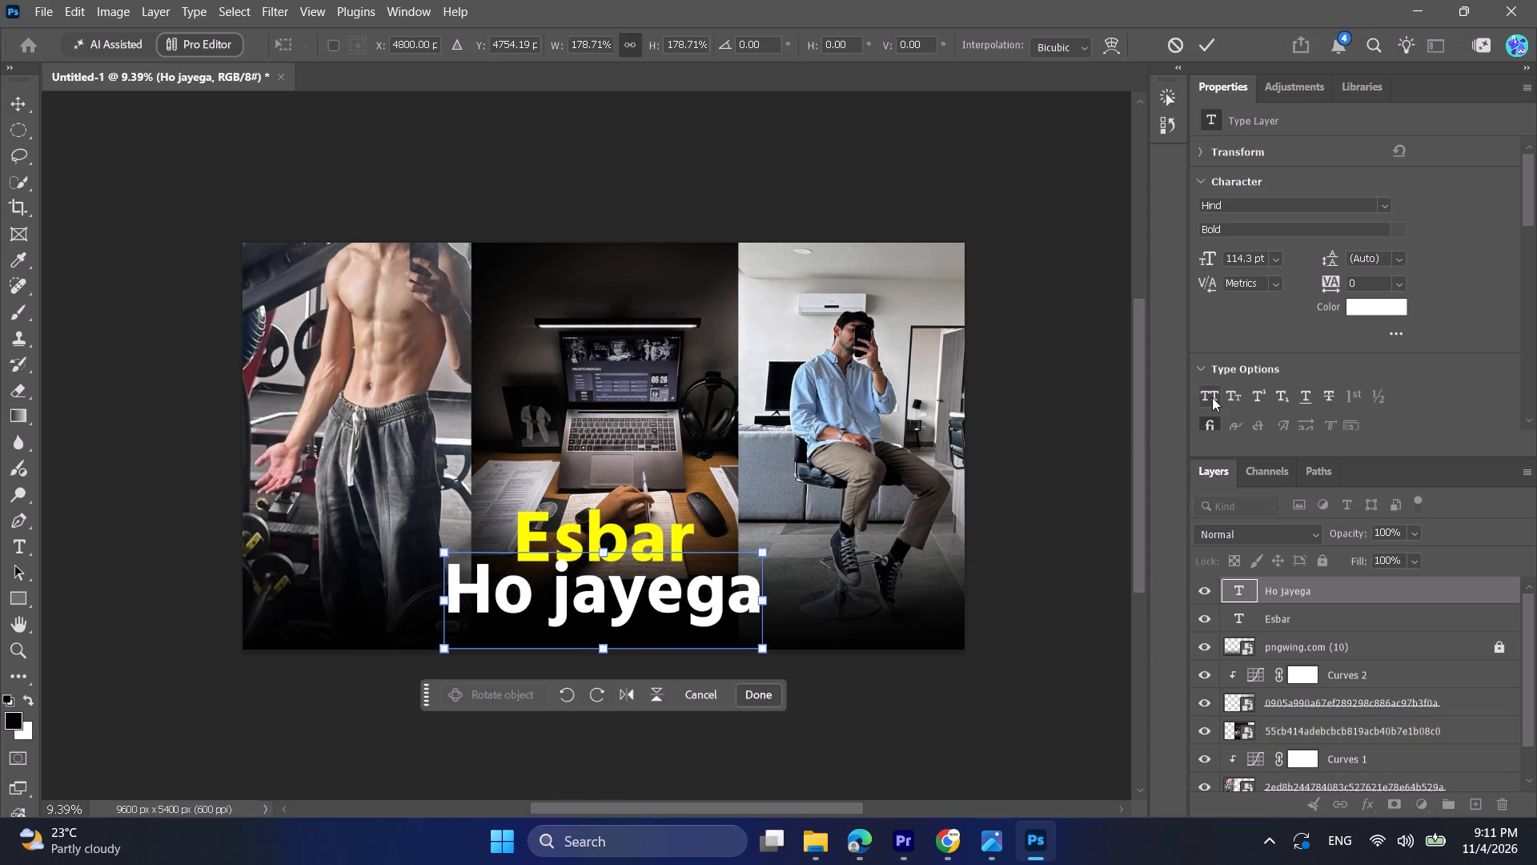
pyautogui.click(1221, 36)
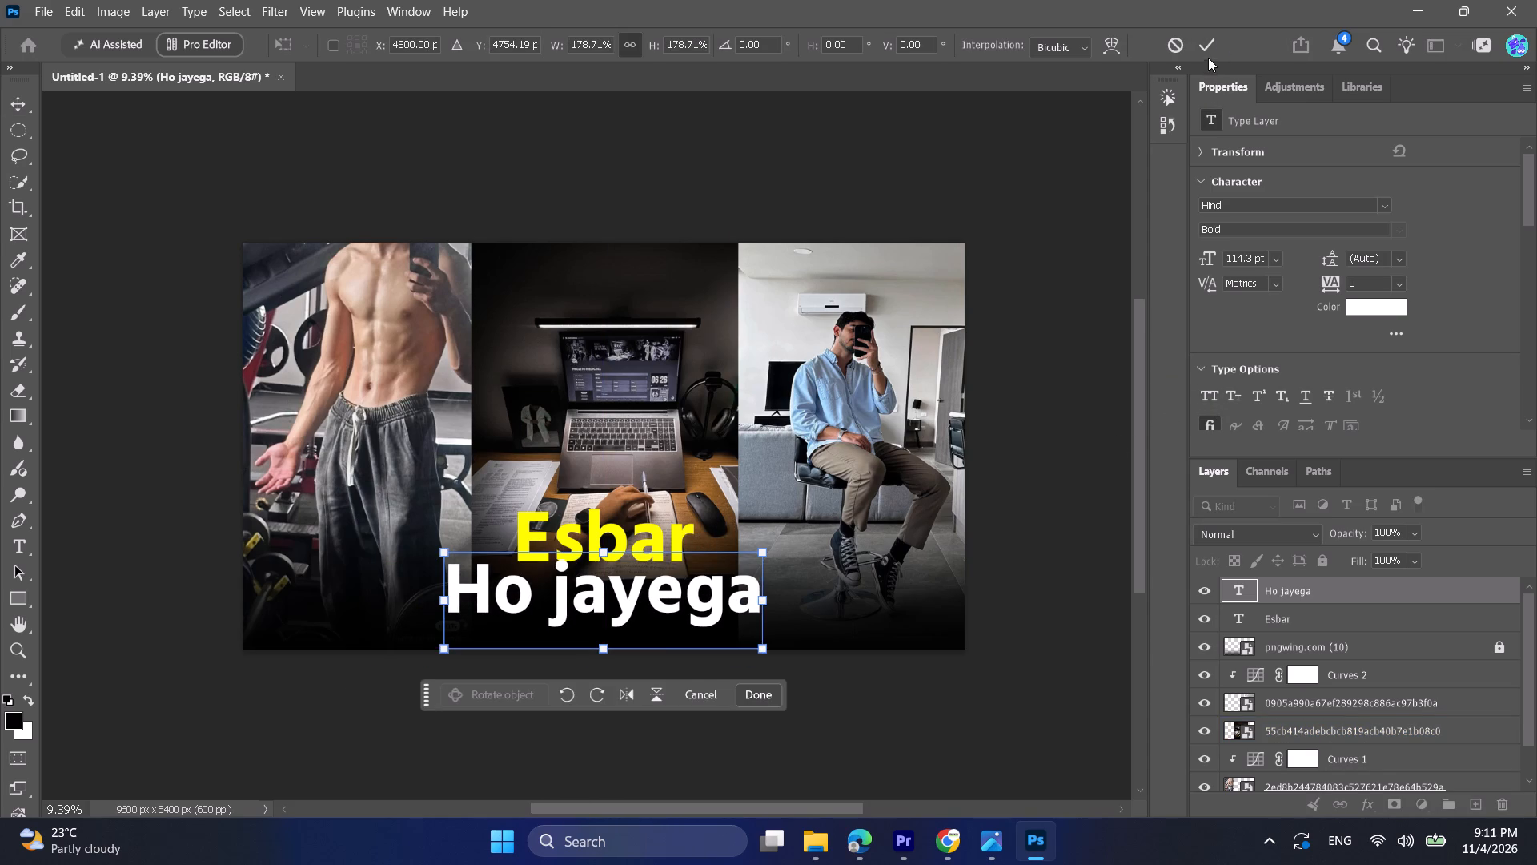
pyautogui.click(1208, 50)
# Set the "Ho jayega" text in all caps.
pyautogui.click(1210, 395)
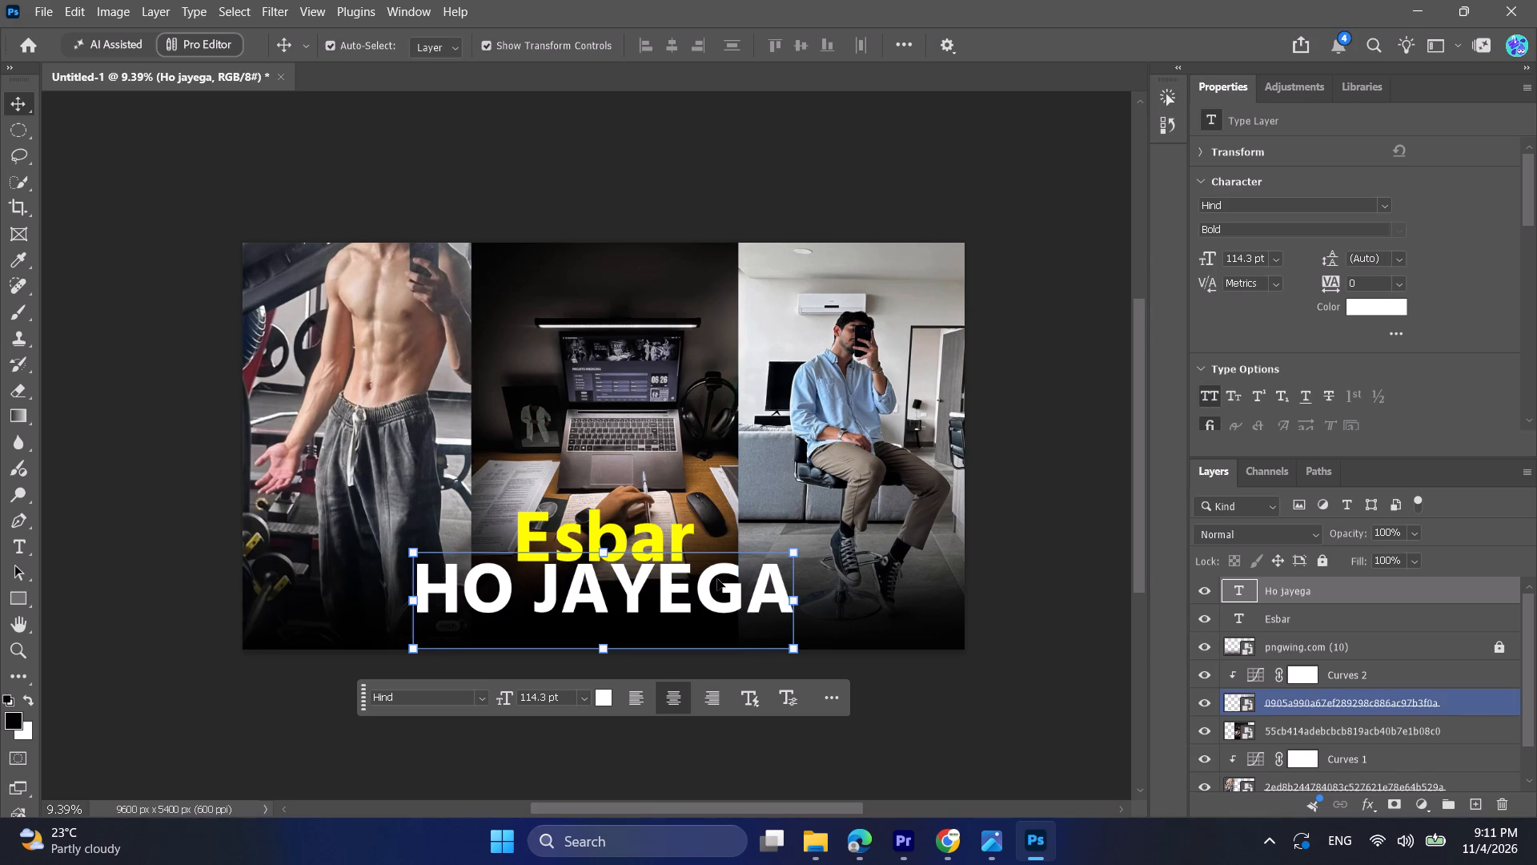
# Move "HO JAYEGA" slightly down and to the right so it sits clear below "Esbar", leaving nothing selected.
pyautogui.moveTo(697, 581); pyautogui.dragTo(705, 599)
pyautogui.keyDown('alt'); pyautogui.scroll(-10, 704, 558); pyautogui.keyUp('alt')
pyautogui.keyDown('alt'); pyautogui.scroll(13, 703, 549); pyautogui.keyUp('alt')
pyautogui.click(841, 453)
pyautogui.keyDown('alt'); pyautogui.scroll(-4, 841, 453); pyautogui.keyUp('alt')
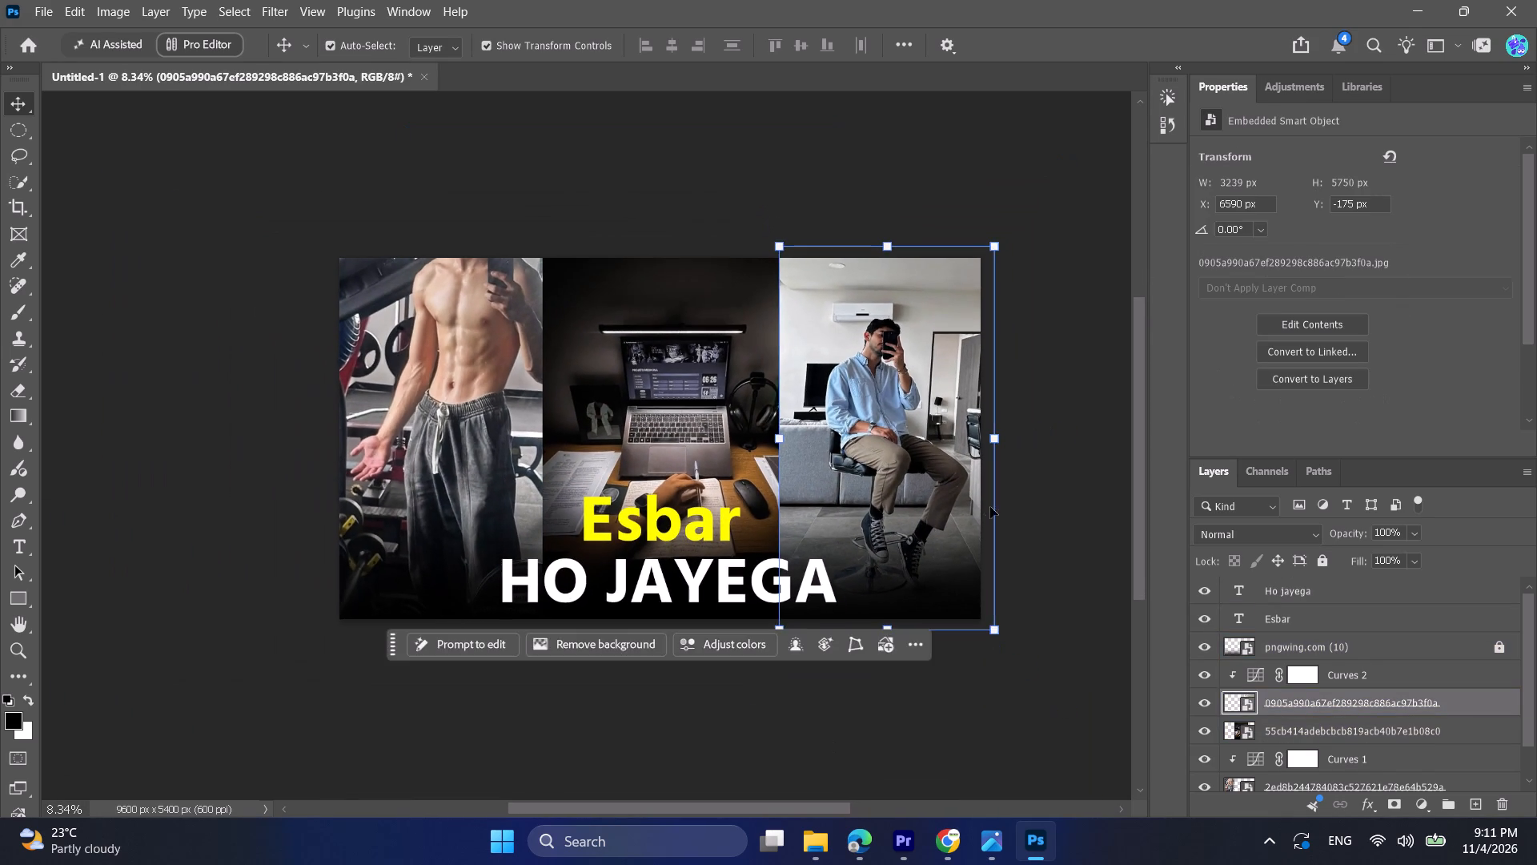
pyautogui.click(1033, 520)
pyautogui.keyDown('ctrl'); pyautogui.scroll(-2, 1029, 520); pyautogui.keyUp('ctrl')
pyautogui.keyDown('alt'); pyautogui.scroll(1, 1022, 519); pyautogui.keyUp('alt')
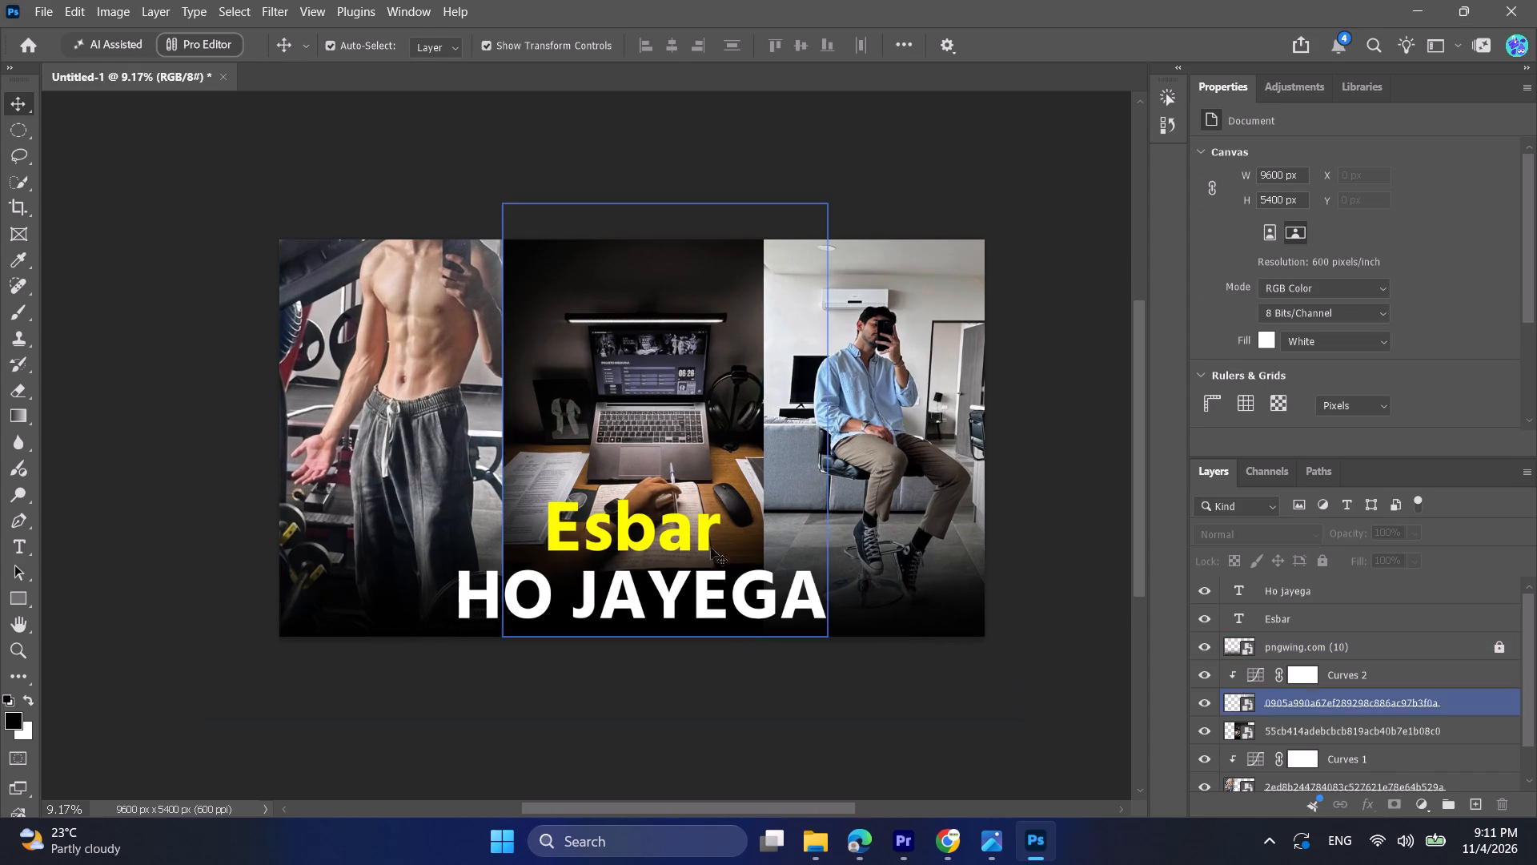
# Shift "Esbar" about 33 px left at the same height, centred between the desk photo's side edges, leaving it deselected.
pyautogui.click(684, 537)
pyautogui.moveTo(663, 531); pyautogui.dragTo(672, 536)
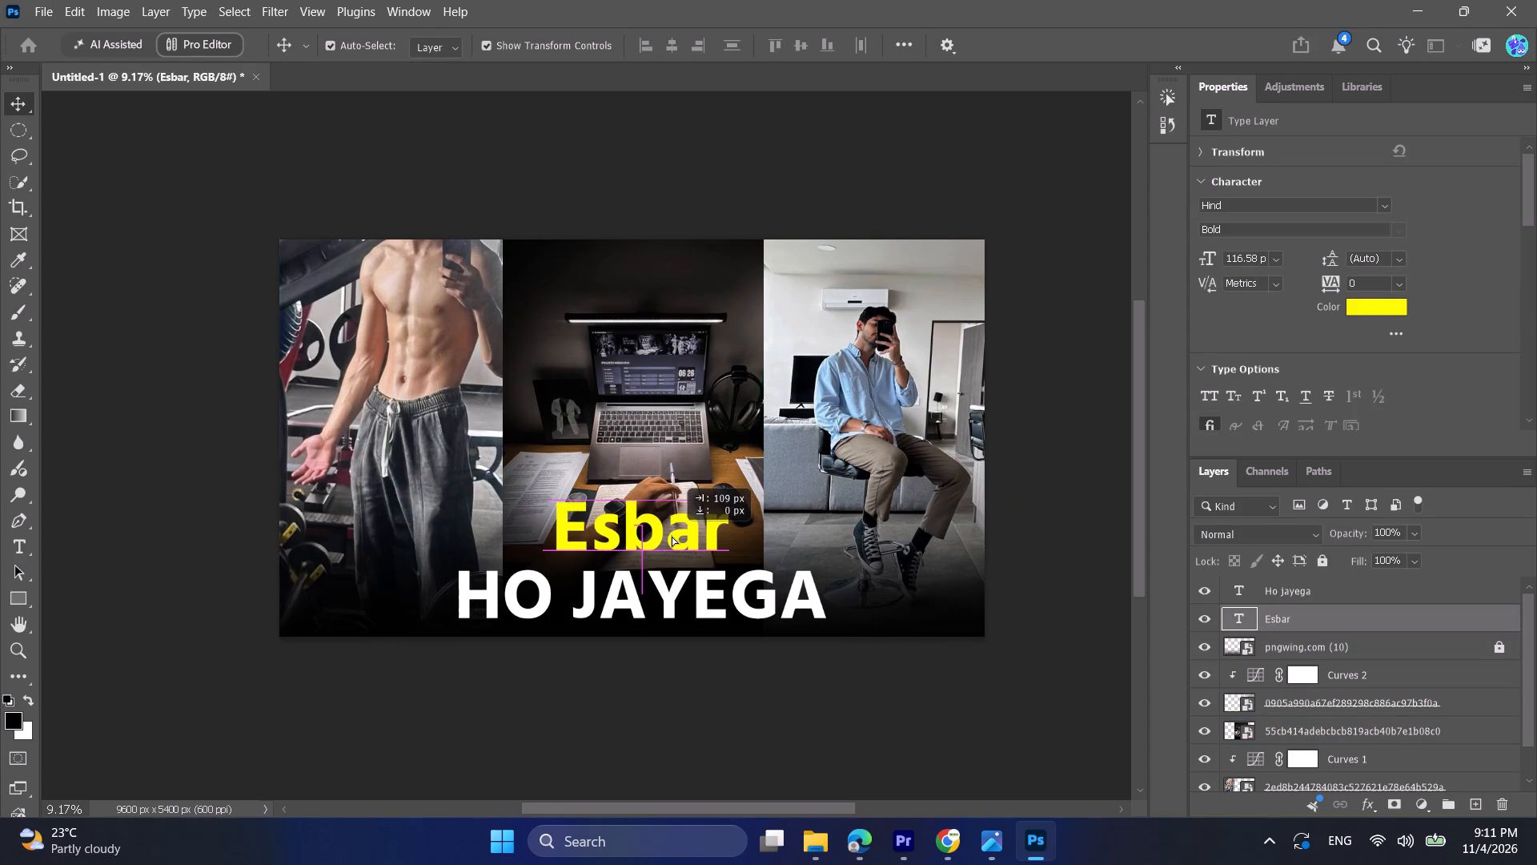
pyautogui.moveTo(672, 536); pyautogui.dragTo(672, 541)
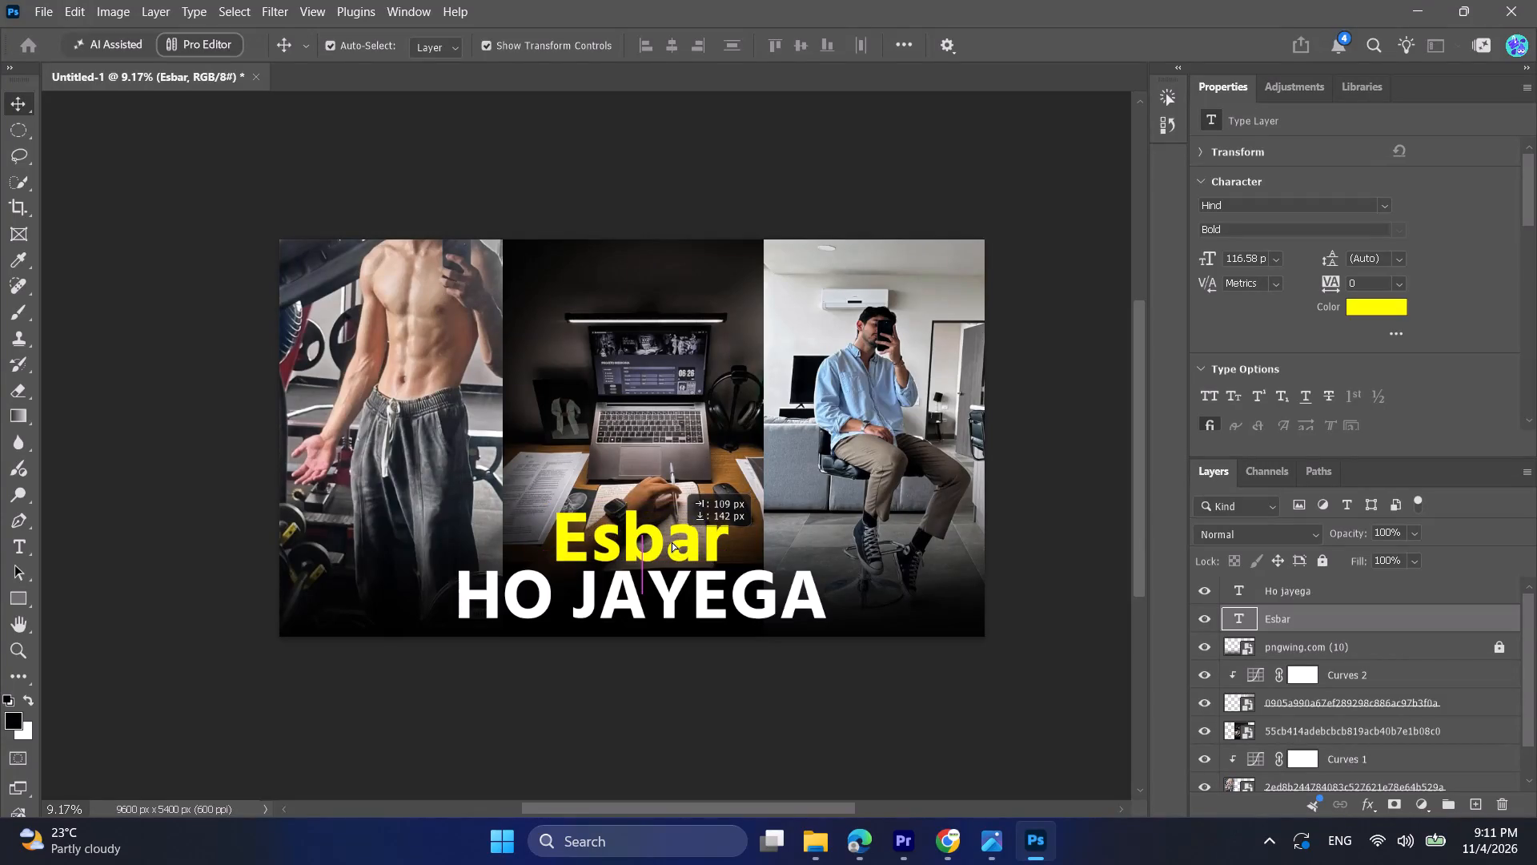
pyautogui.moveTo(672, 541); pyautogui.dragTo(653, 531)
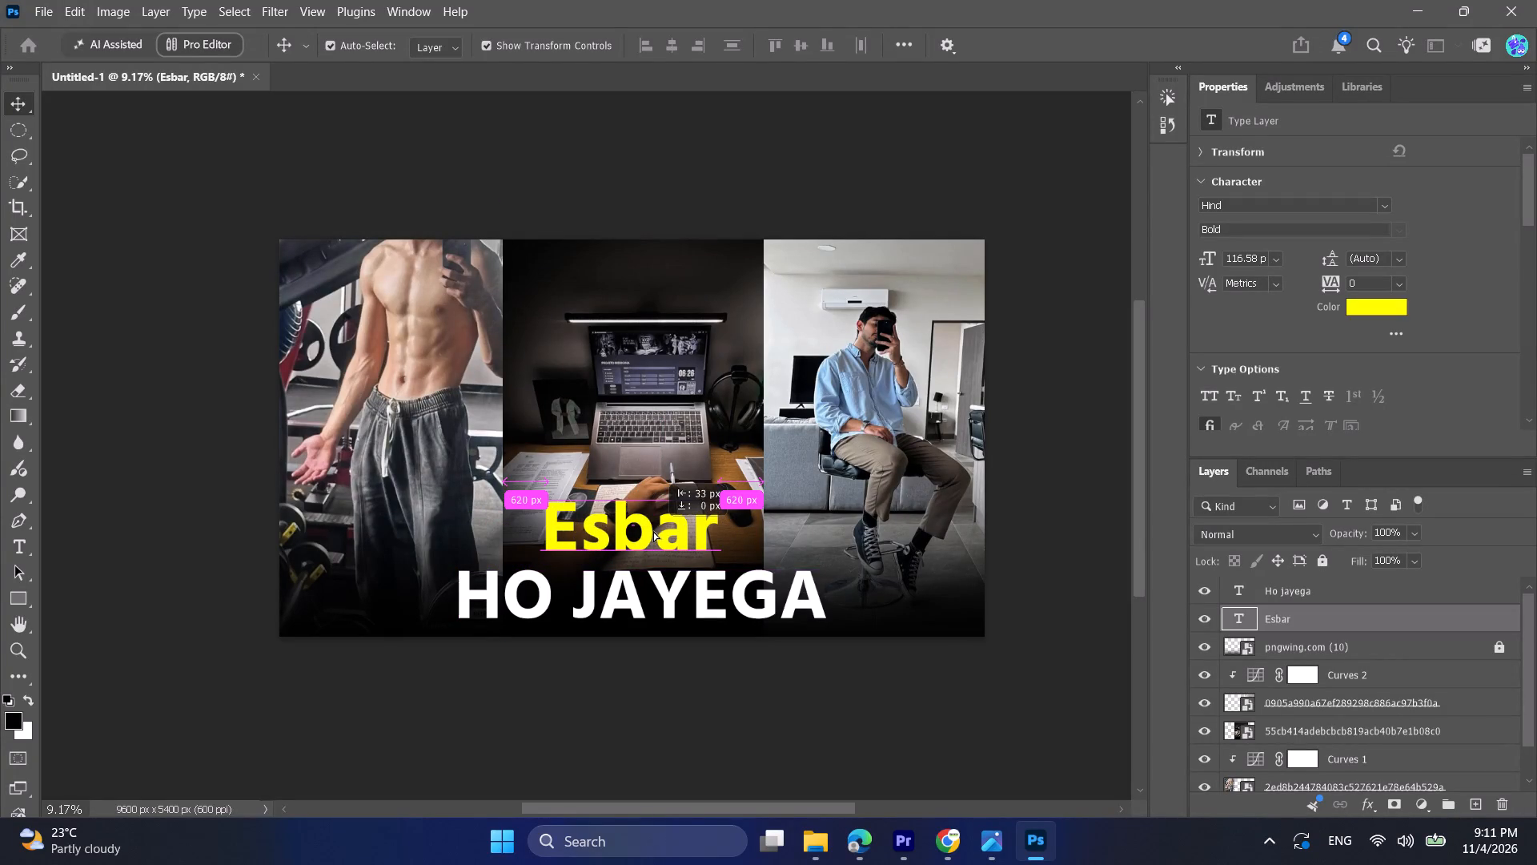
pyautogui.moveTo(653, 531); pyautogui.dragTo(654, 530)
pyautogui.click(1005, 566)
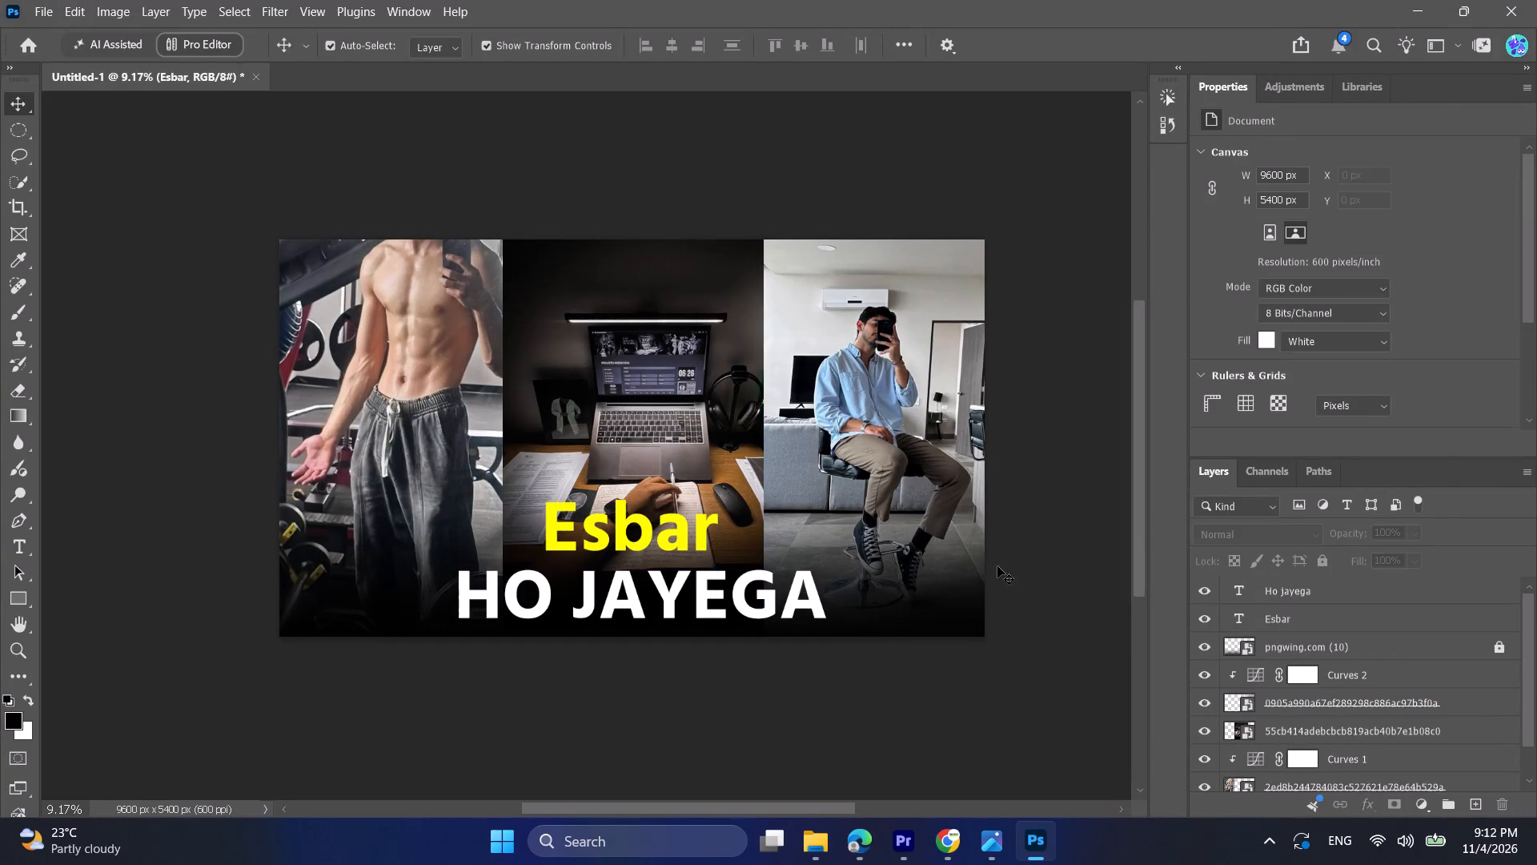
# Nudge "HO JAYEGA" up in nine small increments so it sits closer beneath "Esbar".
pyautogui.click(661, 603)
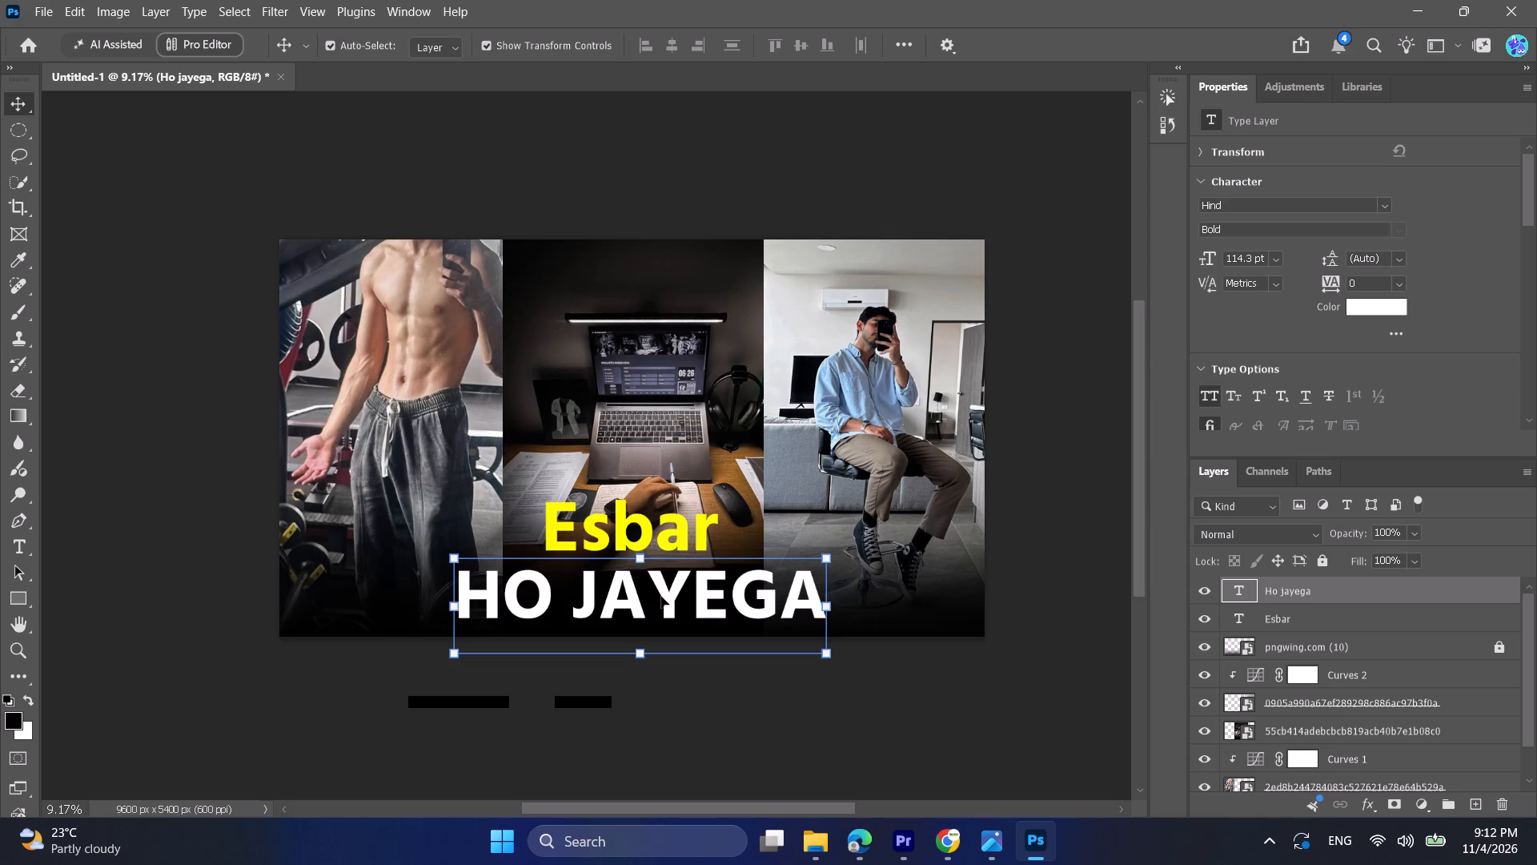
pyautogui.press('Return')
pyautogui.press('Up')
pyautogui.press('Up')
pyautogui.press('Up')
pyautogui.press('Up')
pyautogui.press('Up')
pyautogui.press('Up')
pyautogui.press('Up')
pyautogui.press('Up')
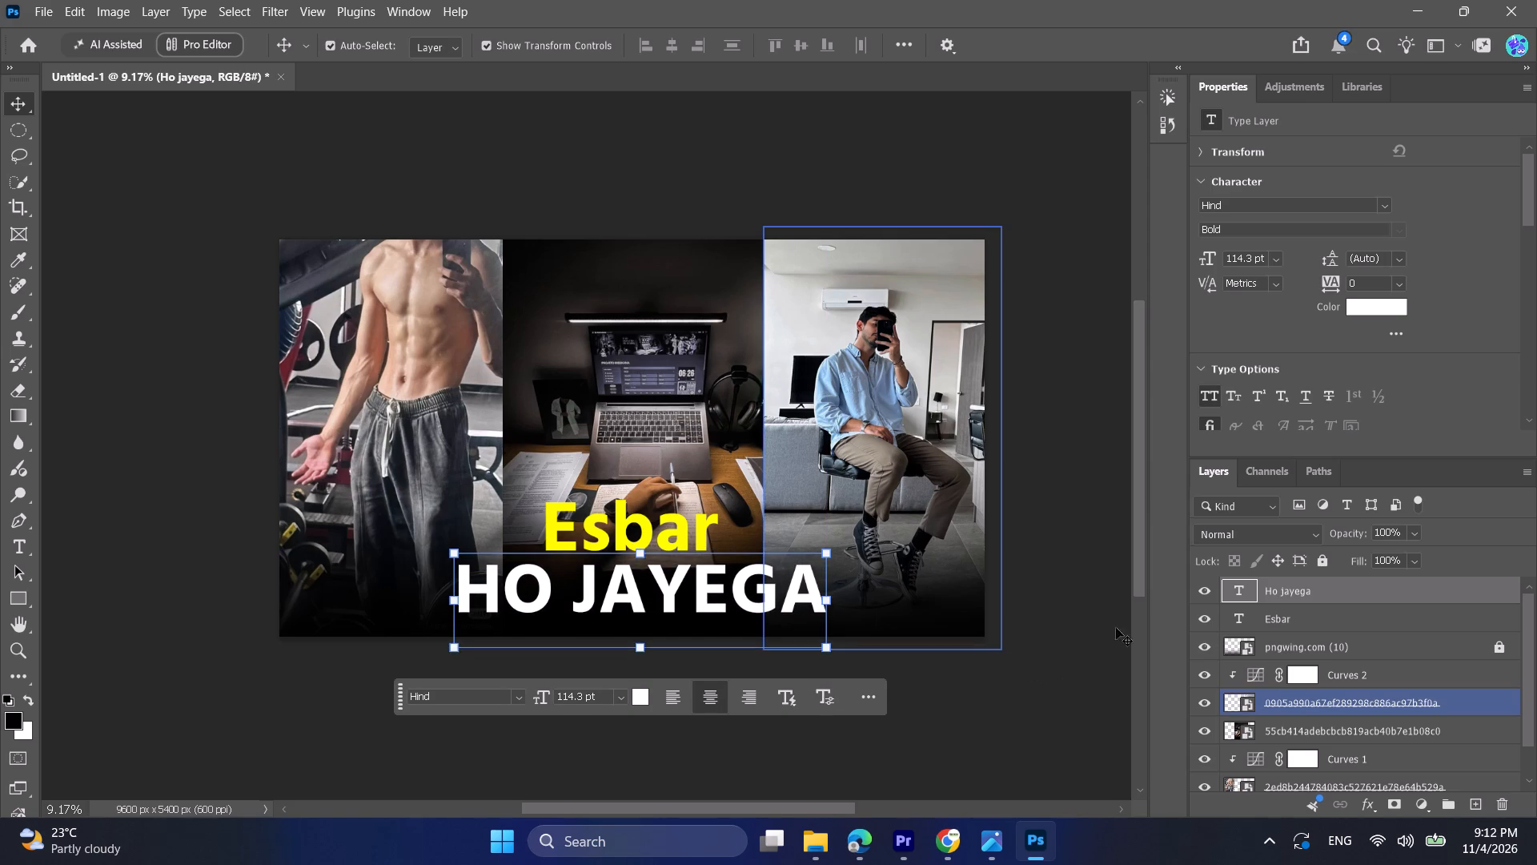
pyautogui.press('Up')
# Change the font of "HO JAYEGA" to Arial Bold.
pyautogui.click(1385, 207)
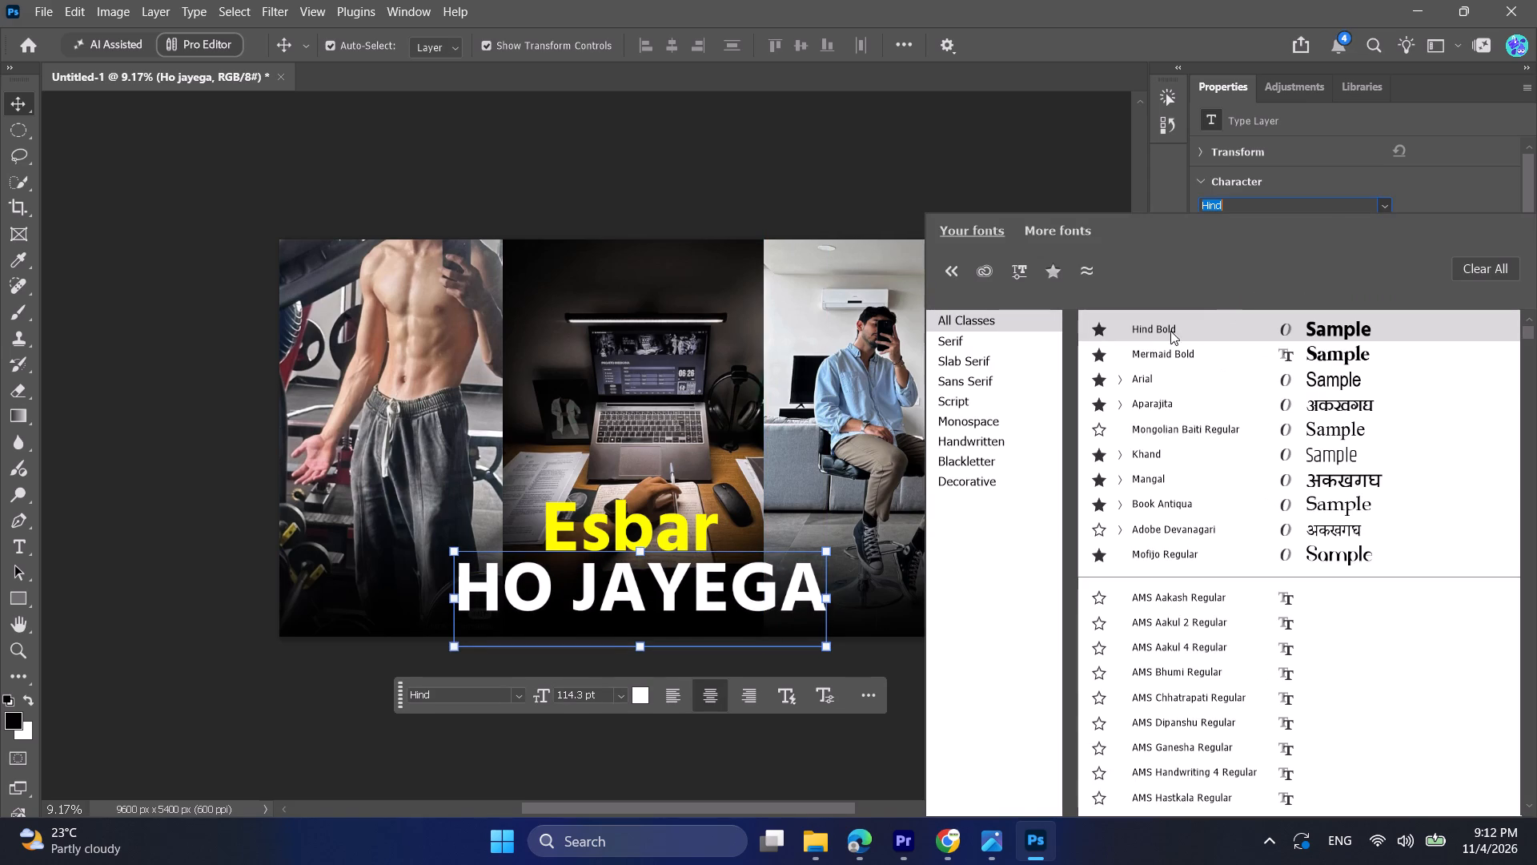
pyautogui.click(1119, 377)
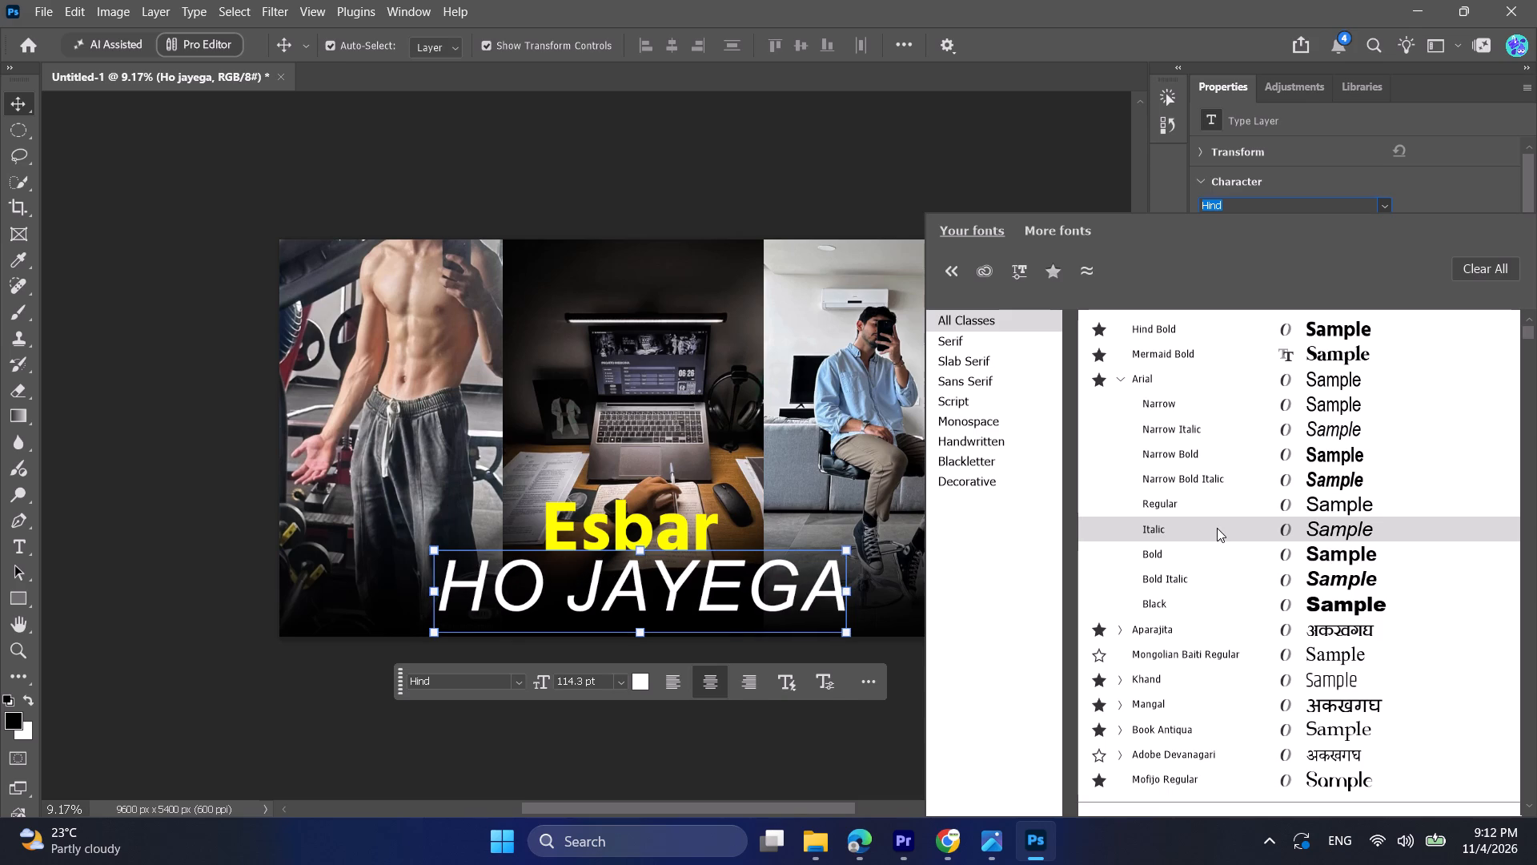
pyautogui.click(1212, 546)
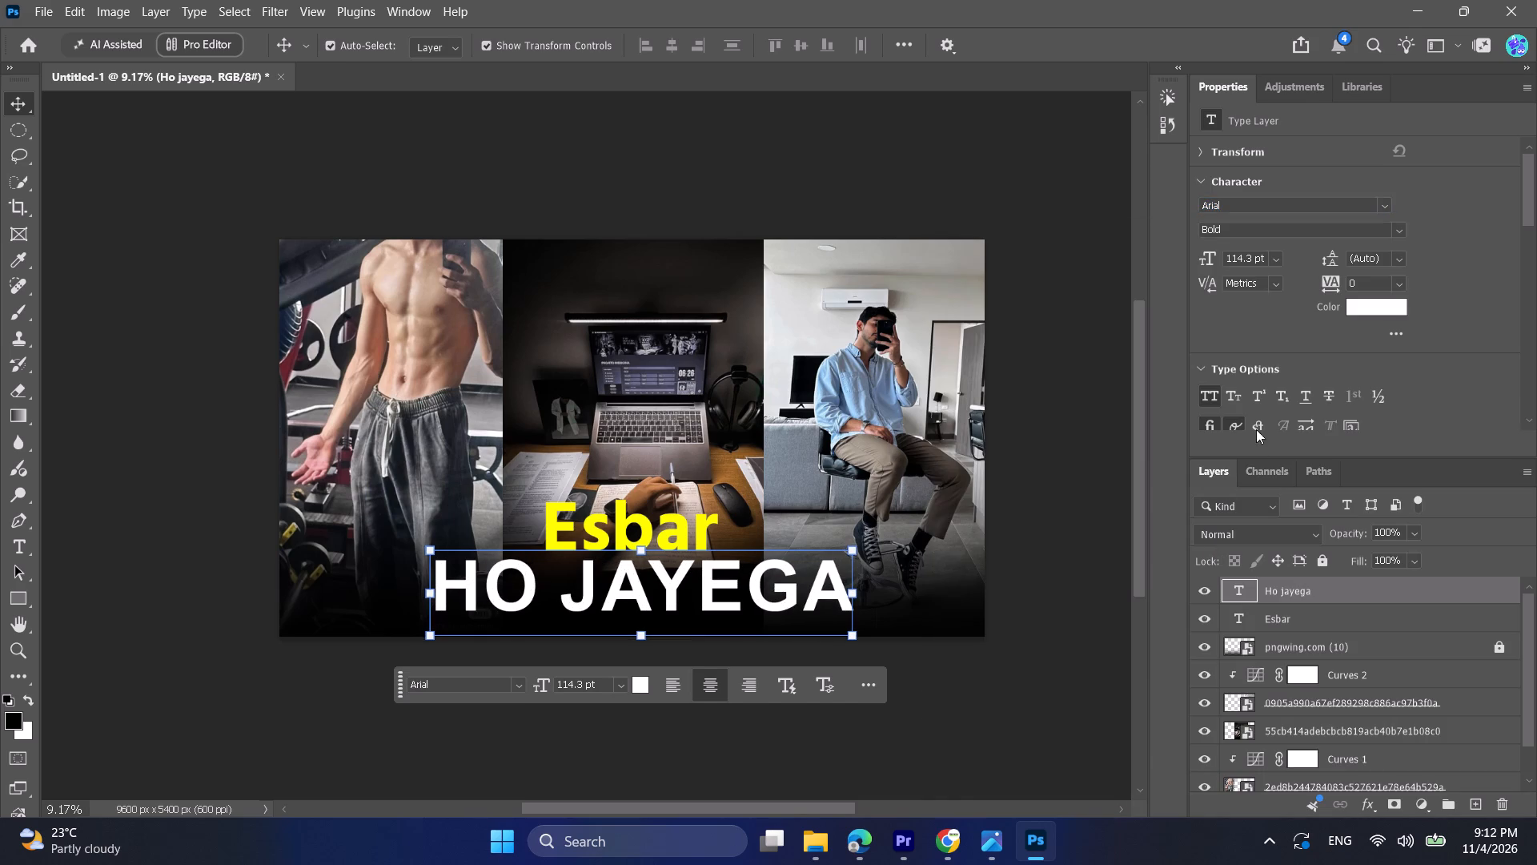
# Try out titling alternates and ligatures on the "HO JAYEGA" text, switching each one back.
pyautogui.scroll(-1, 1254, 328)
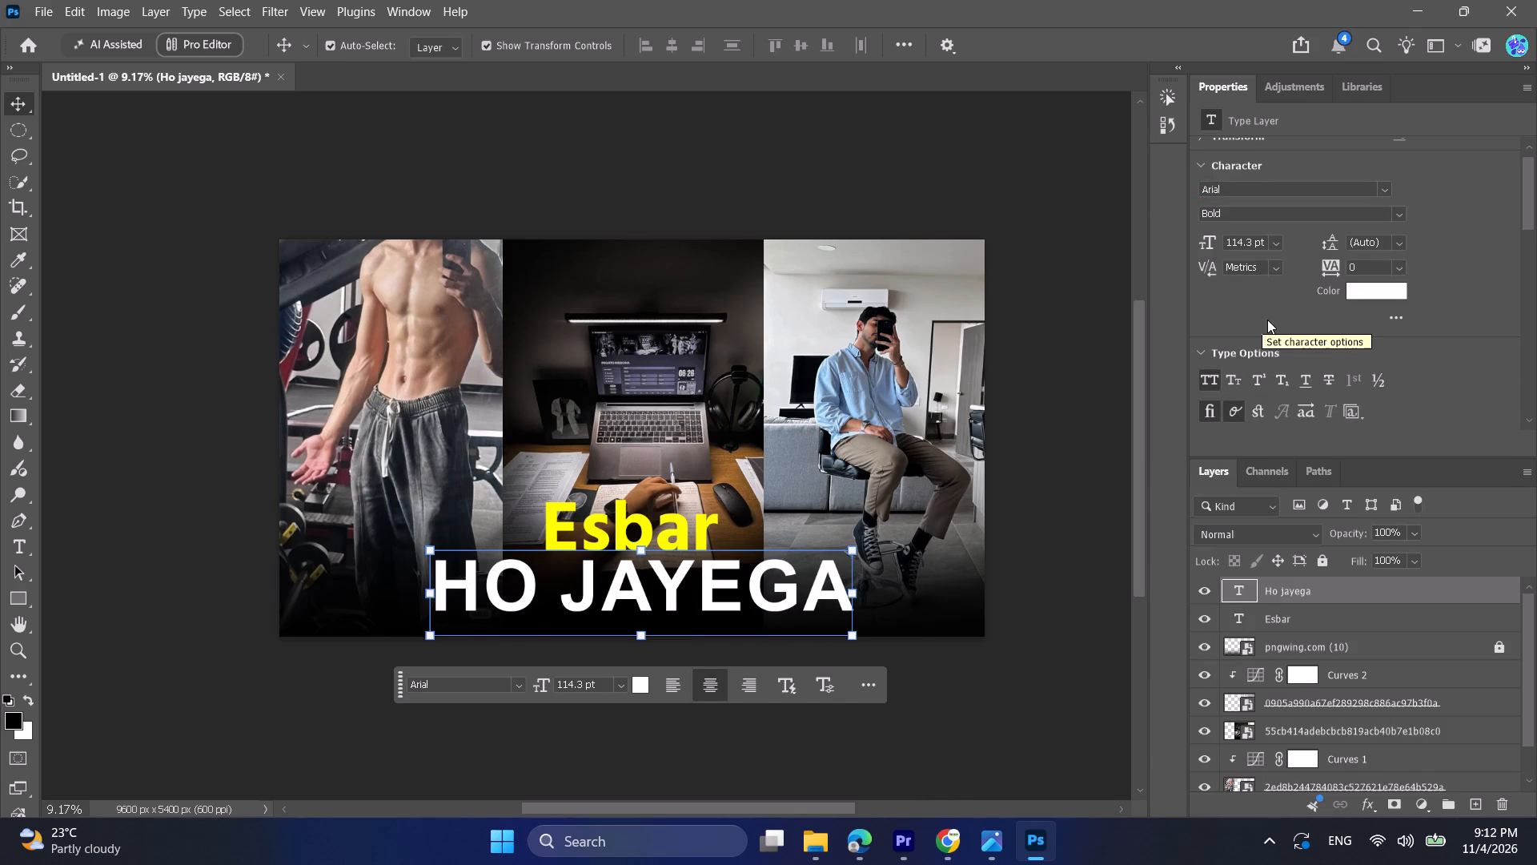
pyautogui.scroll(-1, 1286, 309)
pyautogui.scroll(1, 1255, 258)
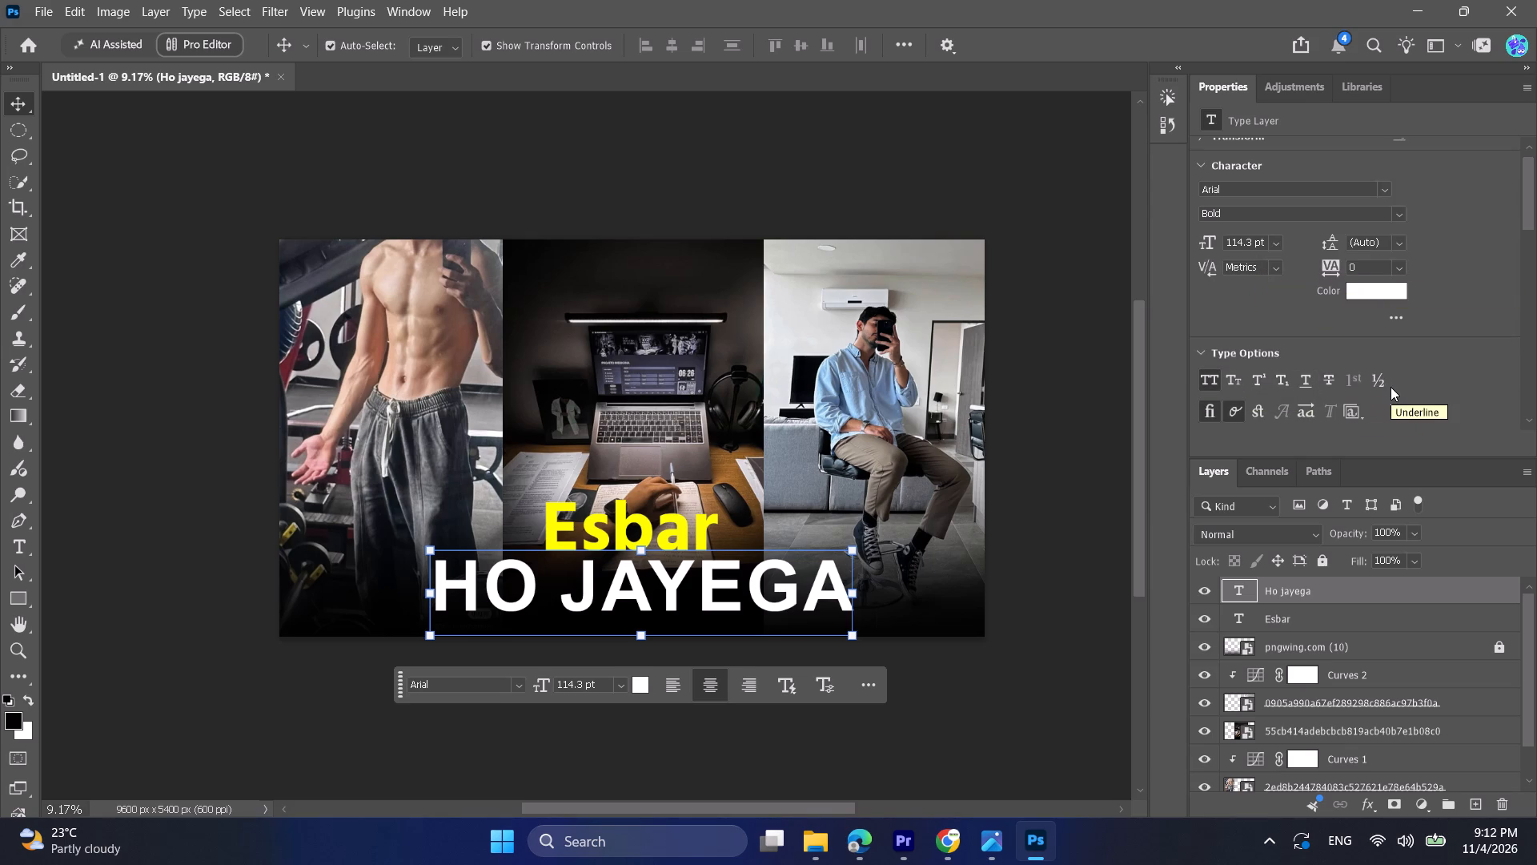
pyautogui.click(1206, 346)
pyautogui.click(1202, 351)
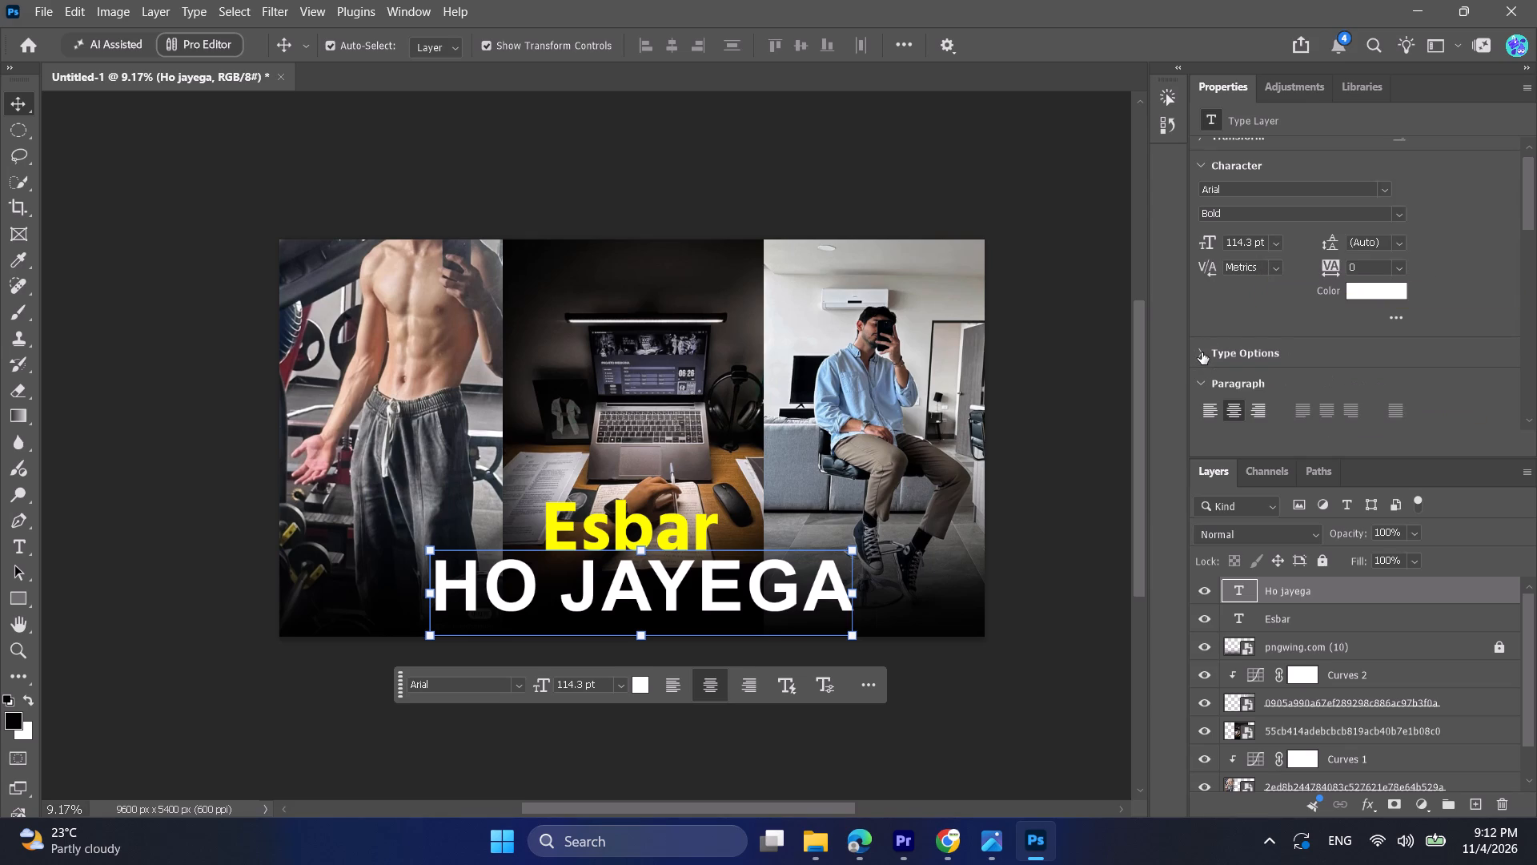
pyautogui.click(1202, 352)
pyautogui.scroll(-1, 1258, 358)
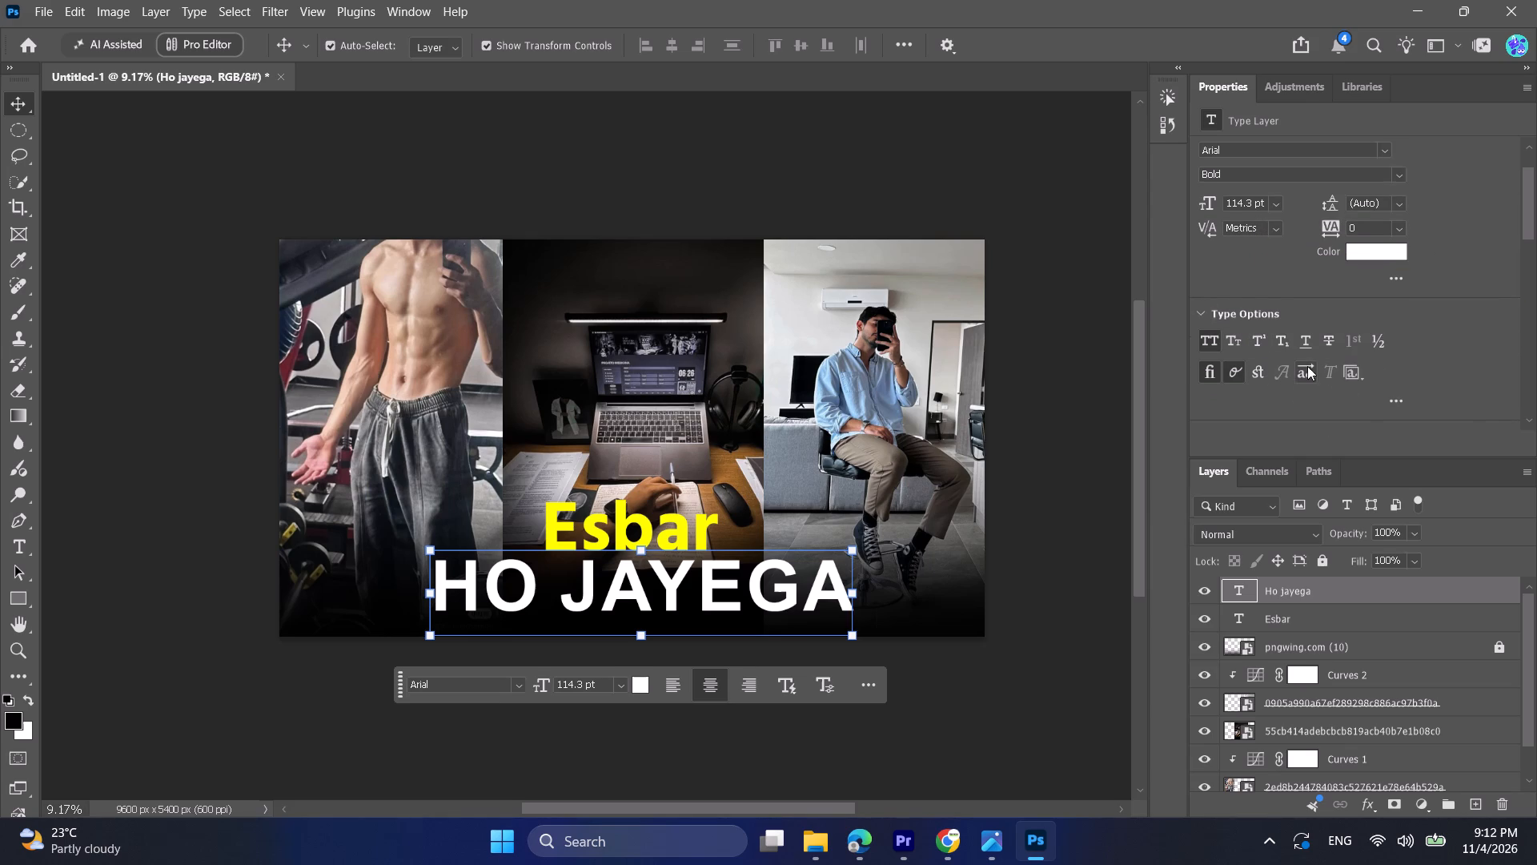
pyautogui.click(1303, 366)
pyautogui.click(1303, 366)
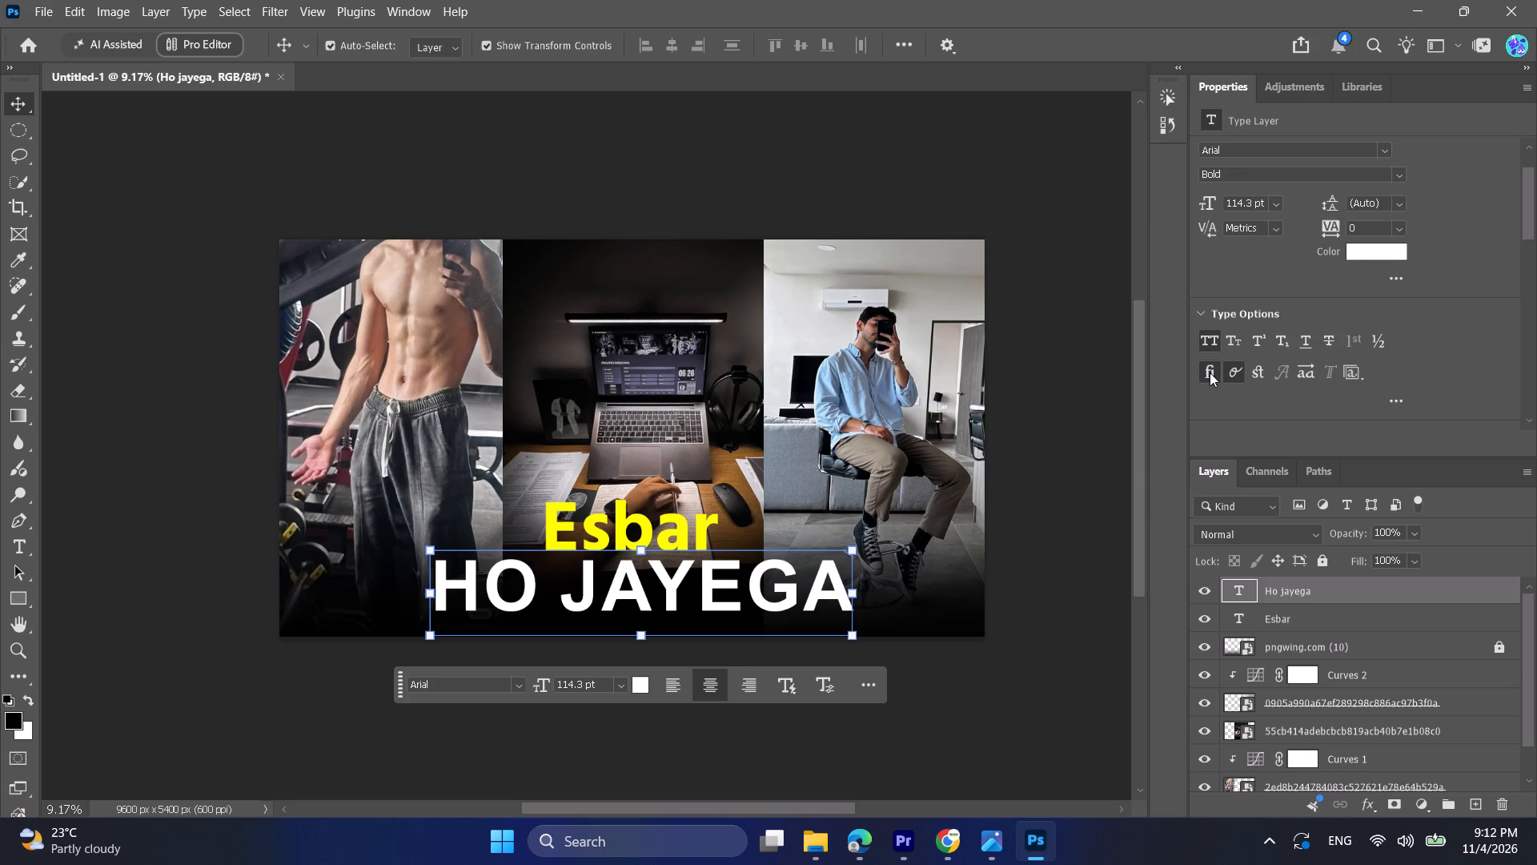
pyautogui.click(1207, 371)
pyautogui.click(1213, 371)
# Change the font style of "HO JAYEGA" to Bold Italic.
pyautogui.scroll(1, 1314, 283)
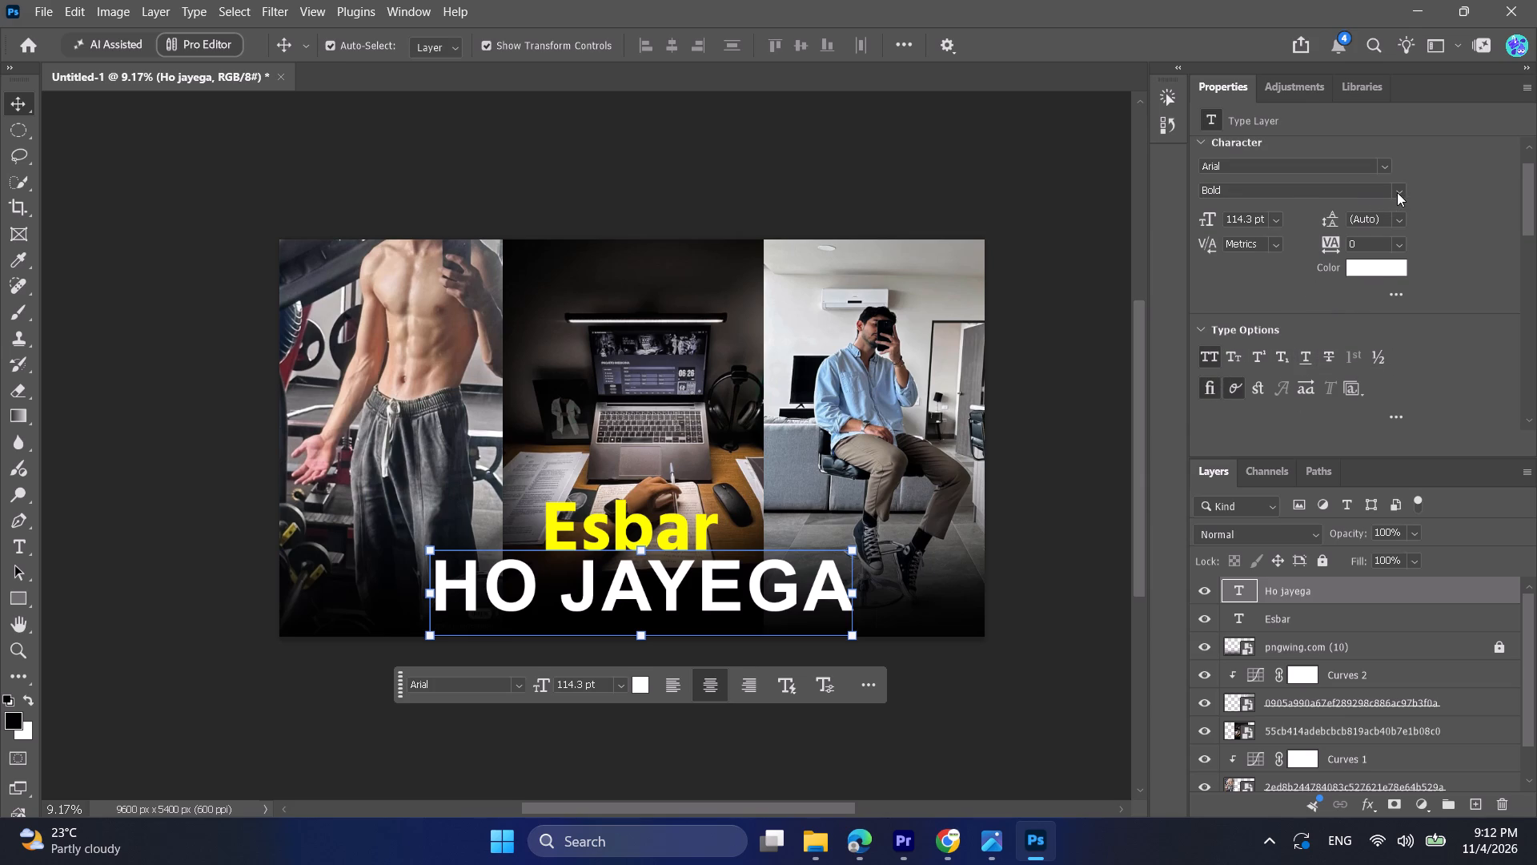
pyautogui.click(1392, 186)
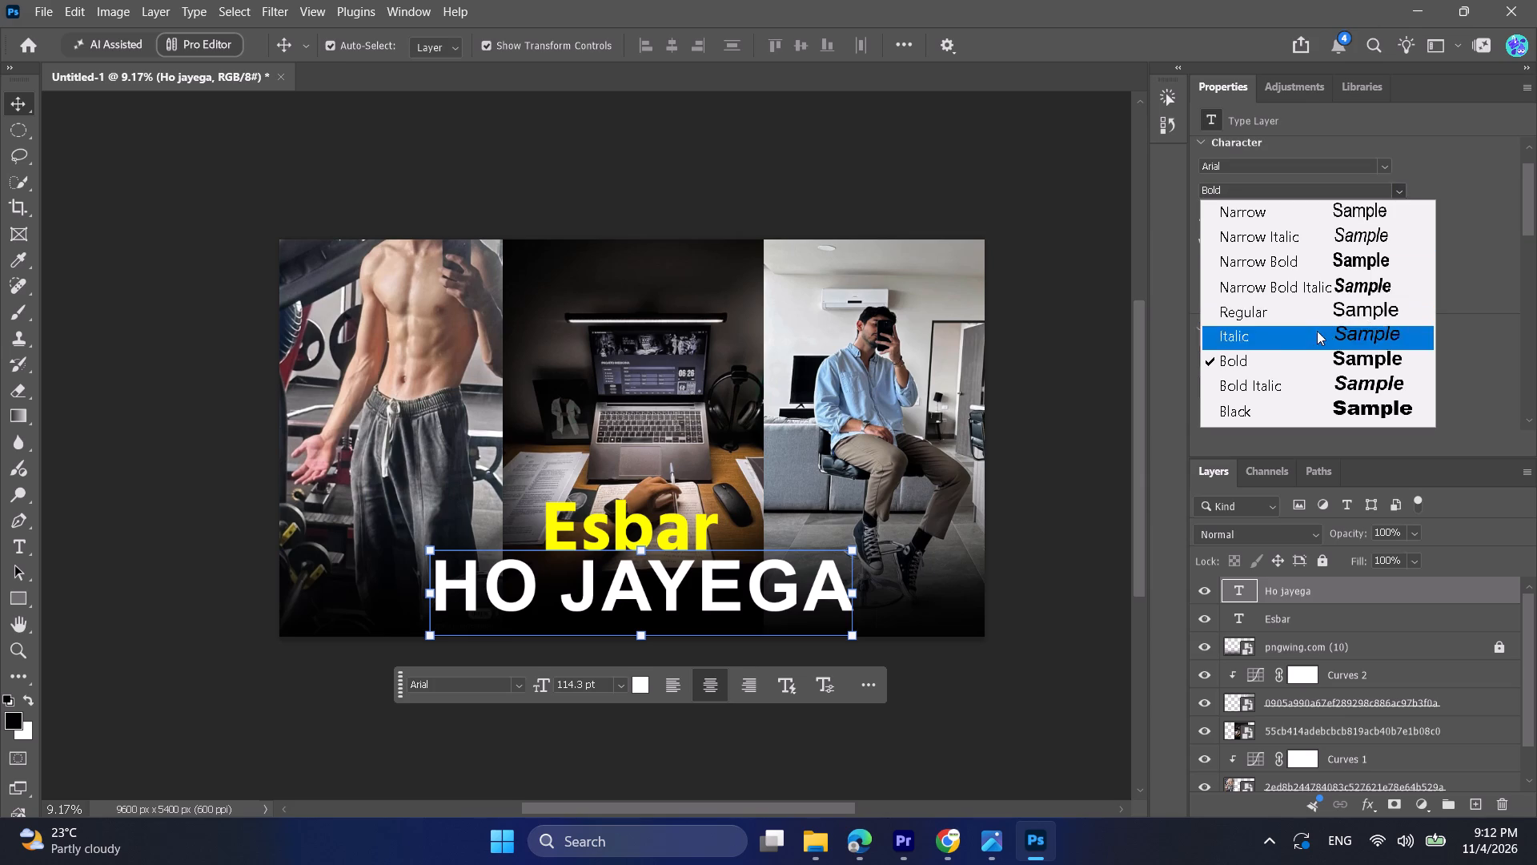
pyautogui.click(1305, 377)
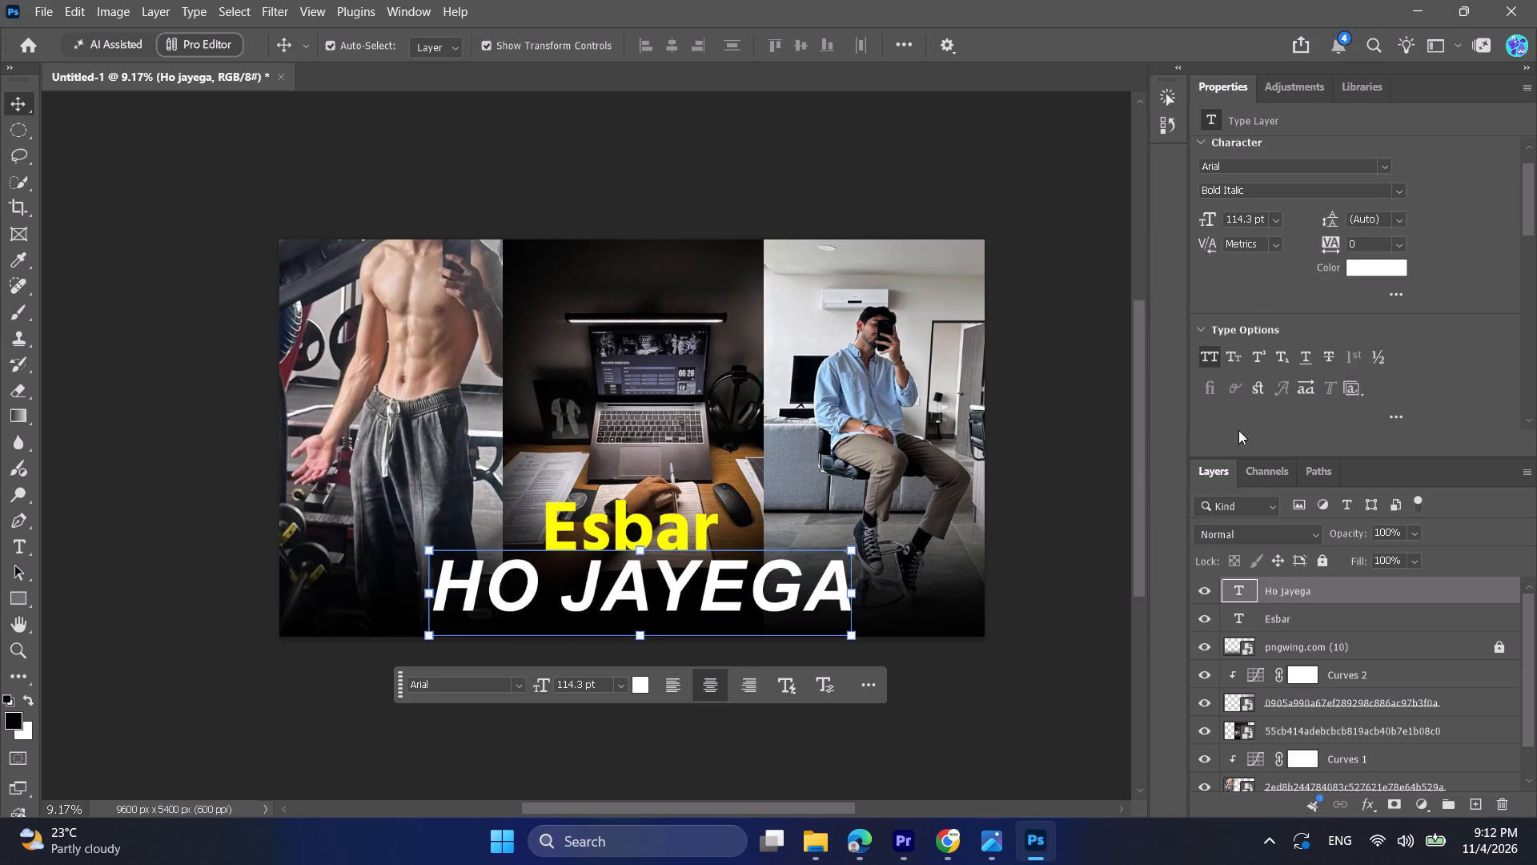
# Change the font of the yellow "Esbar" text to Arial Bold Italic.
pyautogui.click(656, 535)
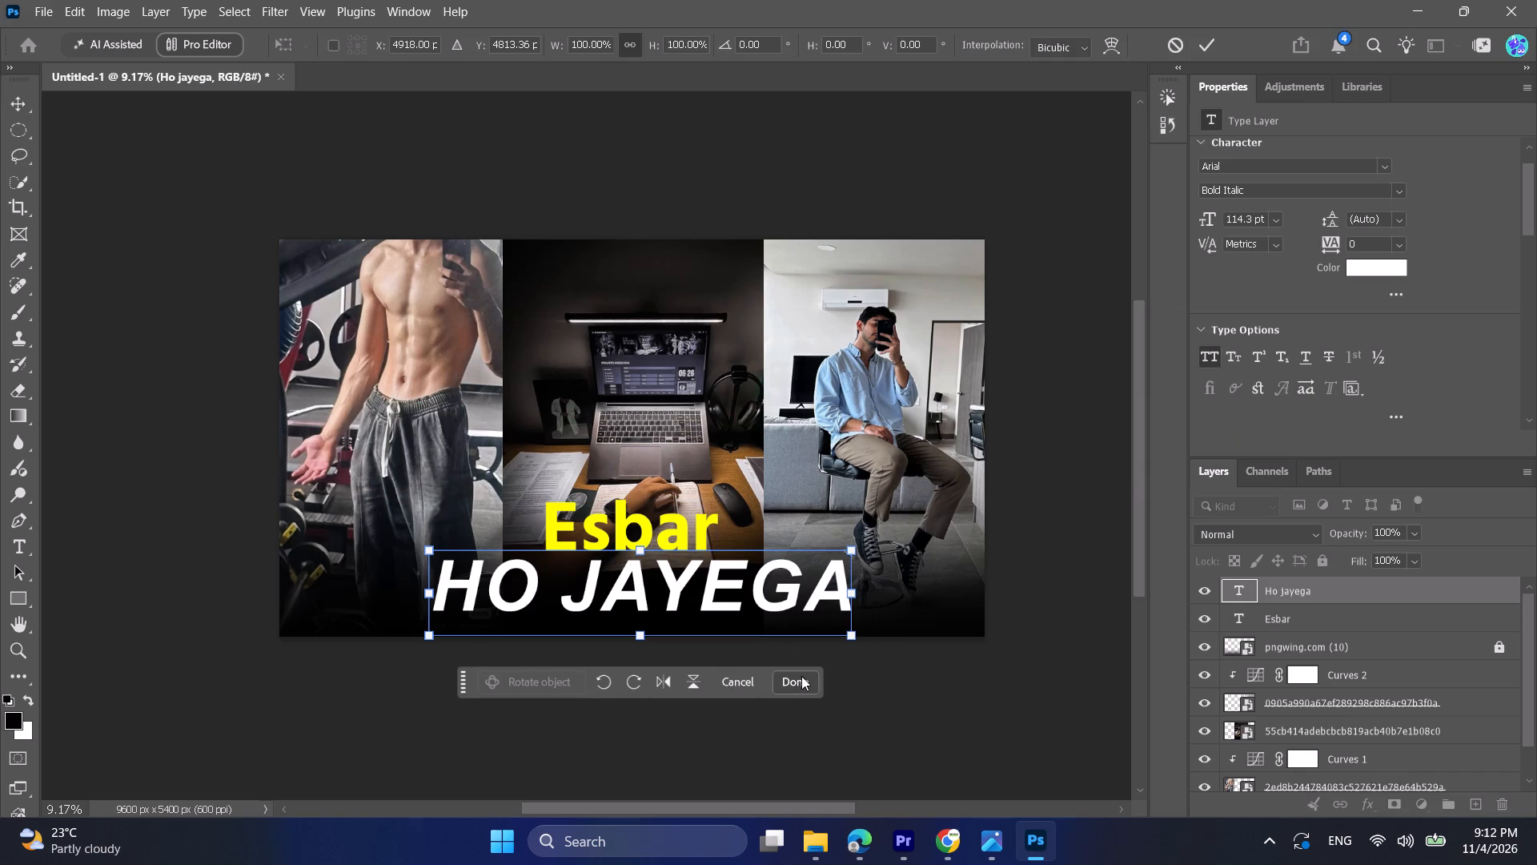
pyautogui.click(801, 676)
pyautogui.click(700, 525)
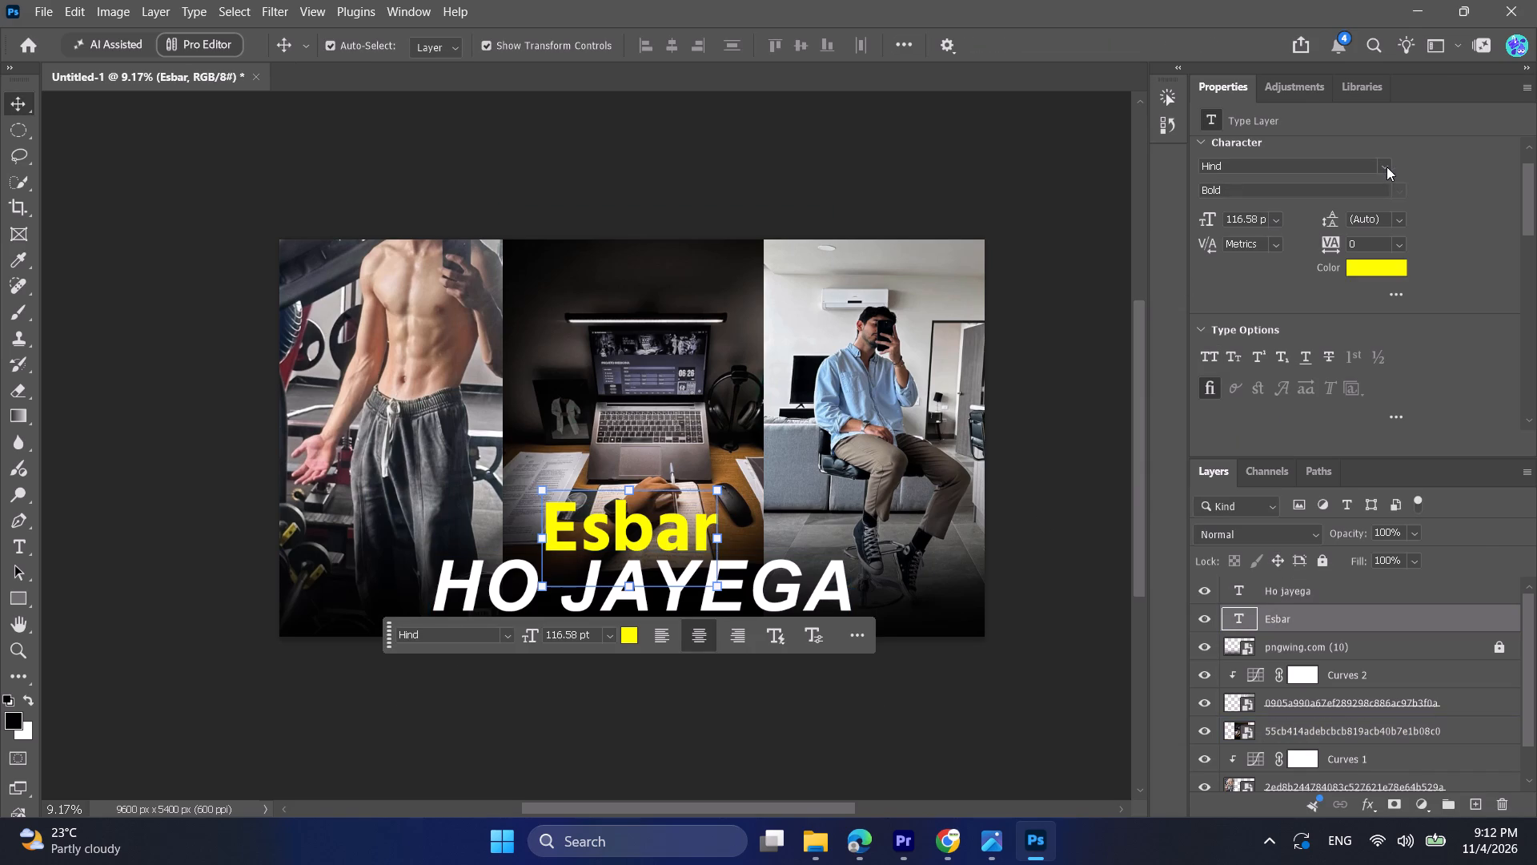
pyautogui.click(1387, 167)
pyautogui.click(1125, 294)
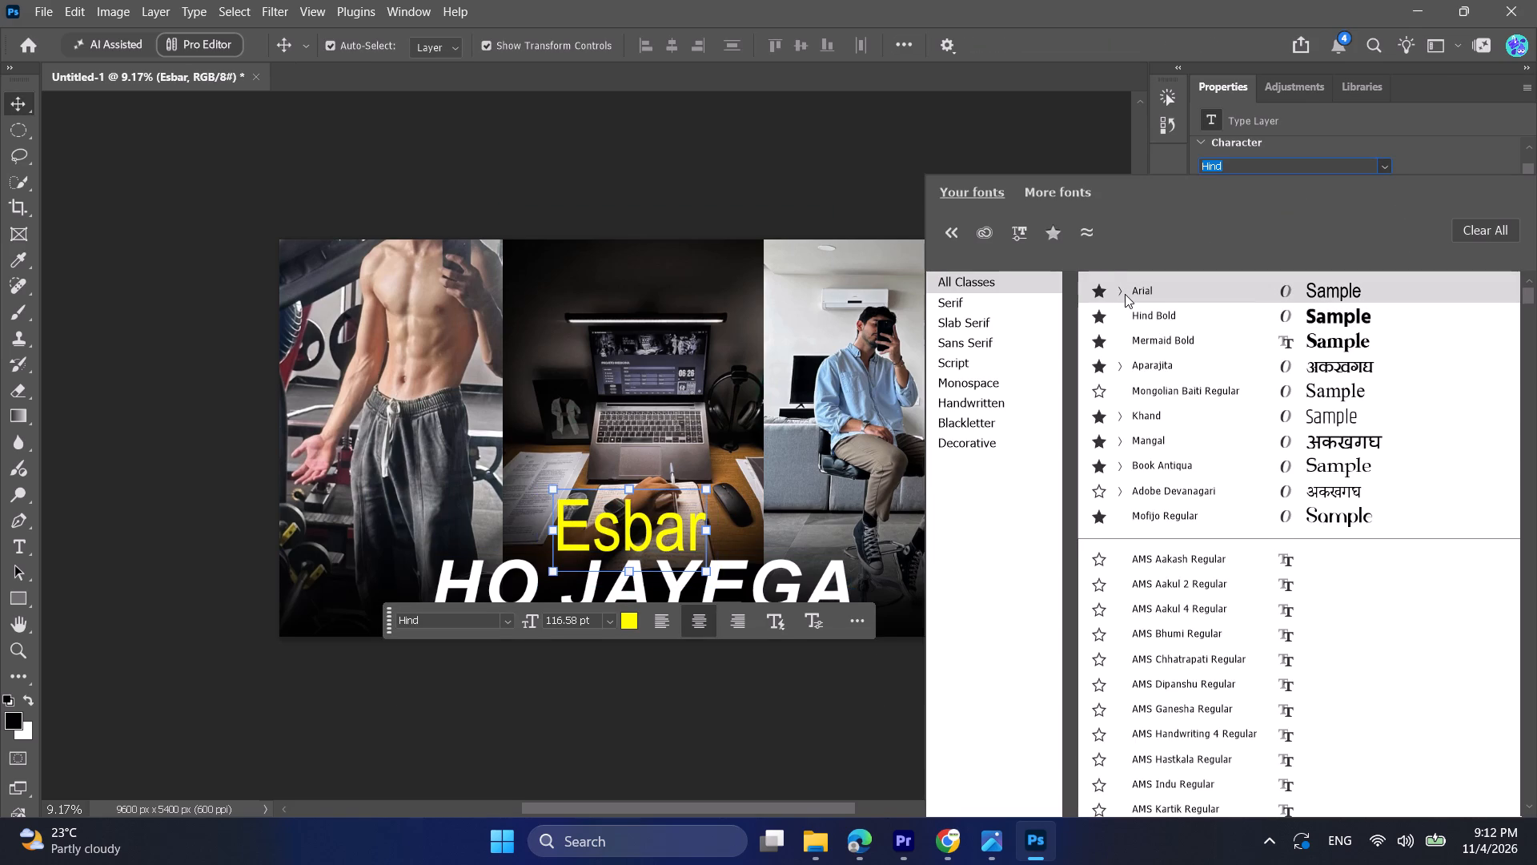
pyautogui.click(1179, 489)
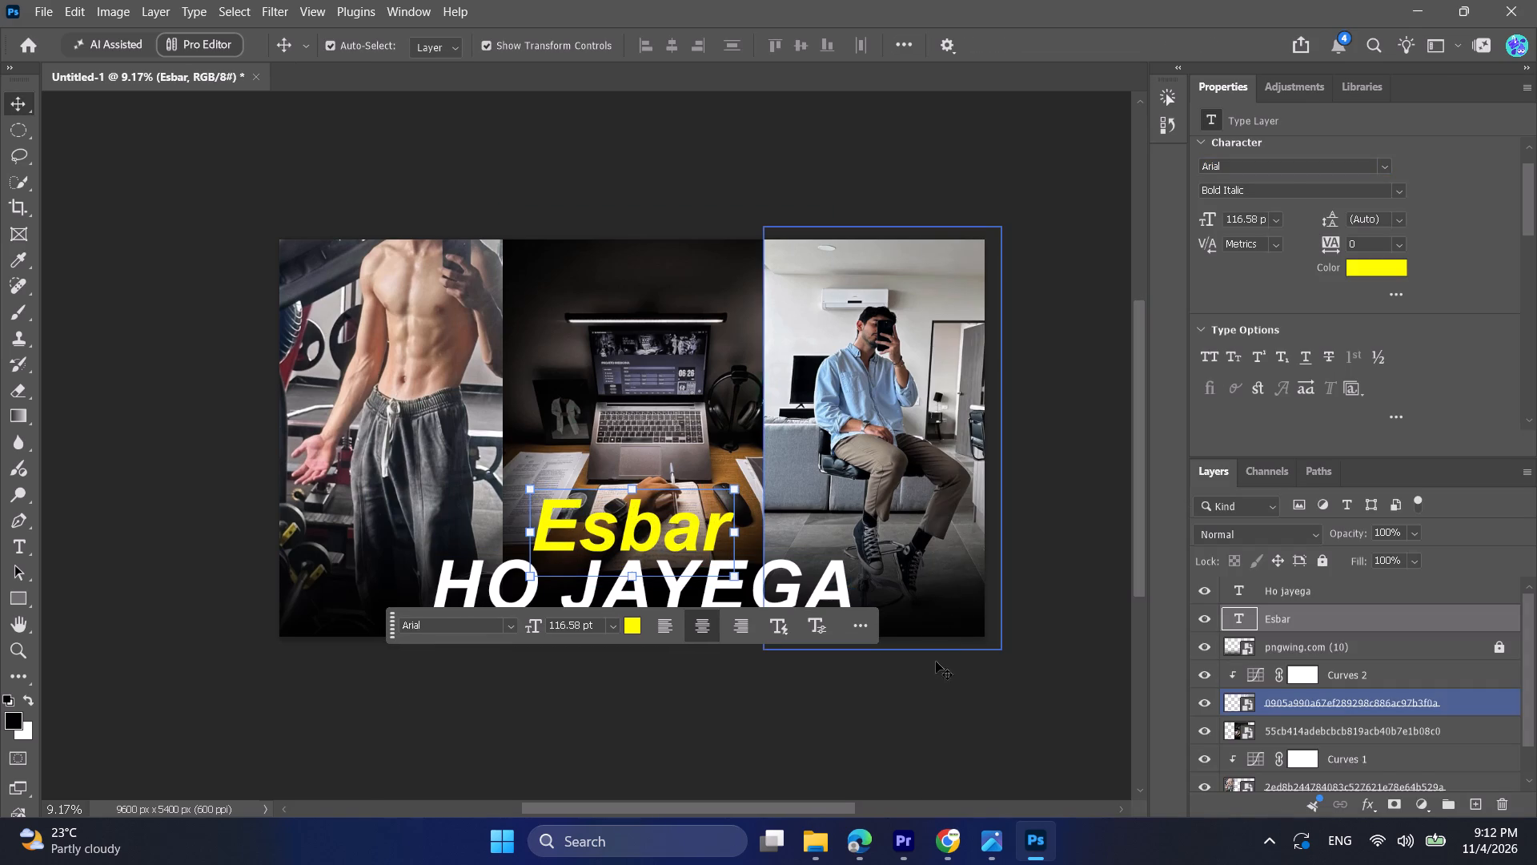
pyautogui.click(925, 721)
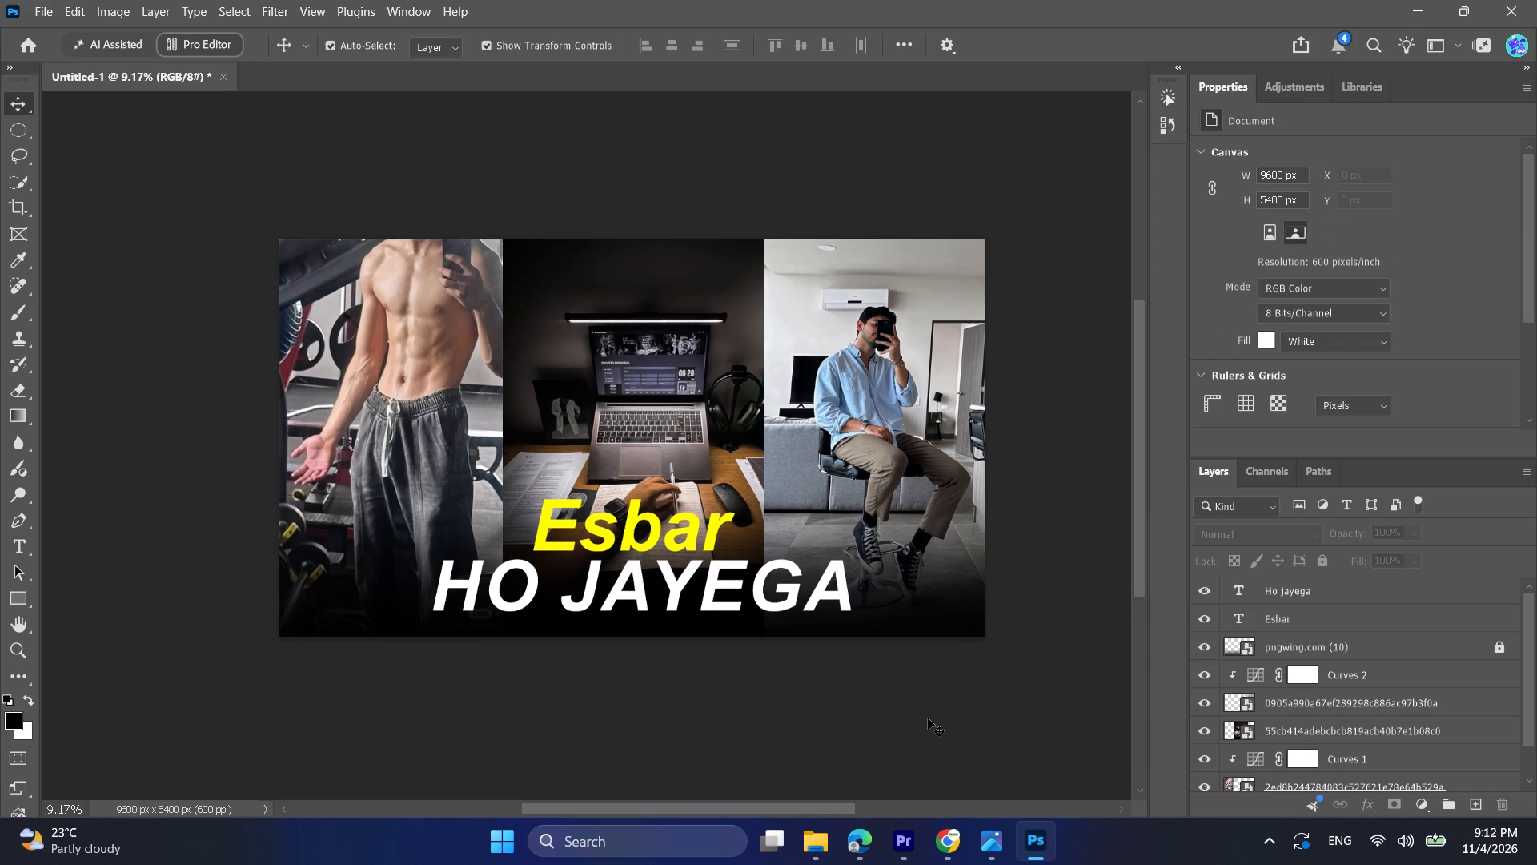
# Scale the "HO JAYEGA" text down to about 90.68 pt and reposition it centred just beneath "Esbar".
pyautogui.keyDown('alt'); pyautogui.scroll(-7, 928, 718); pyautogui.keyUp('alt')
pyautogui.keyDown('alt'); pyautogui.scroll(6, 619, 673); pyautogui.keyUp('alt')
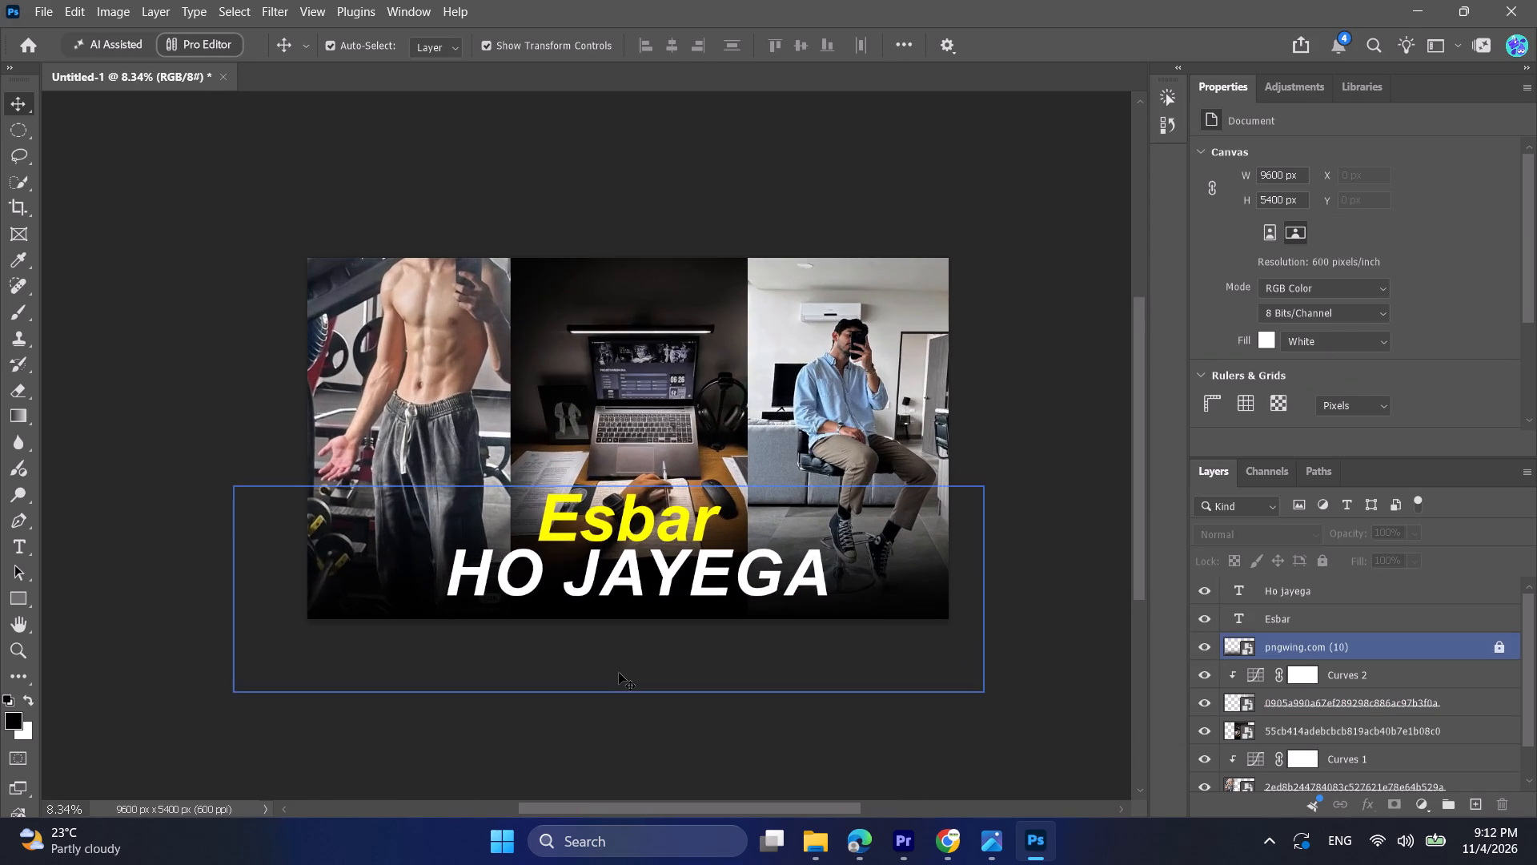
pyautogui.keyDown('alt'); pyautogui.scroll(4, 619, 673); pyautogui.keyUp('alt')
pyautogui.keyDown('alt'); pyautogui.scroll(-5, 619, 673); pyautogui.keyUp('alt')
pyautogui.keyDown('alt'); pyautogui.scroll(2, 623, 670); pyautogui.keyUp('alt')
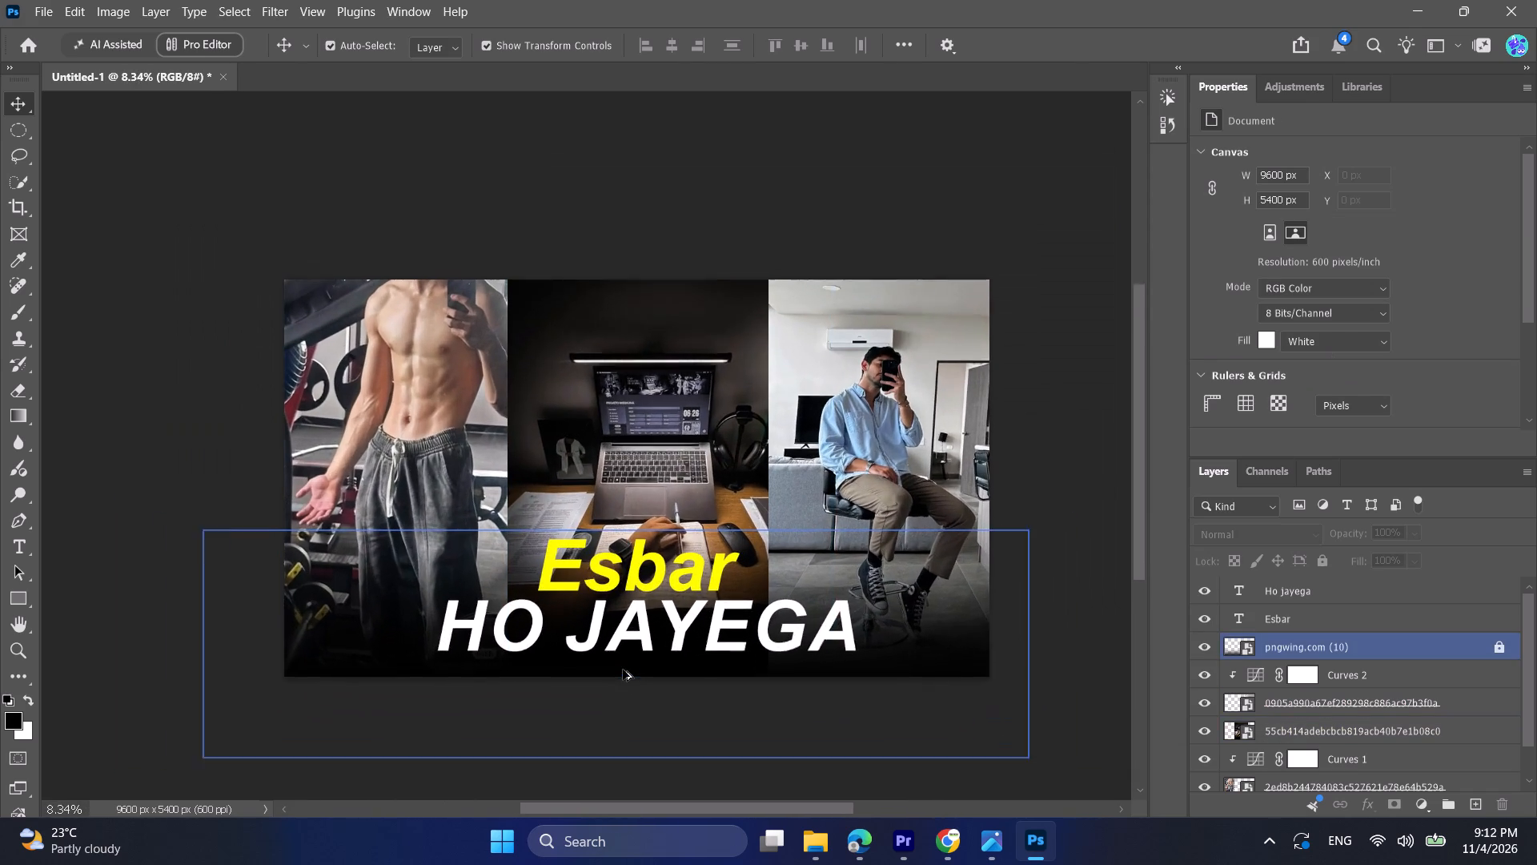
pyautogui.keyDown('alt'); pyautogui.scroll(2, 623, 670); pyautogui.keyUp('alt')
pyautogui.click(731, 610)
pyautogui.moveTo(917, 571); pyautogui.dragTo(881, 584)
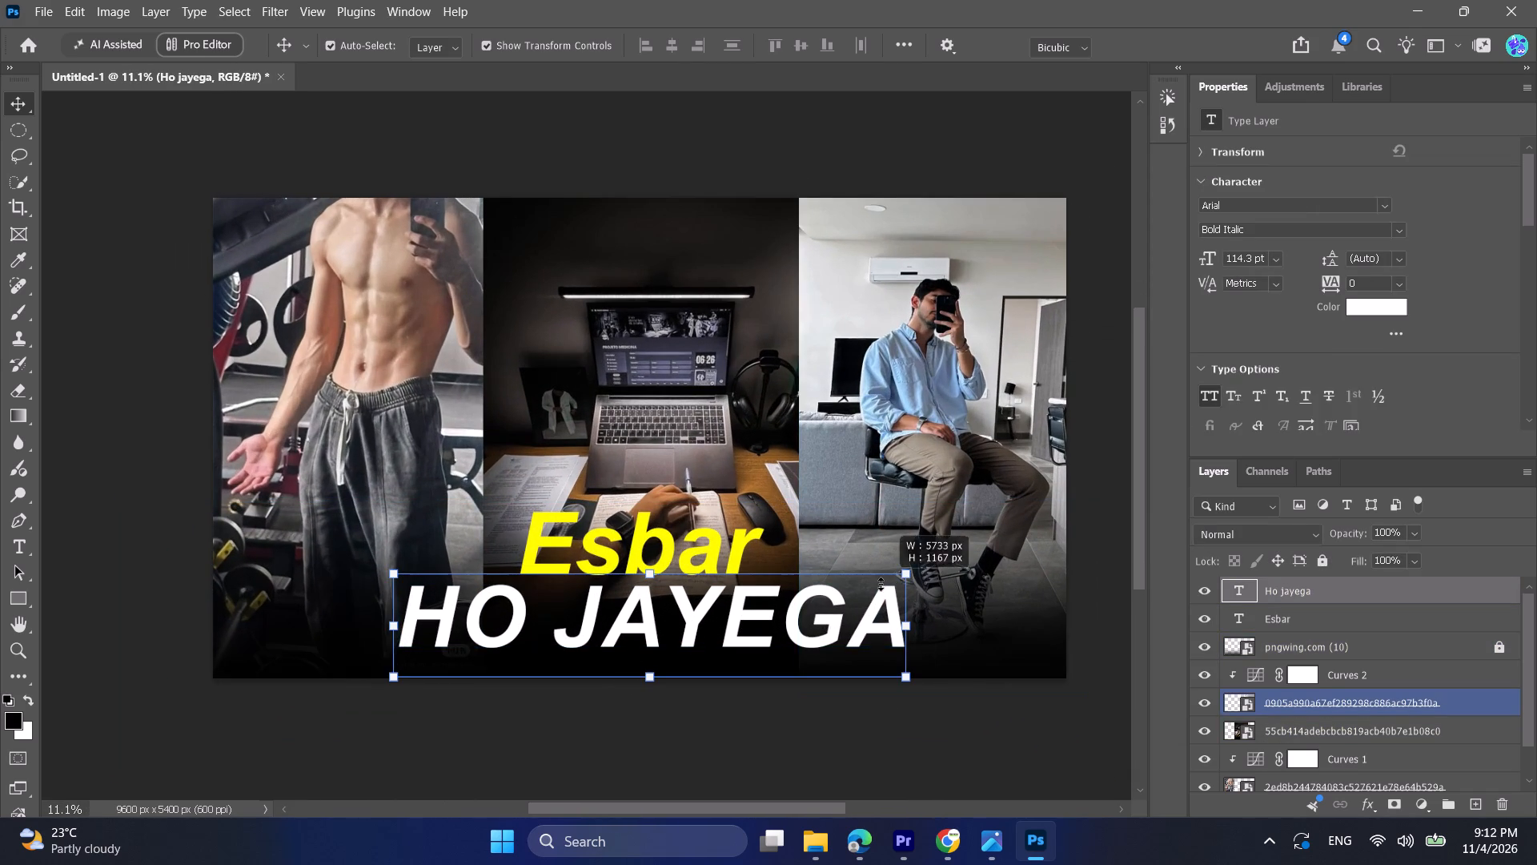
pyautogui.moveTo(881, 584); pyautogui.dragTo(889, 593)
pyautogui.click(804, 714)
pyautogui.moveTo(777, 630); pyautogui.dragTo(774, 626)
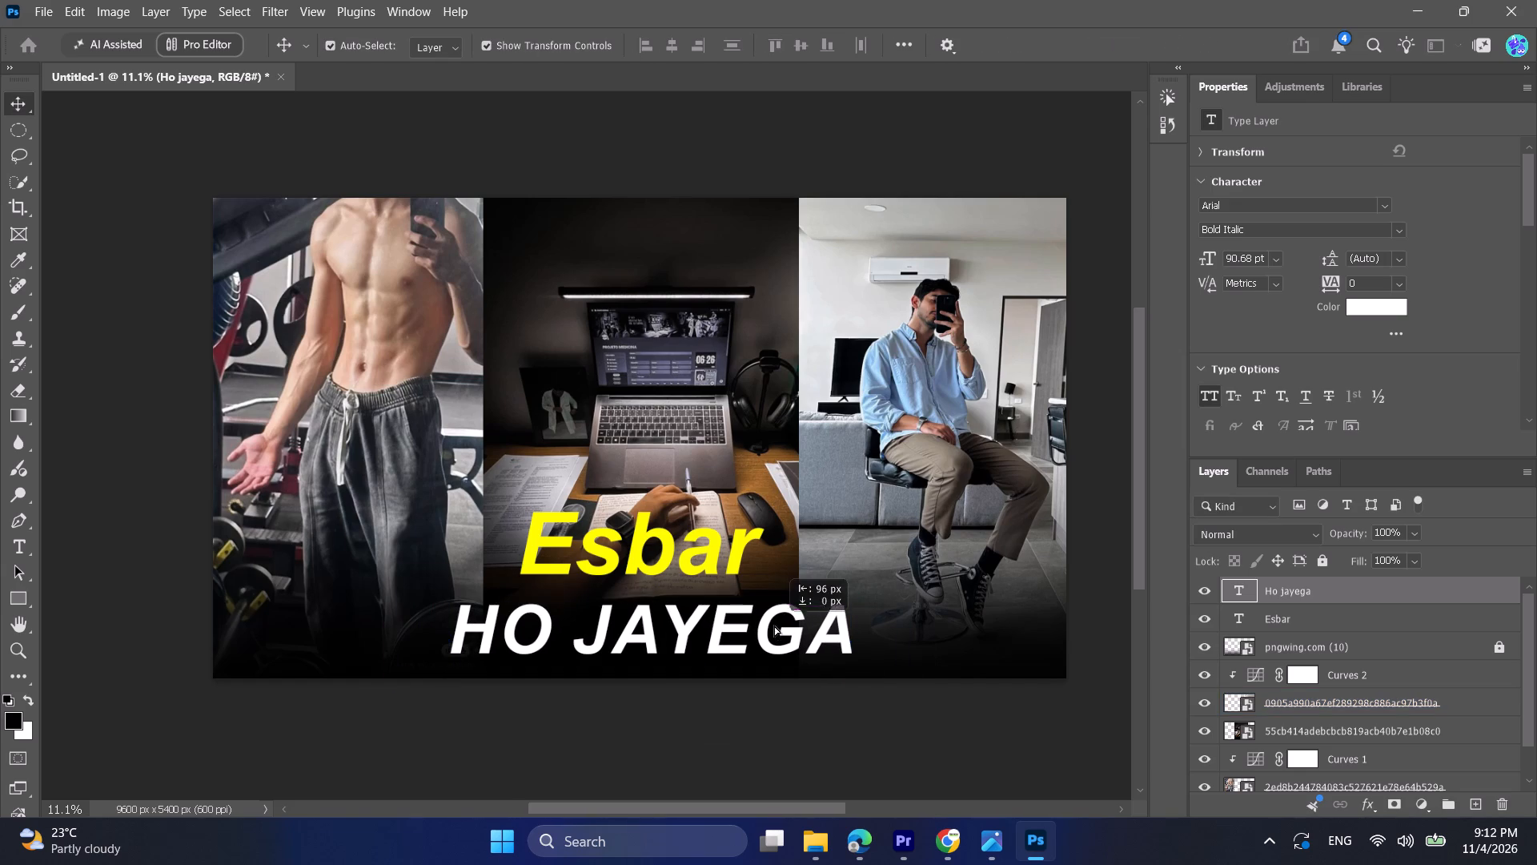
pyautogui.moveTo(774, 626); pyautogui.dragTo(774, 621)
pyautogui.click(922, 765)
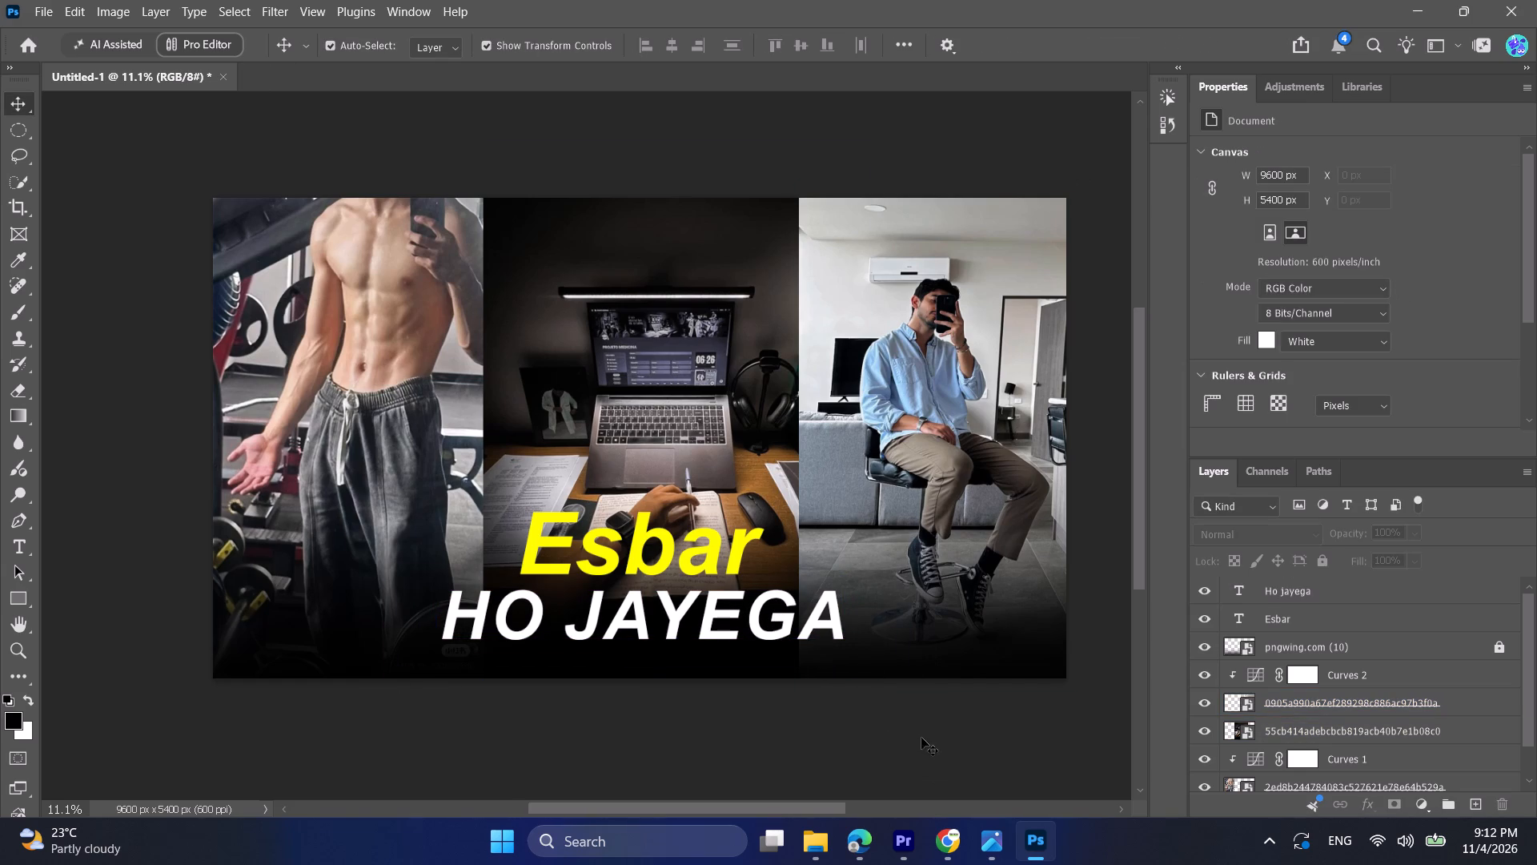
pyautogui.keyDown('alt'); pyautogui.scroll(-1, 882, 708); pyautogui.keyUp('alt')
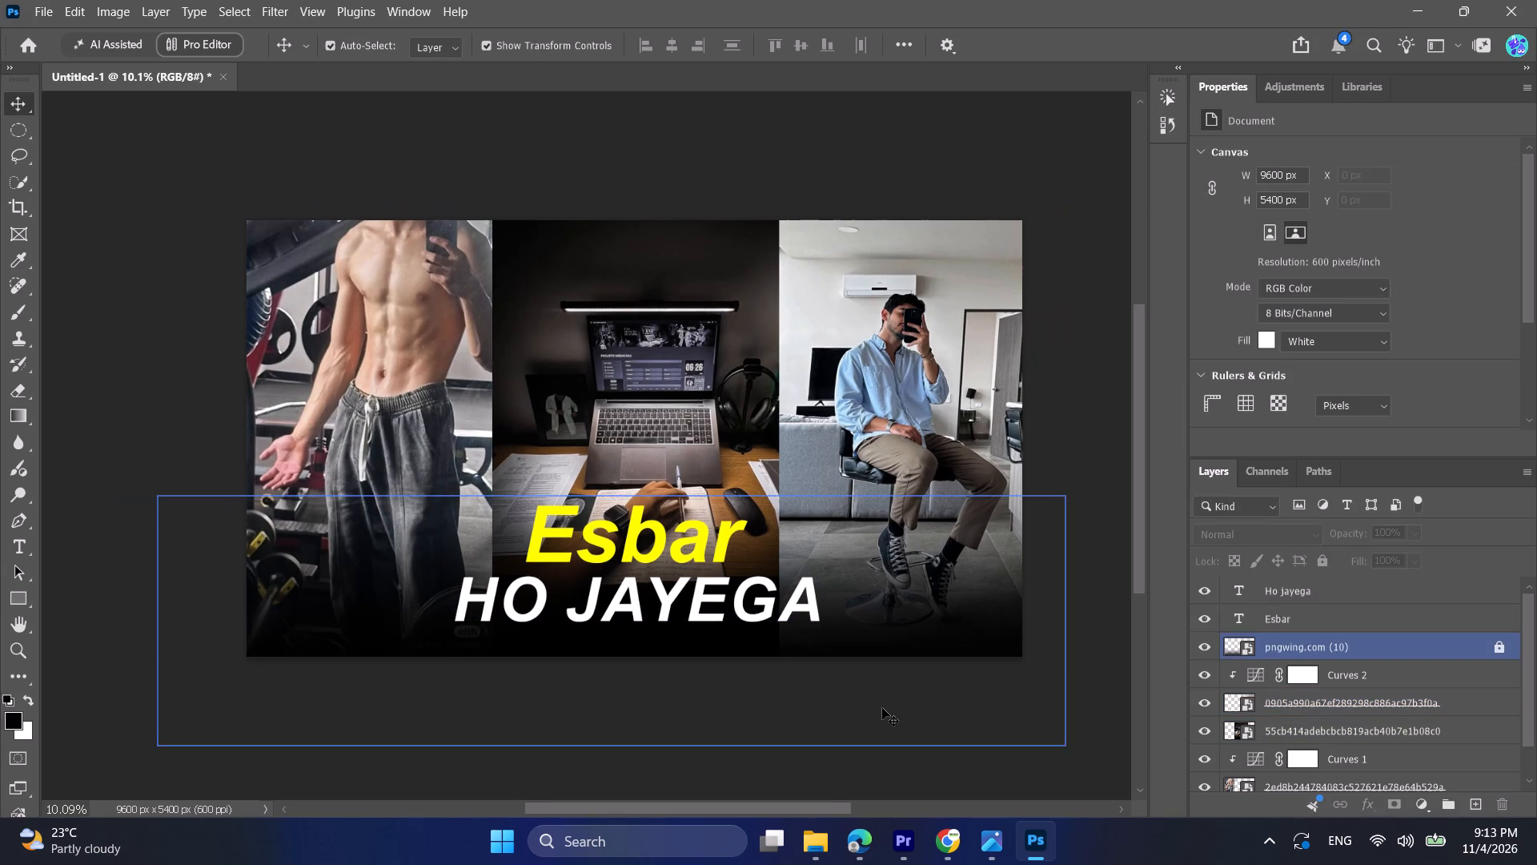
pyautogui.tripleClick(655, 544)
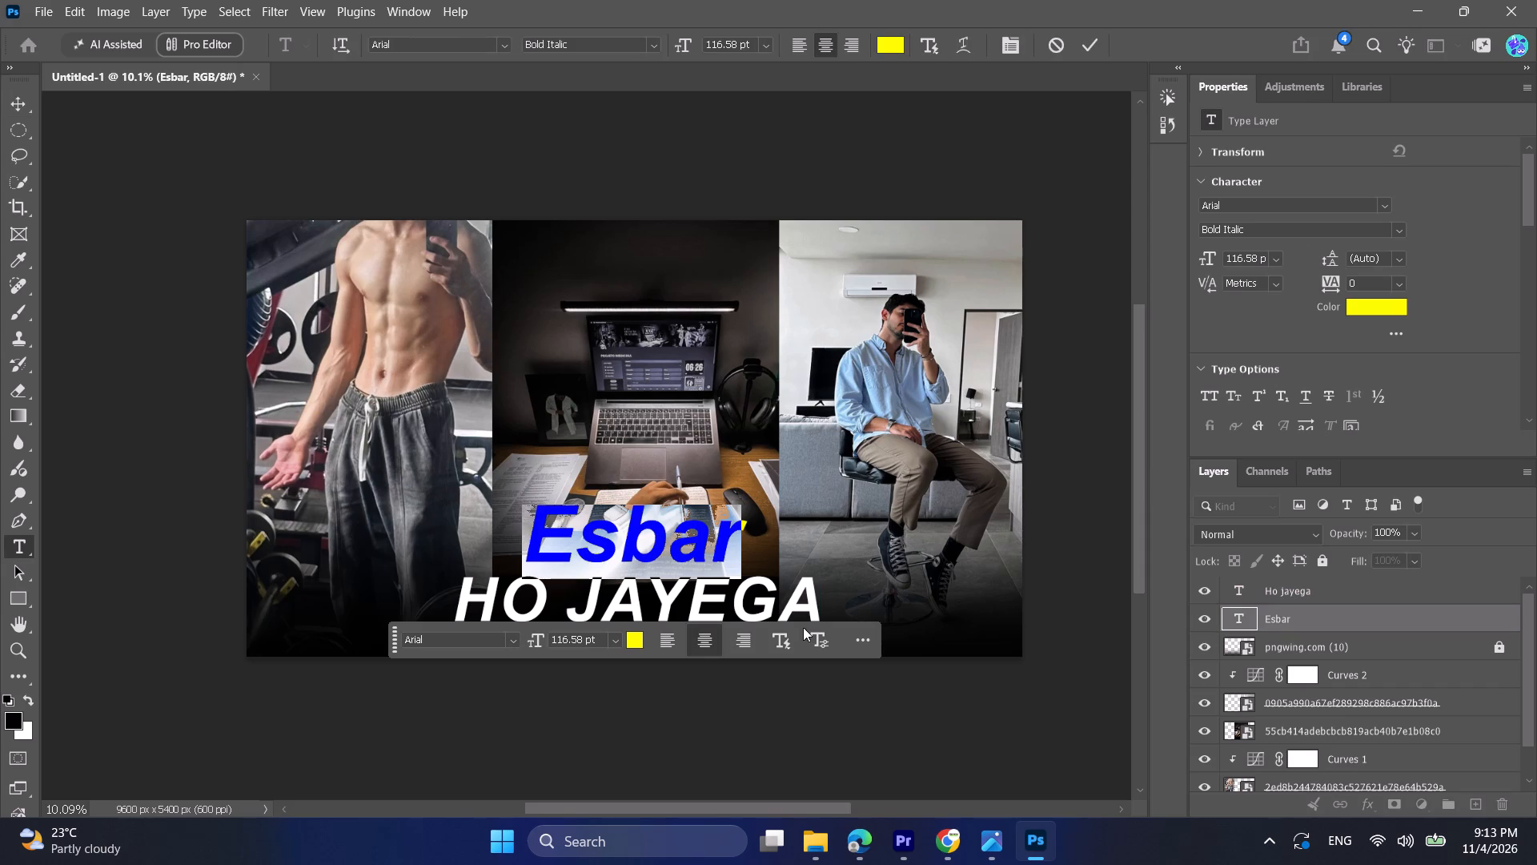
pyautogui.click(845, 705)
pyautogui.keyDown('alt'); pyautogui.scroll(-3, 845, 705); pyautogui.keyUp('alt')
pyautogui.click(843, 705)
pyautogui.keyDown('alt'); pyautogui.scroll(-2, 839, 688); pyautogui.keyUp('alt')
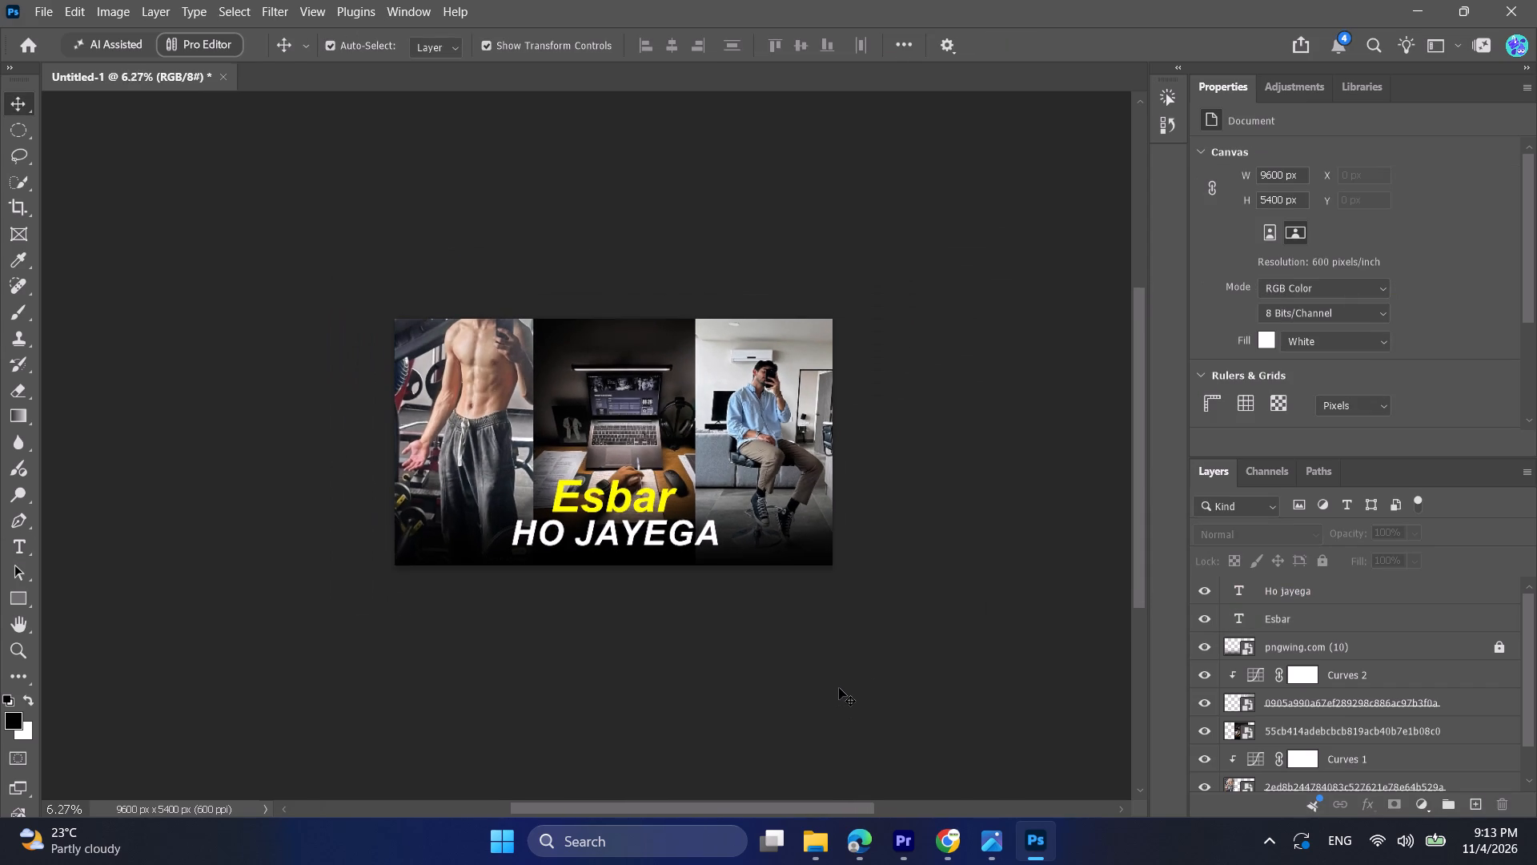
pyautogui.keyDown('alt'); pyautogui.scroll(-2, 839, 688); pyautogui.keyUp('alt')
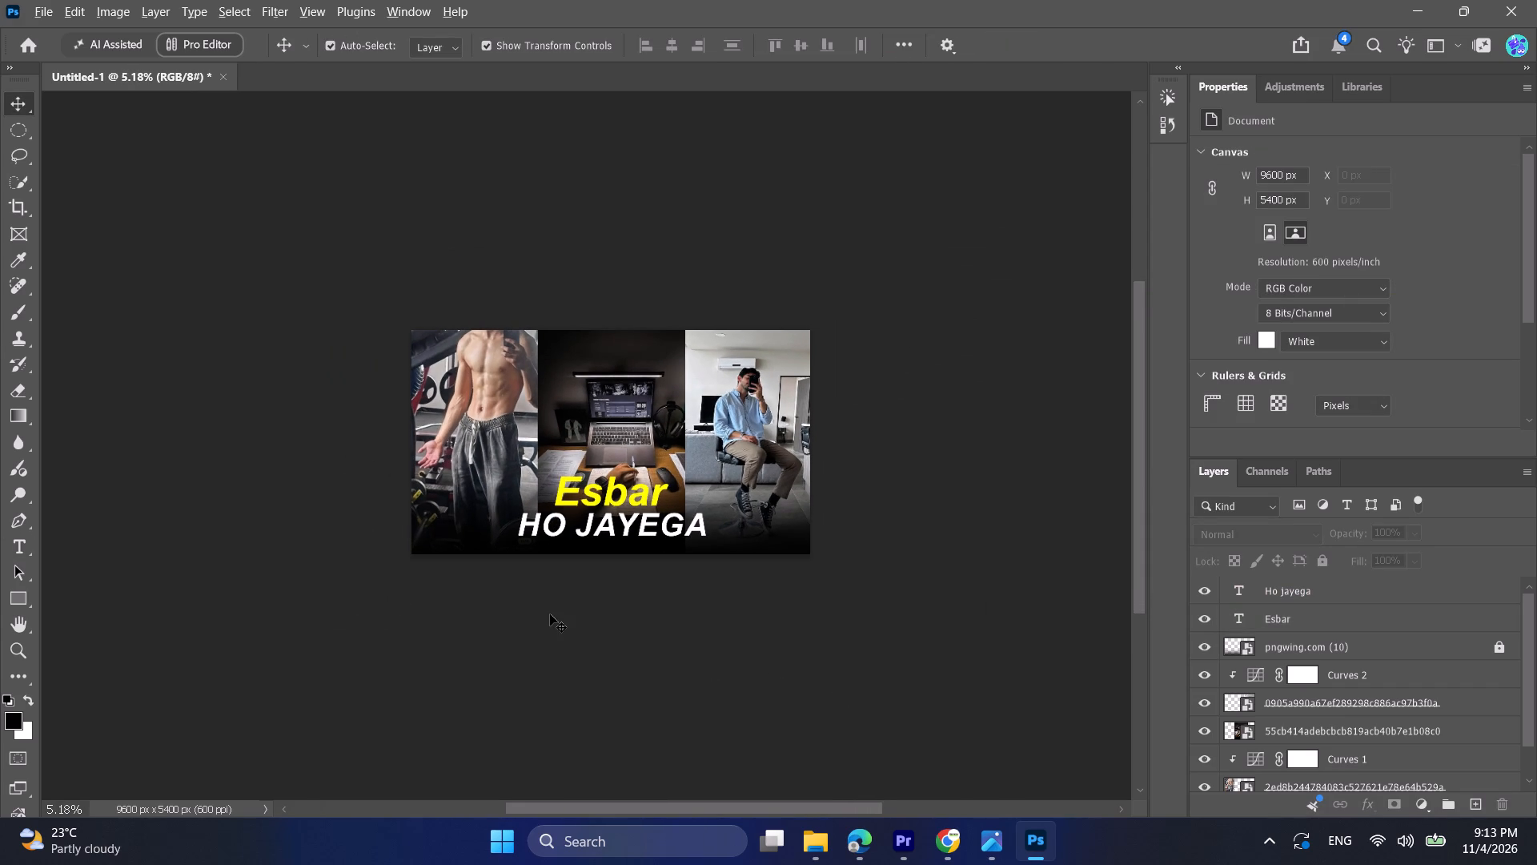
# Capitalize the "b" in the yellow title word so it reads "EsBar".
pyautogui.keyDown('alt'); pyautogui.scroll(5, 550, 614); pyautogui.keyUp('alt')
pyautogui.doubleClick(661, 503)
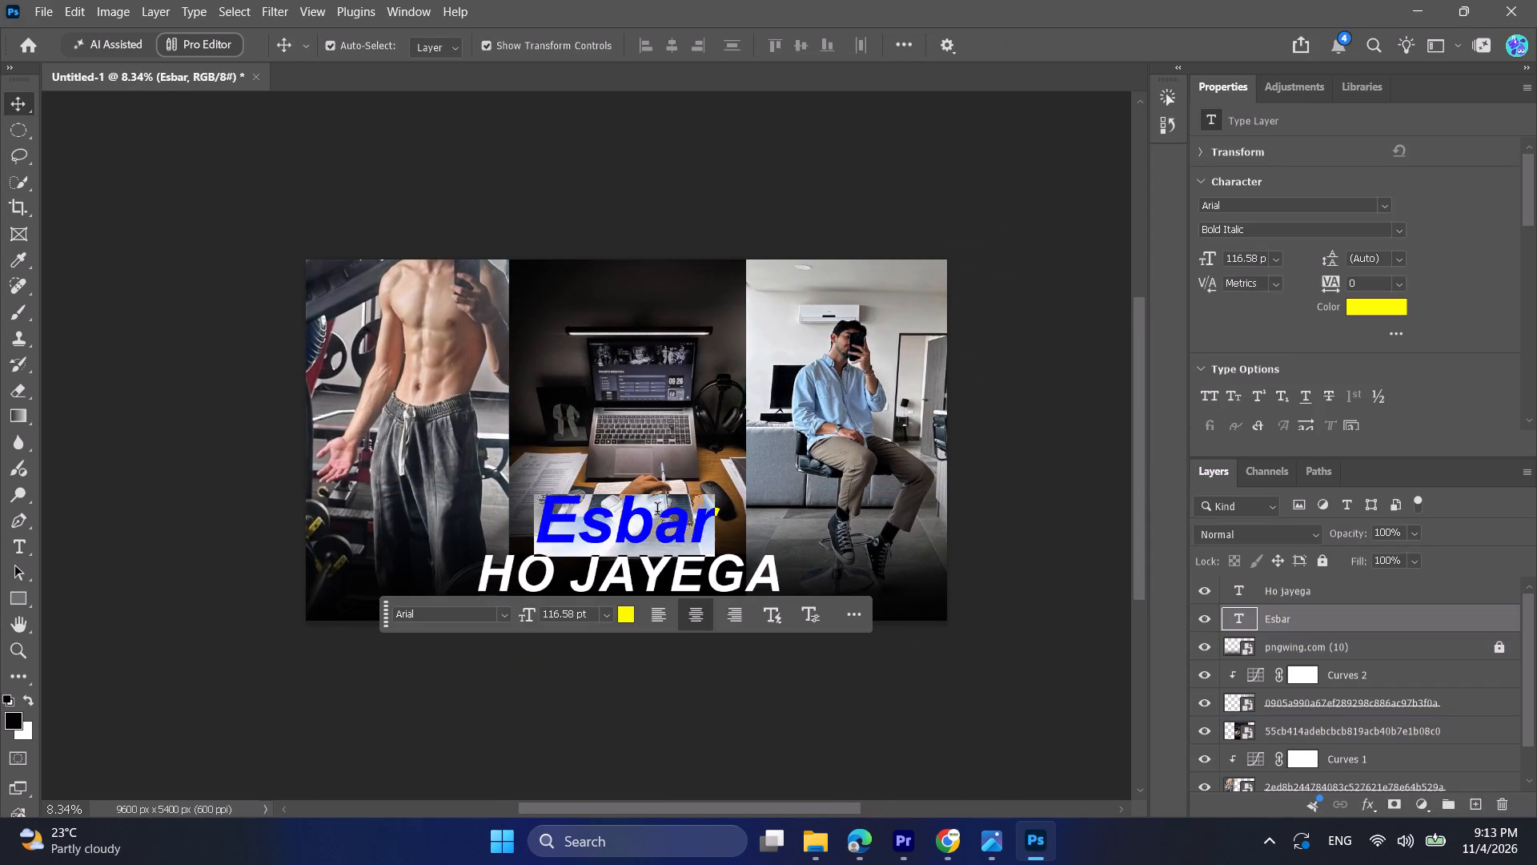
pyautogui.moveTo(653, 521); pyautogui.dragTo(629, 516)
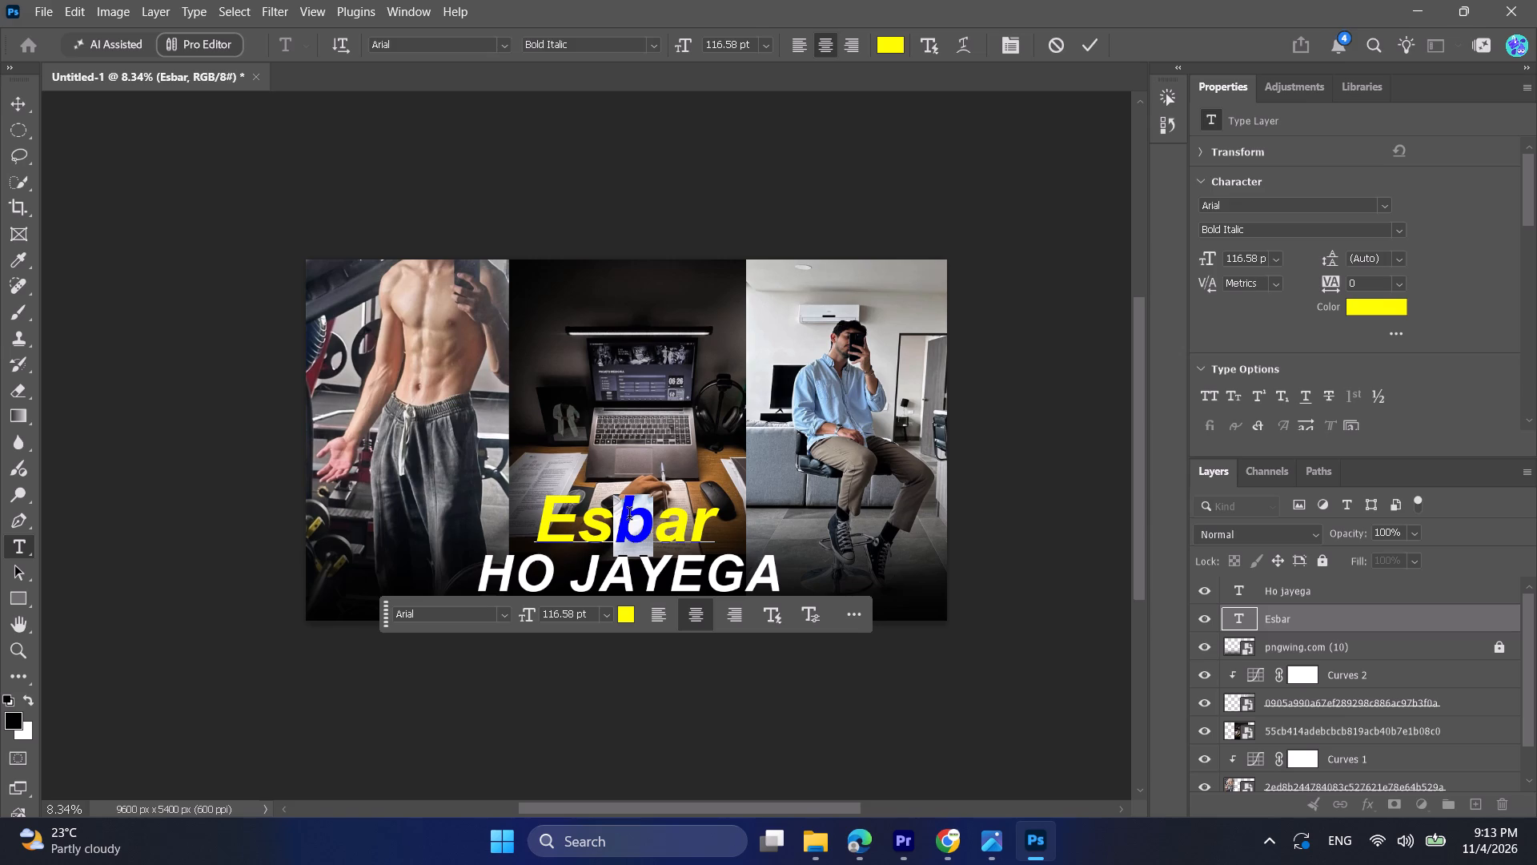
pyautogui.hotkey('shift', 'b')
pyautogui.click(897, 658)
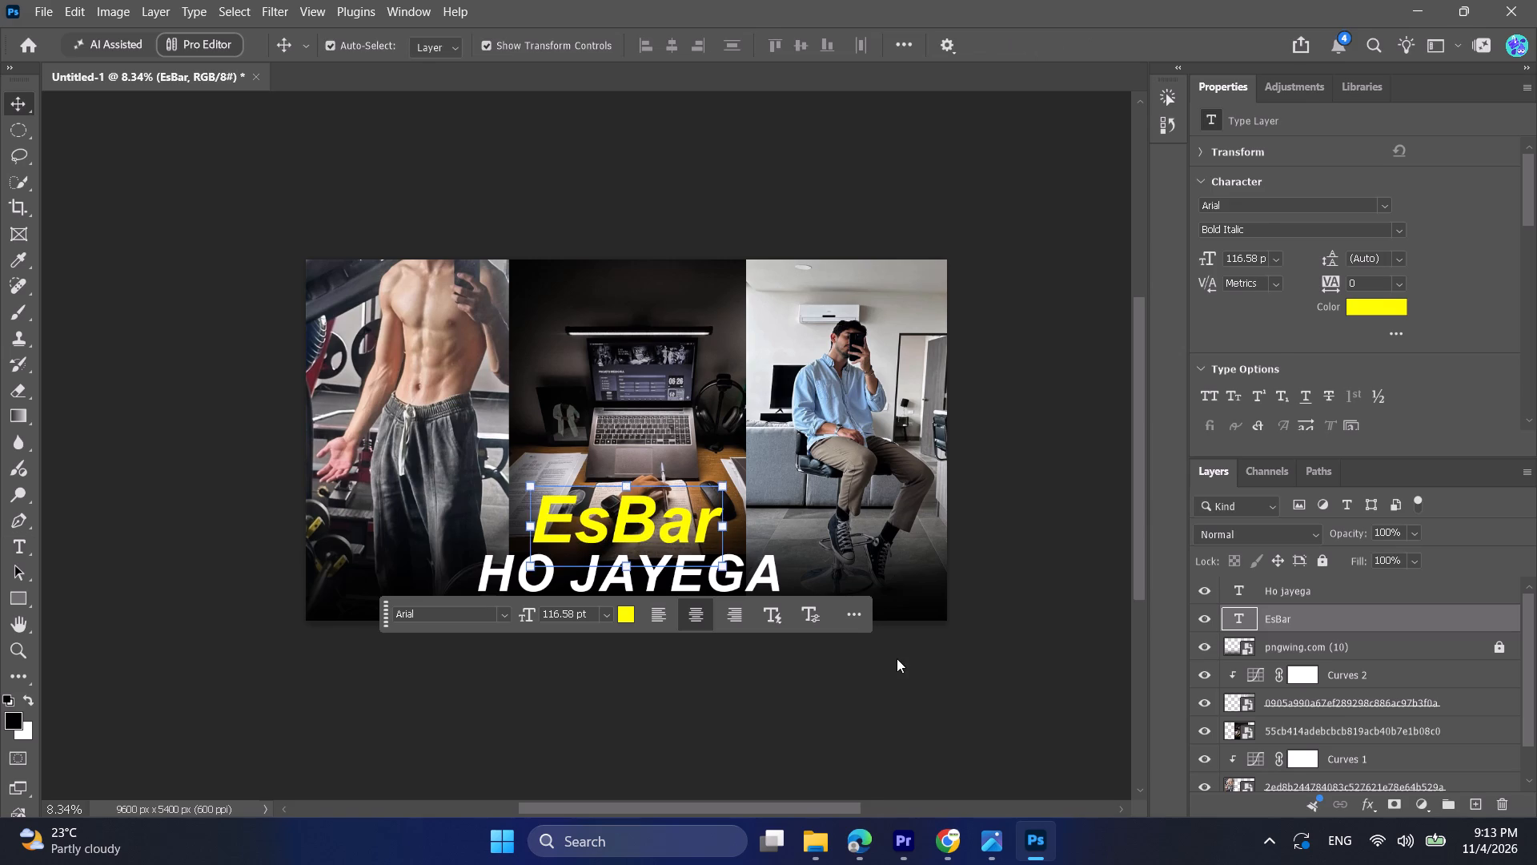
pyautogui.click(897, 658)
# Delete the yellow "EsBar" text layer.
pyautogui.keyDown('alt'); pyautogui.scroll(-4, 900, 659); pyautogui.keyUp('alt')
pyautogui.keyDown('alt'); pyautogui.scroll(3, 589, 643); pyautogui.keyUp('alt')
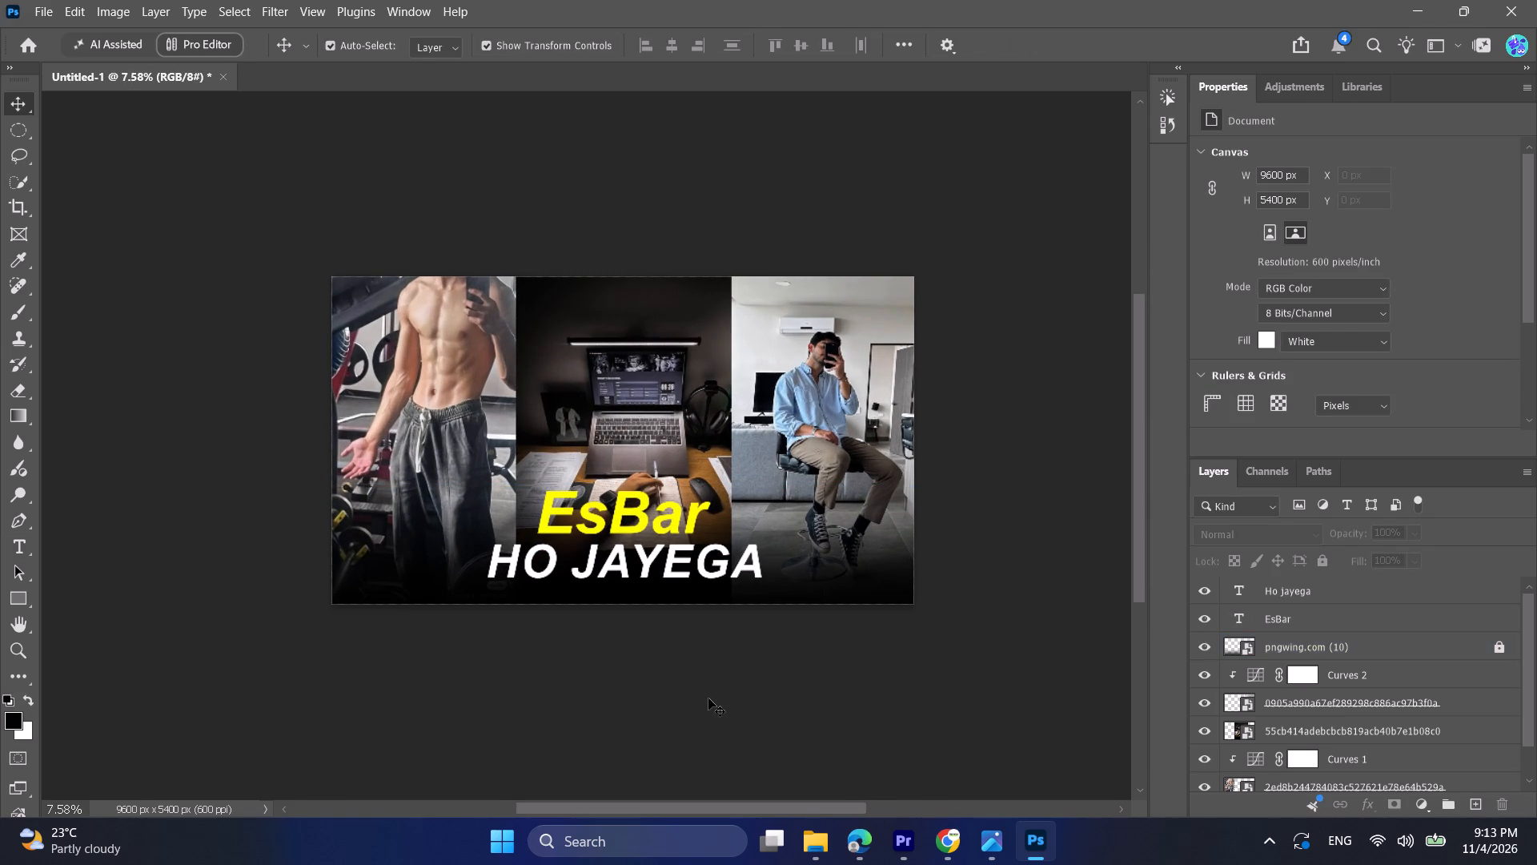
pyautogui.click(658, 525)
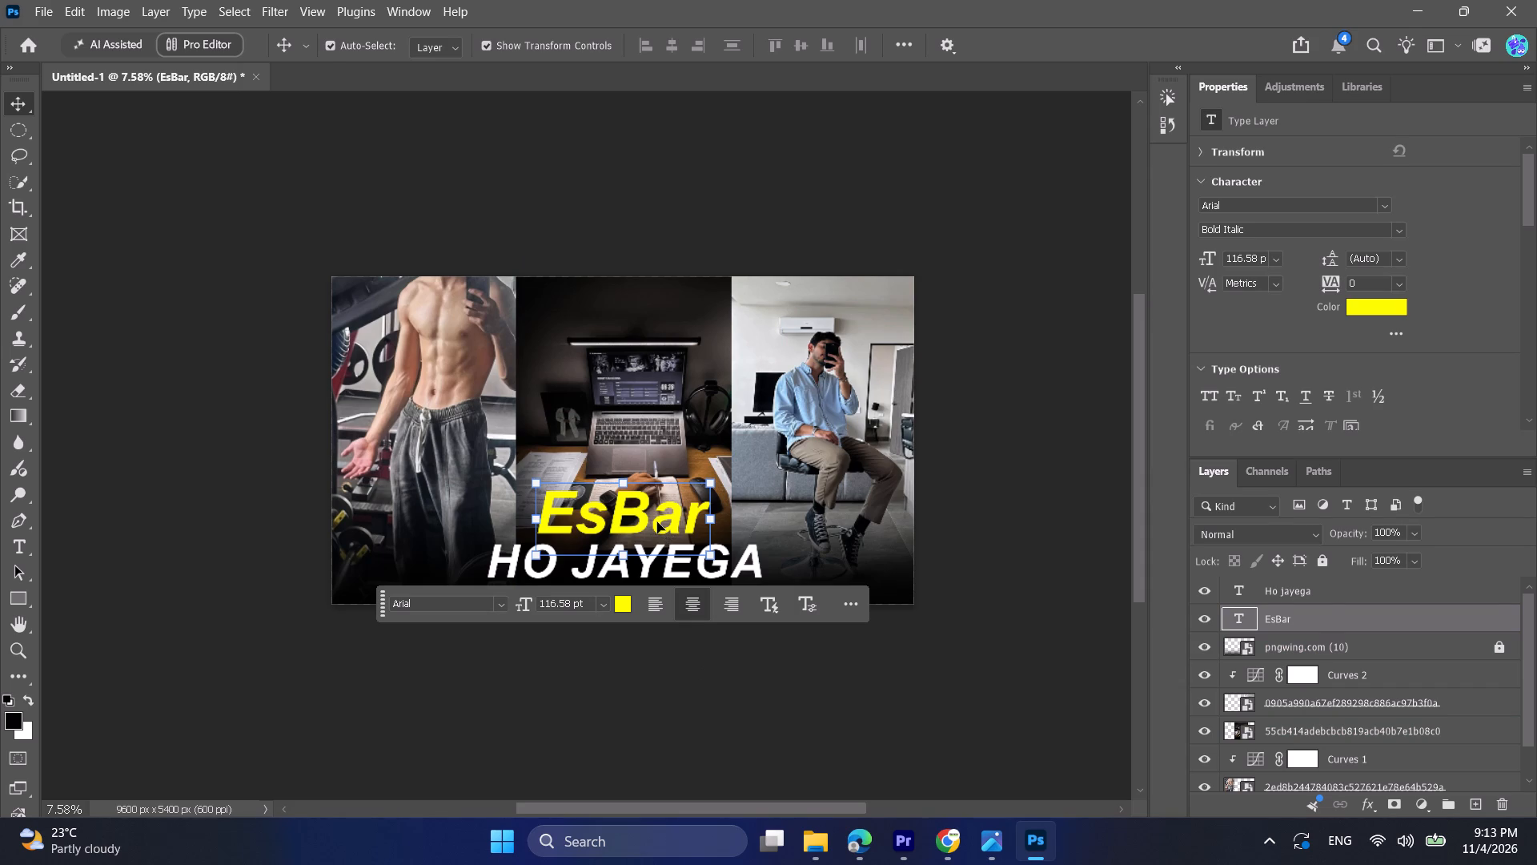
pyautogui.press('BackSpace')
# Replace the "HO JAYEGA" text with "Build Your Self".
pyautogui.tripleClick(642, 552)
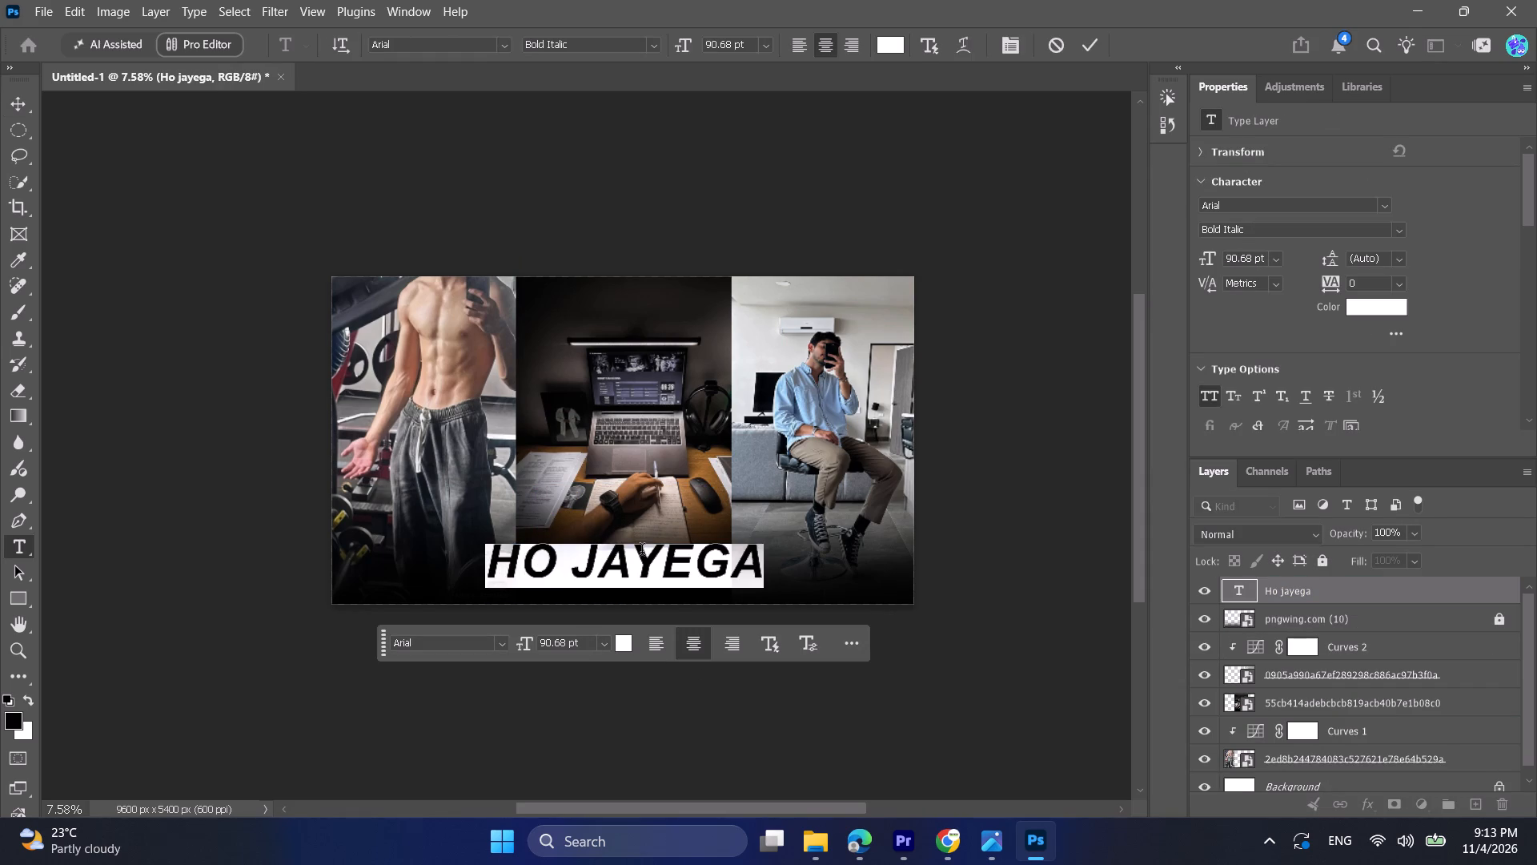
pyautogui.write('Buil')
pyautogui.write('d y')
pyautogui.press('BackSpace')
pyautogui.hotkey('shift', 'y')
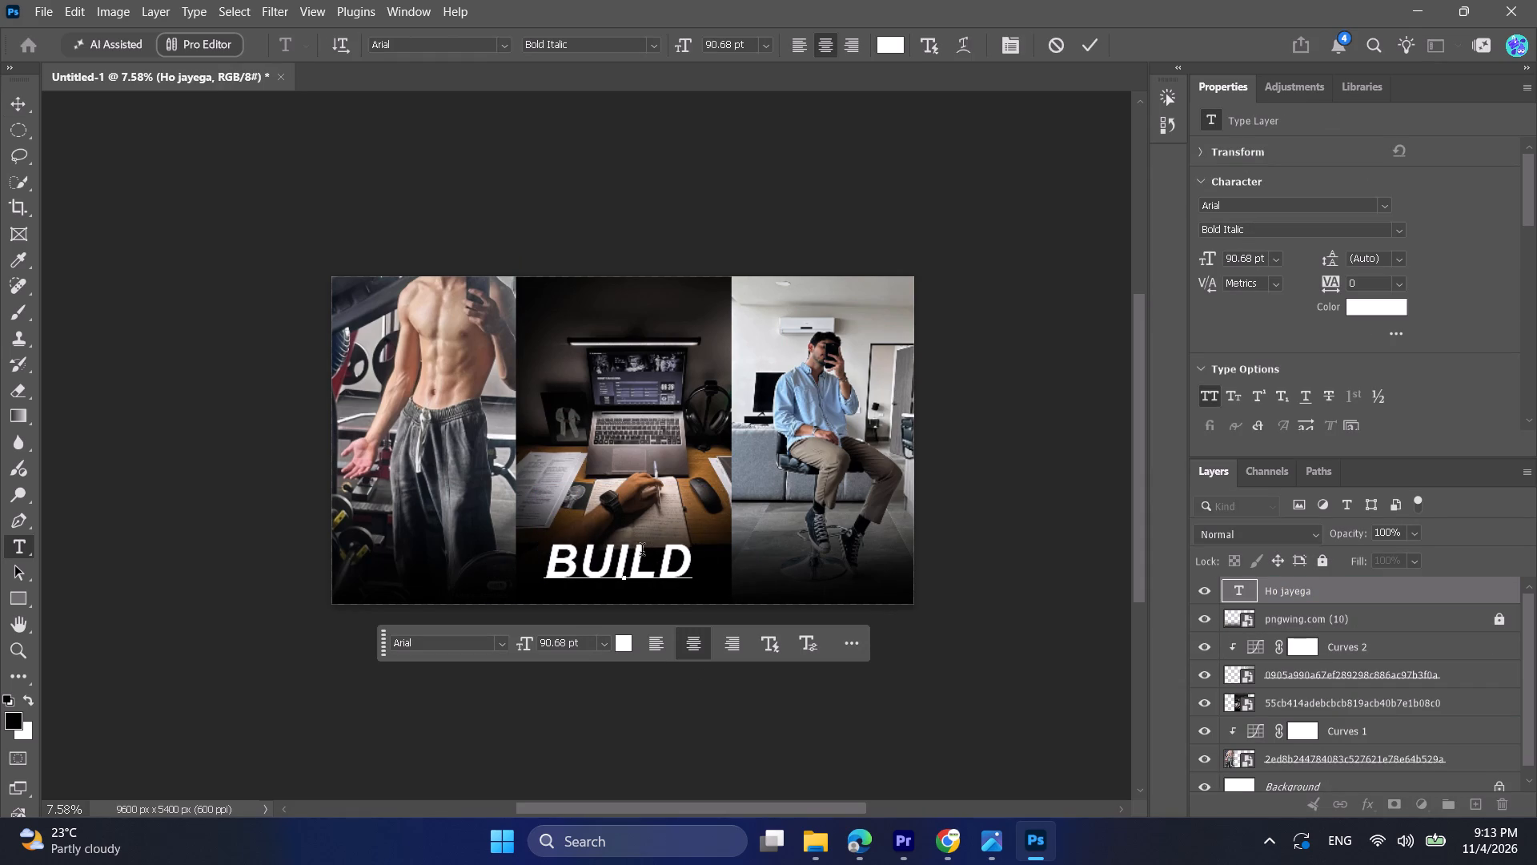
pyautogui.write('pur')
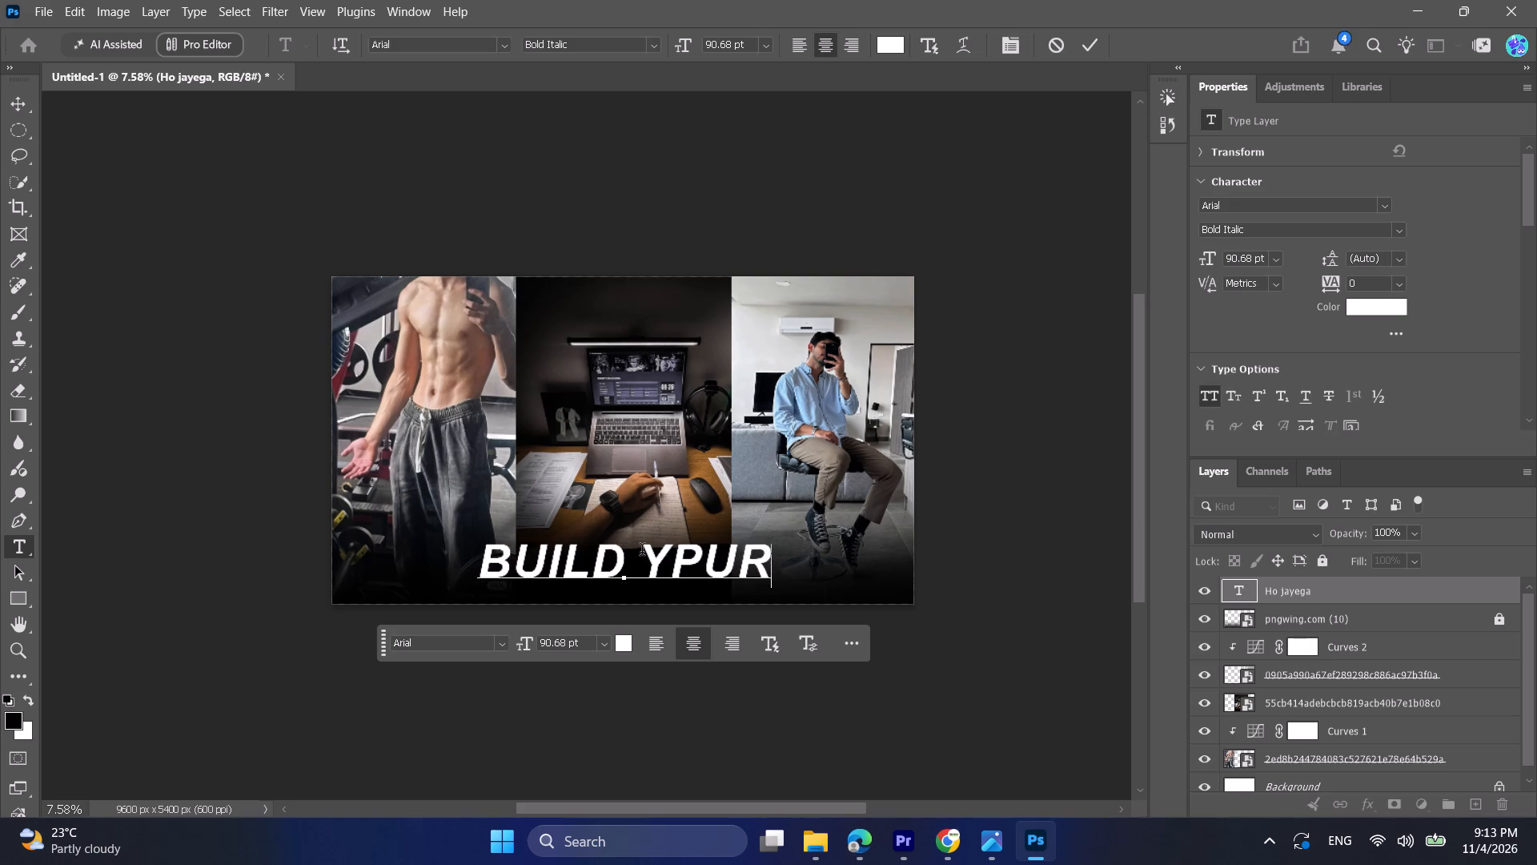
pyautogui.press('BackSpace')
pyautogui.press('BackSpace')
pyautogui.press('BackSpace')
pyautogui.press('BackSpace')
pyautogui.write('Your')
pyautogui.press('space')
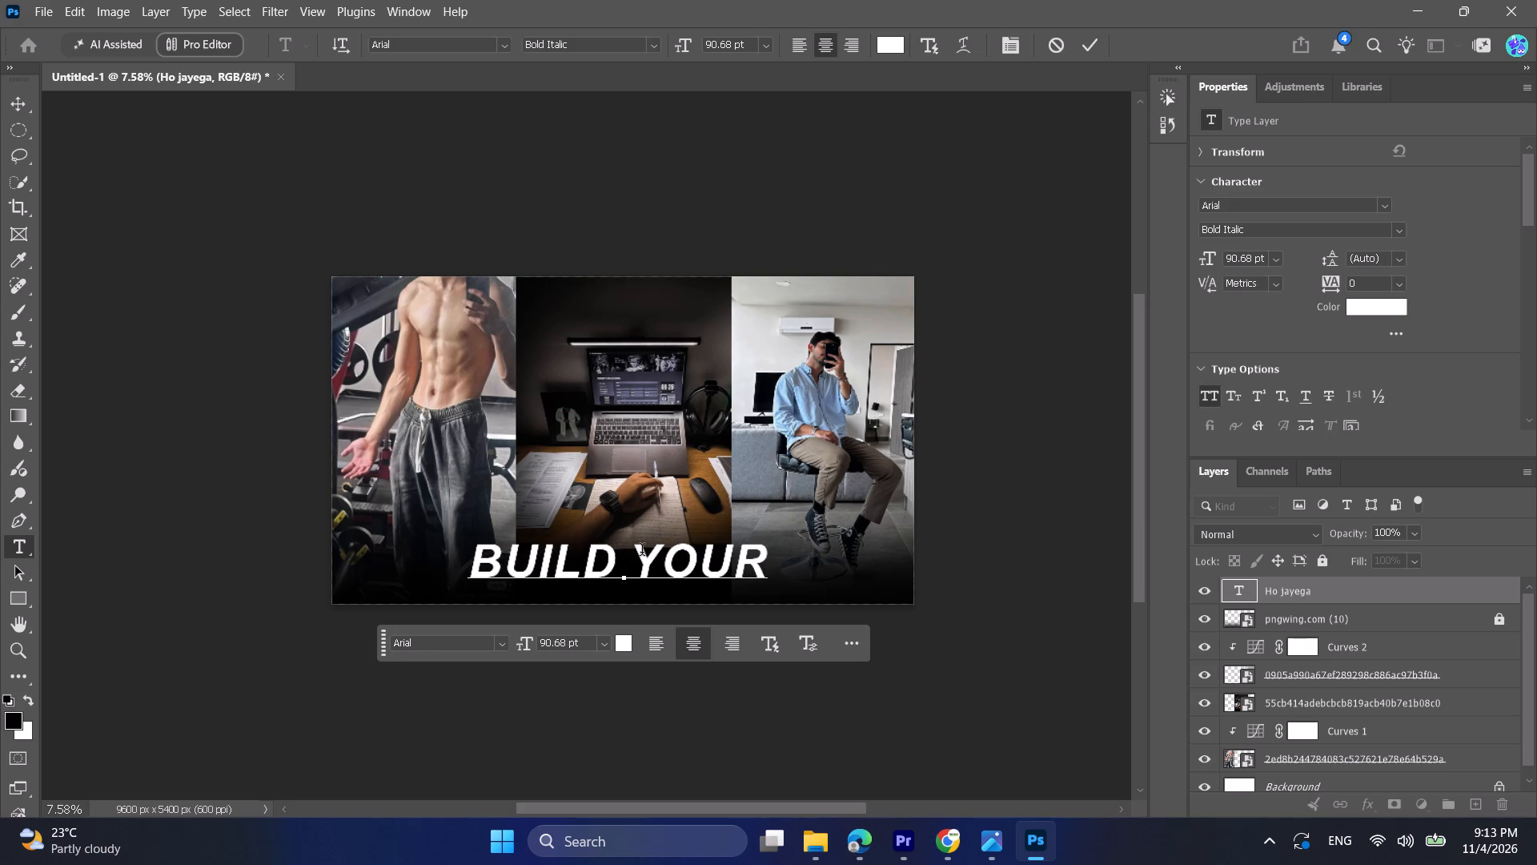
pyautogui.hotkey('shift', 's')
pyautogui.write('elf')
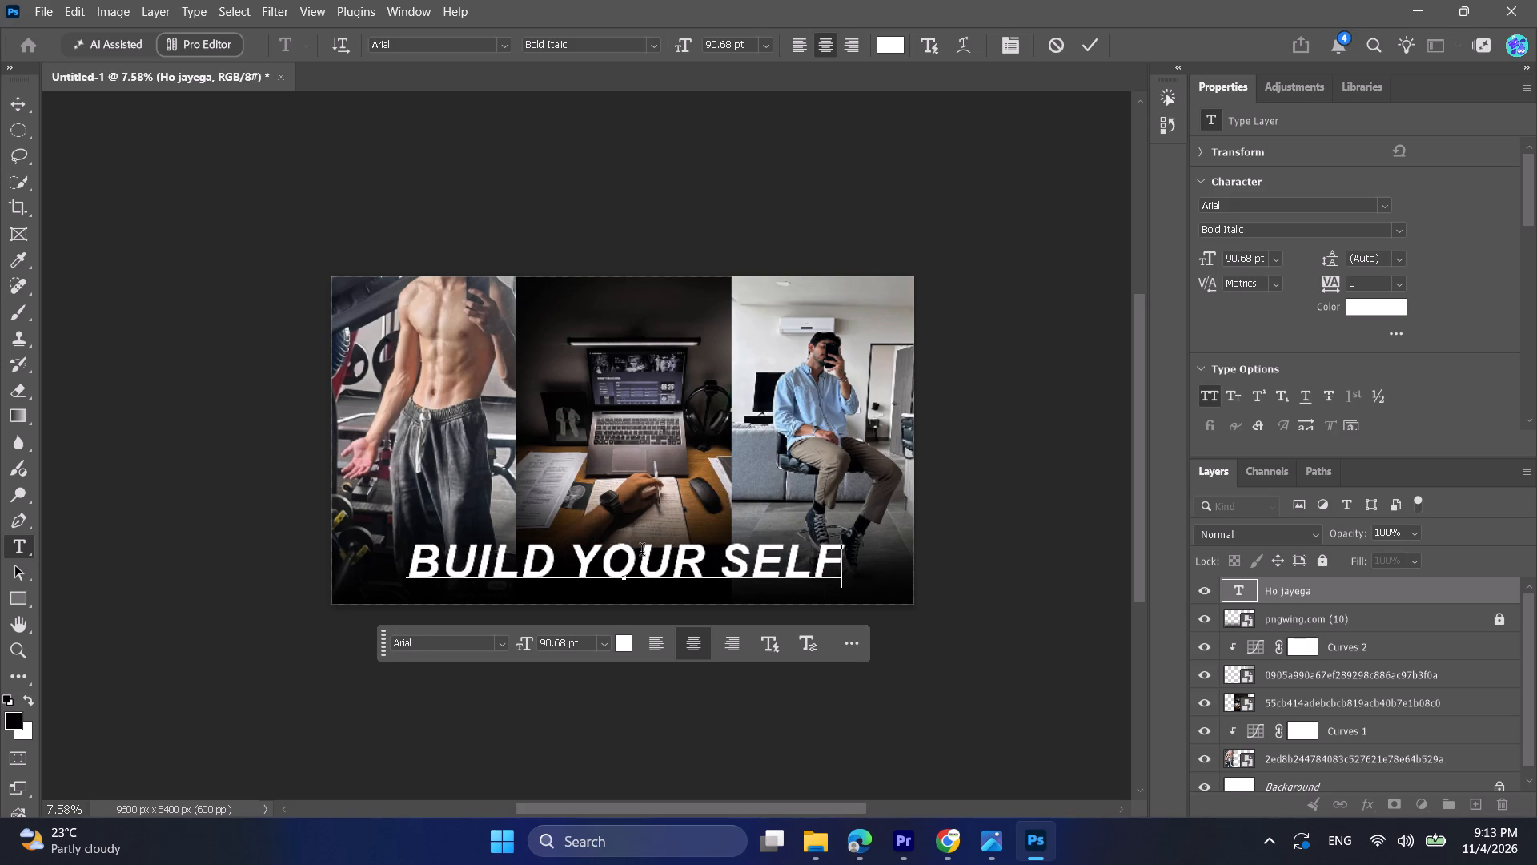
pyautogui.click(25, 99)
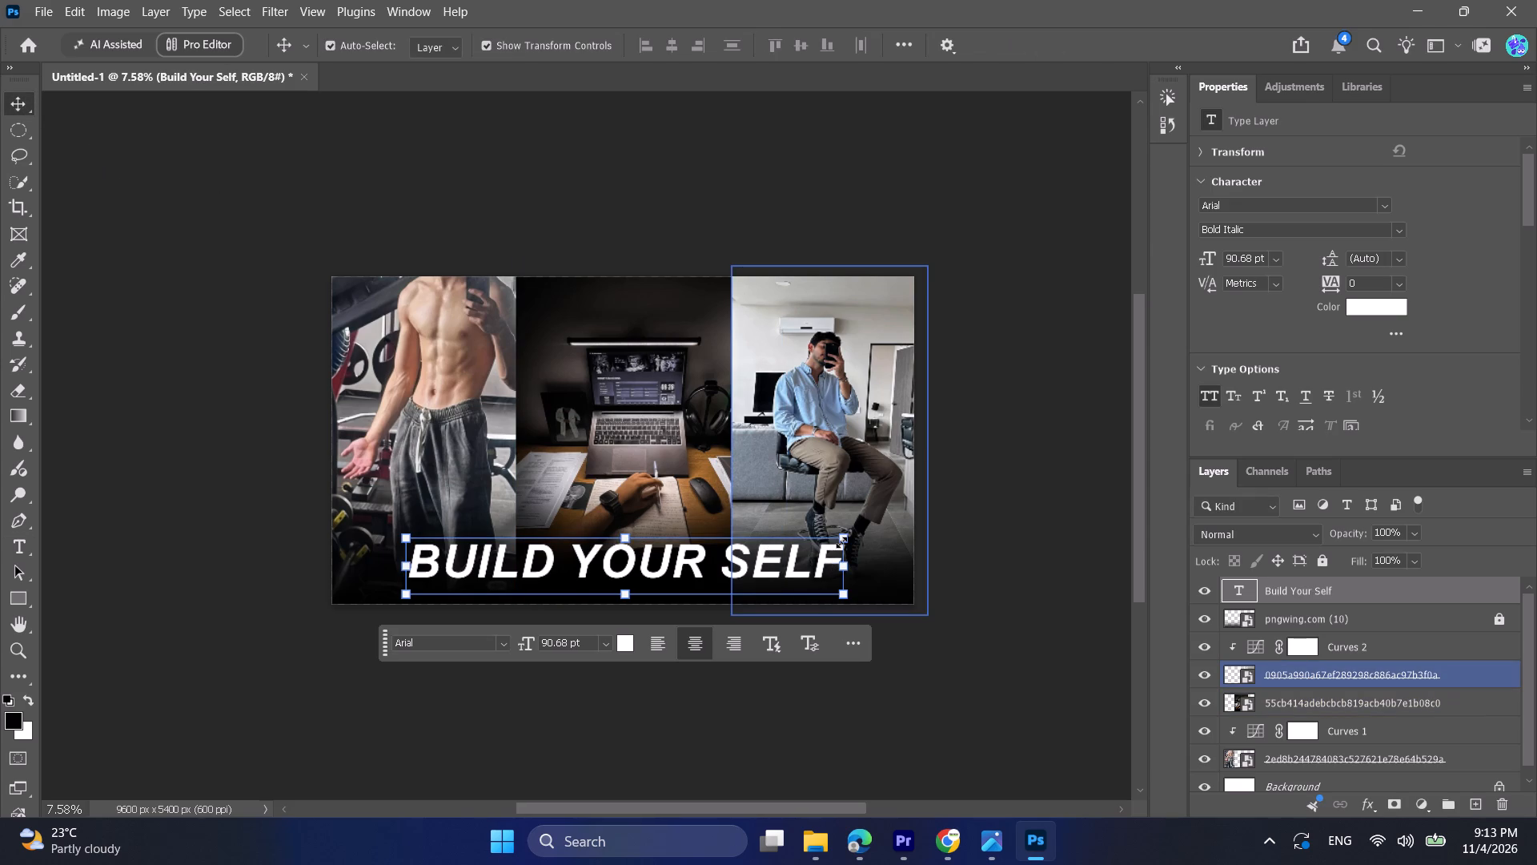
pyautogui.click(970, 564)
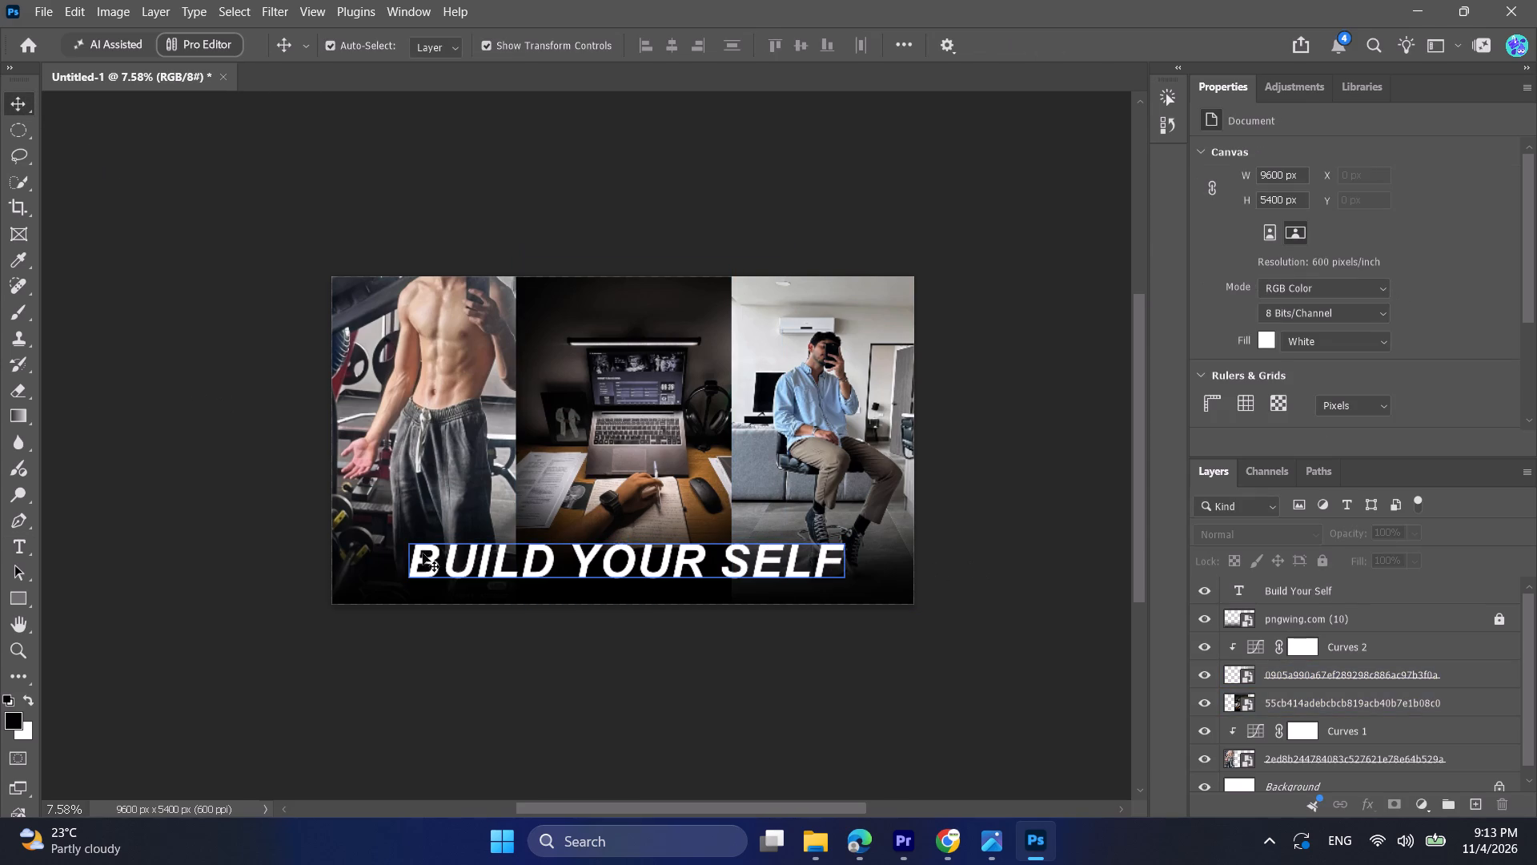
# Turn off All Caps for the "Build Your Self" text.
pyautogui.click(560, 561)
pyautogui.click(1210, 393)
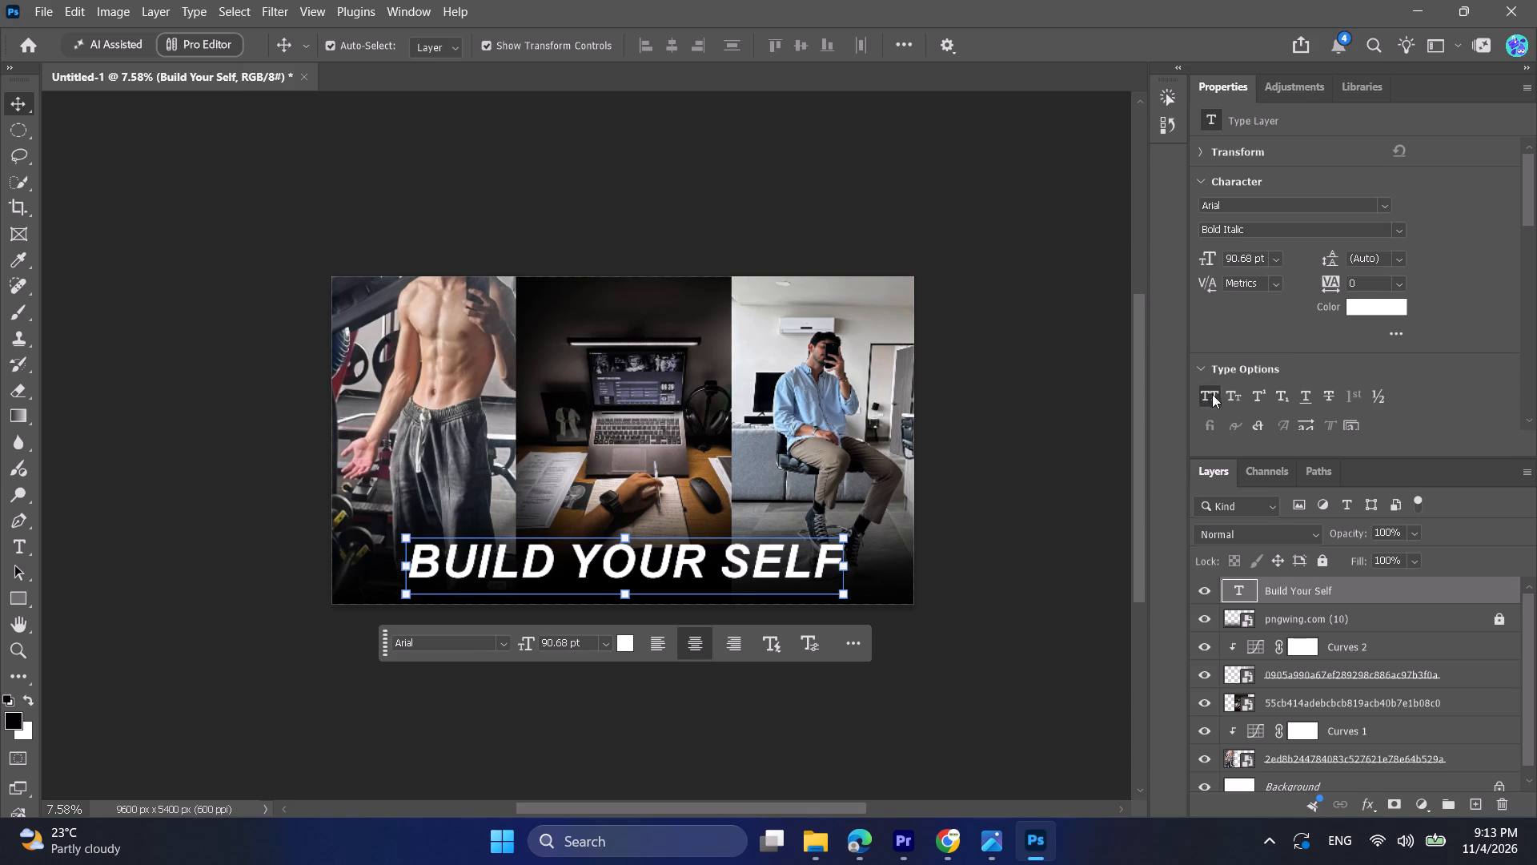
pyautogui.click(1034, 426)
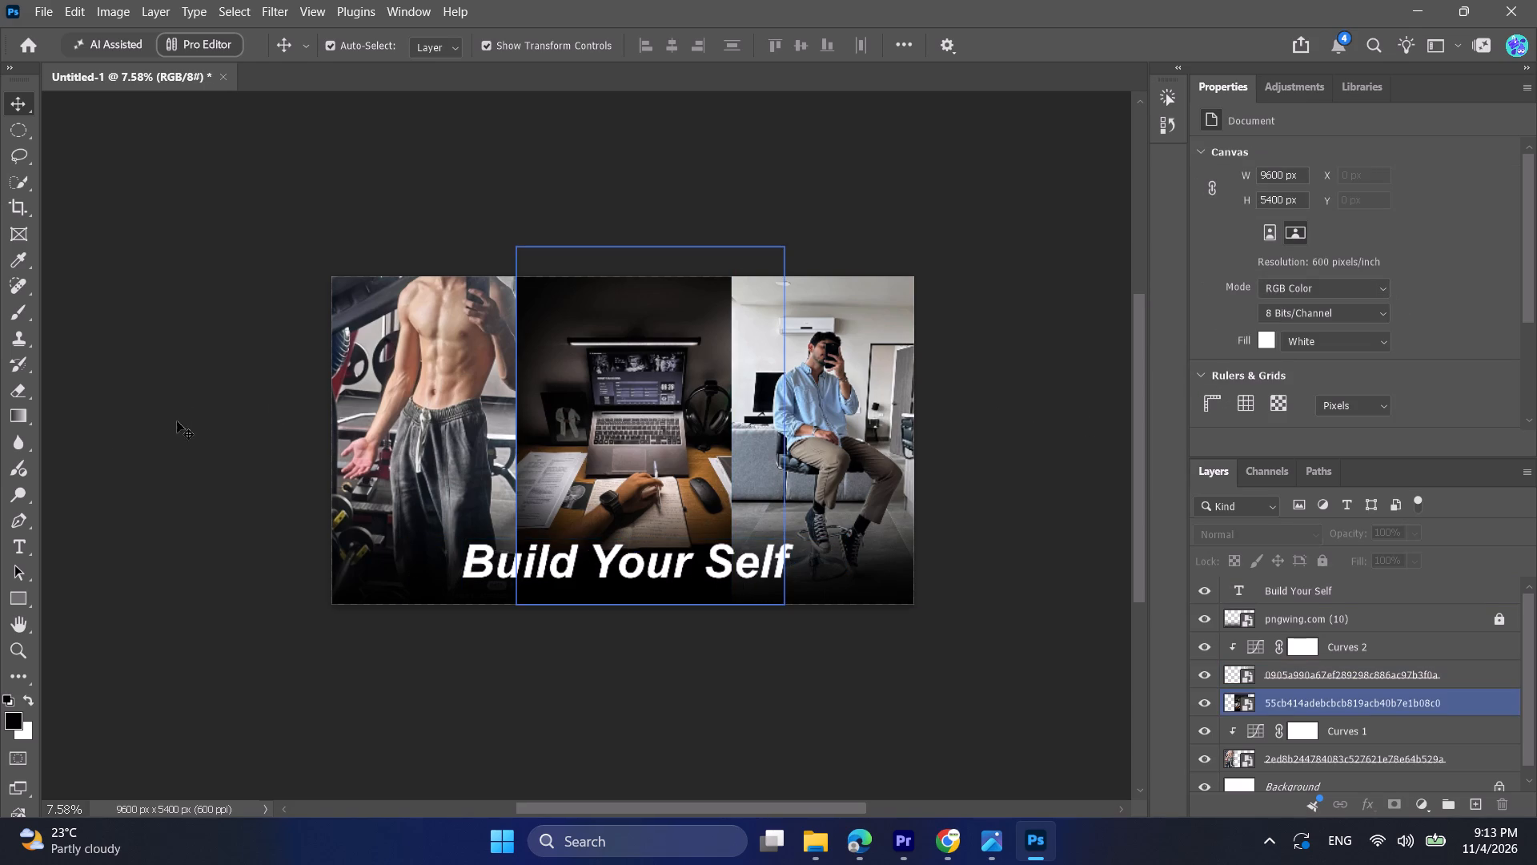
# Add a new text line reading "Don't wait for 2027" above the "Build Your Self" title.
pyautogui.moveTo(21, 545); pyautogui.dragTo(33, 545)
pyautogui.click(511, 525)
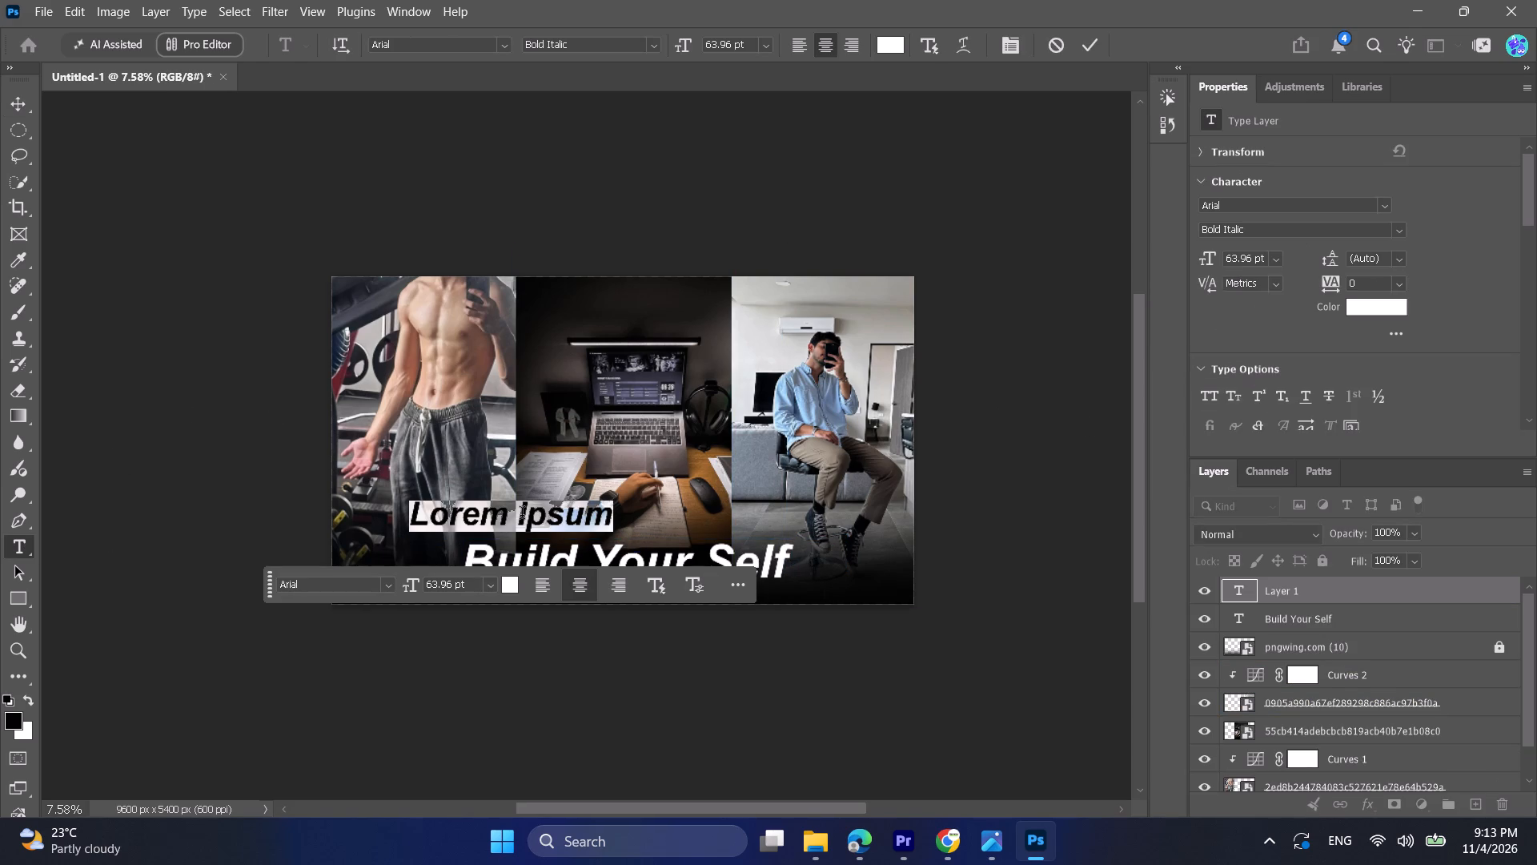
pyautogui.write('Dont')
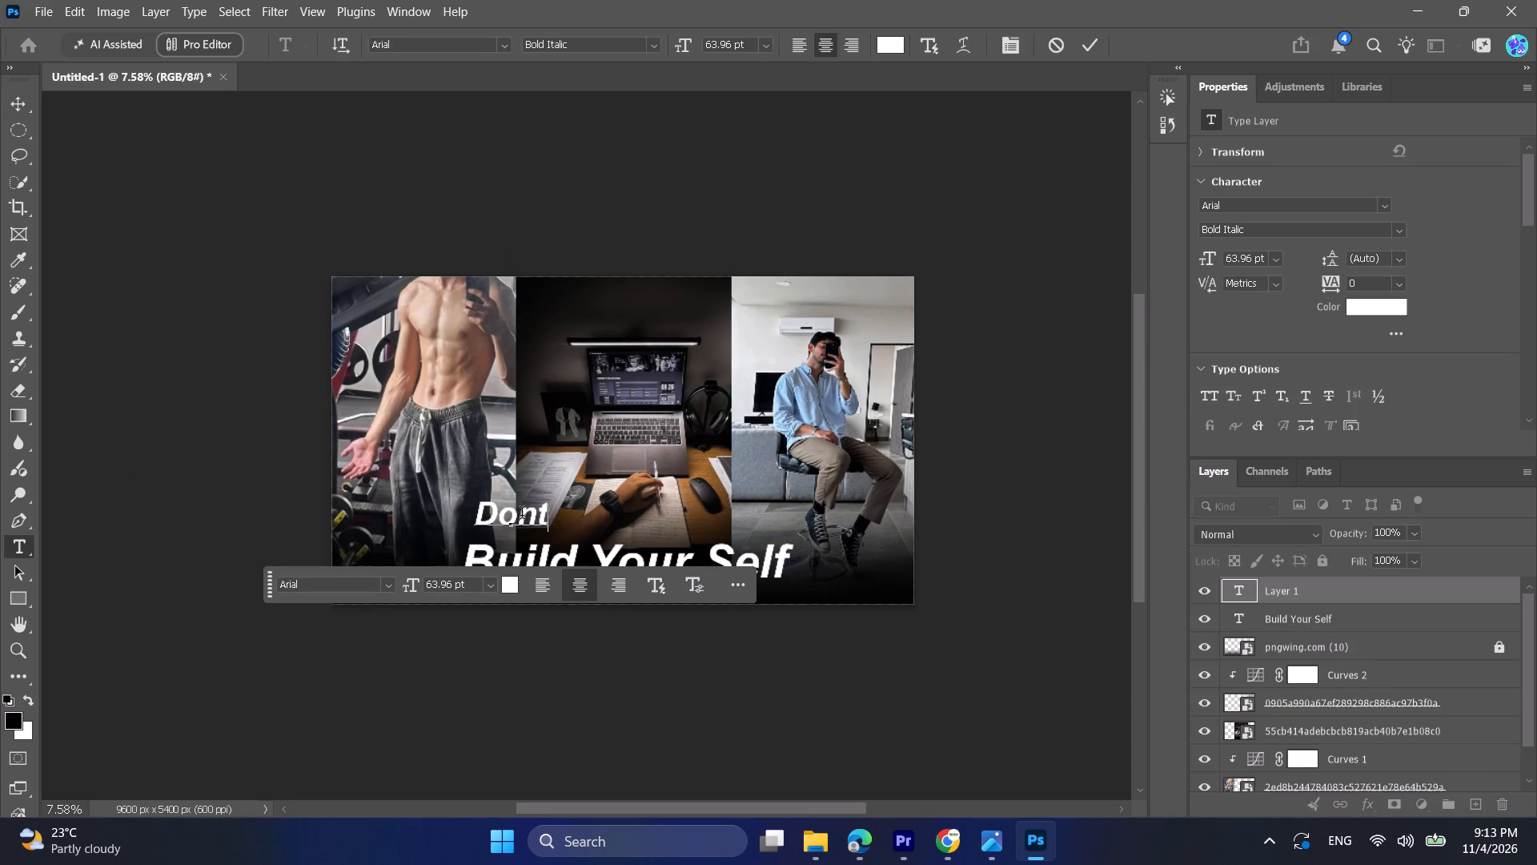
pyautogui.press('BackSpace')
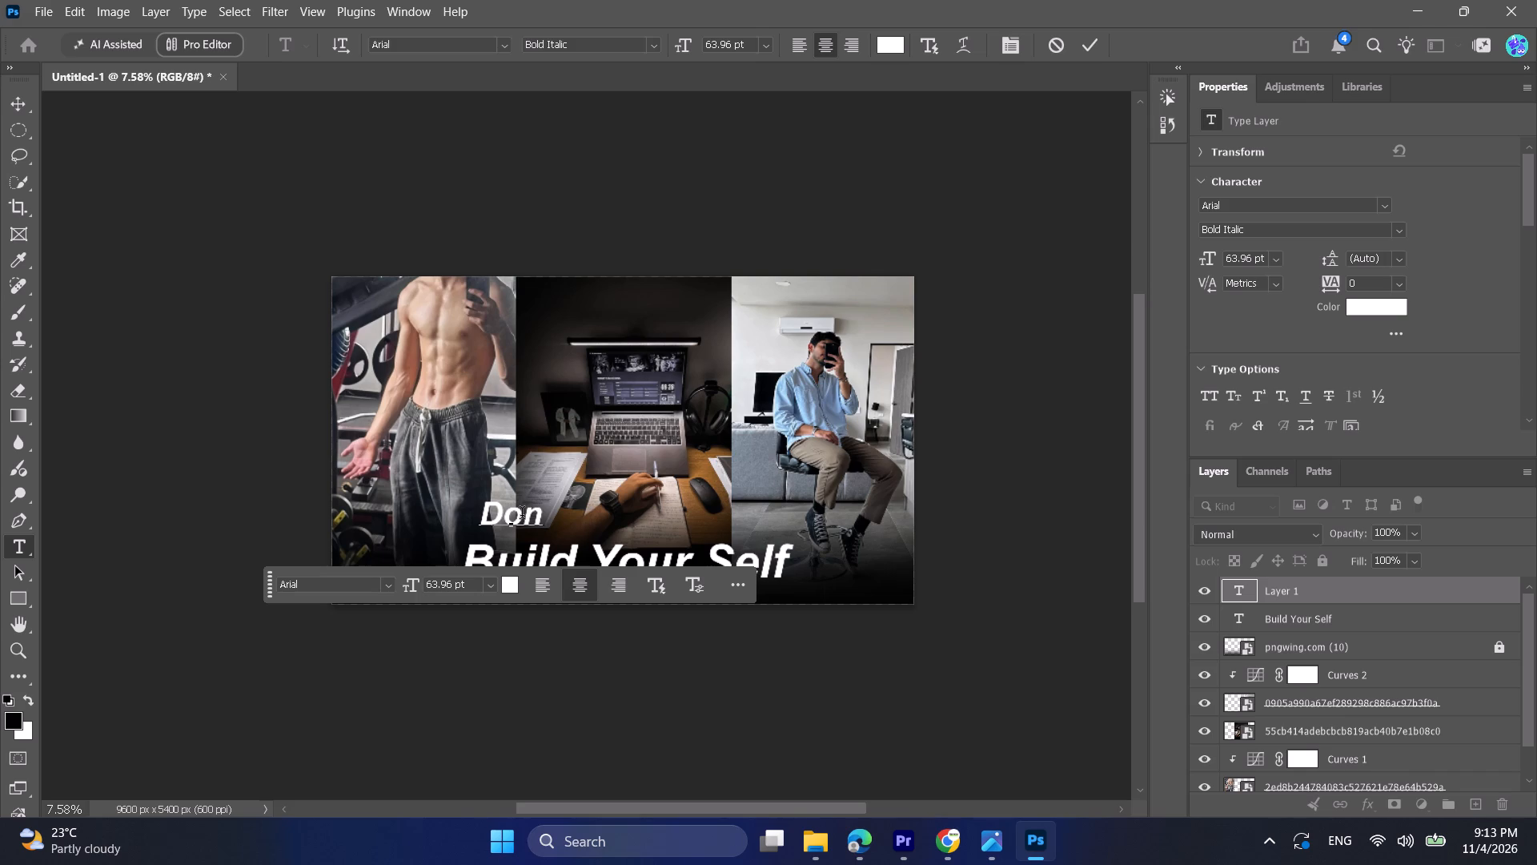
pyautogui.write(',t')
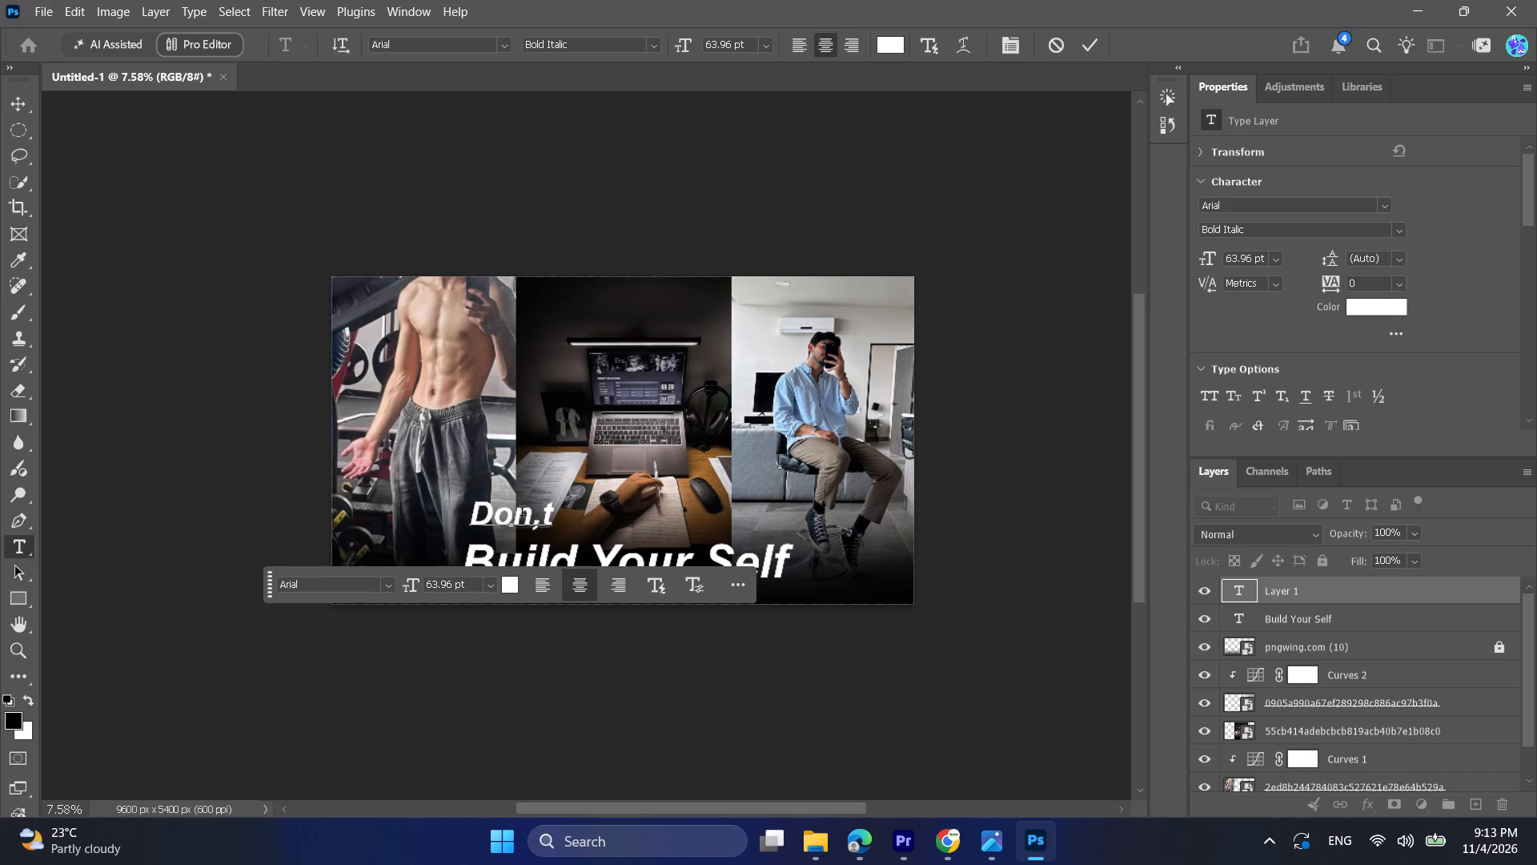
pyautogui.press('BackSpace')
pyautogui.press('BackSpace')
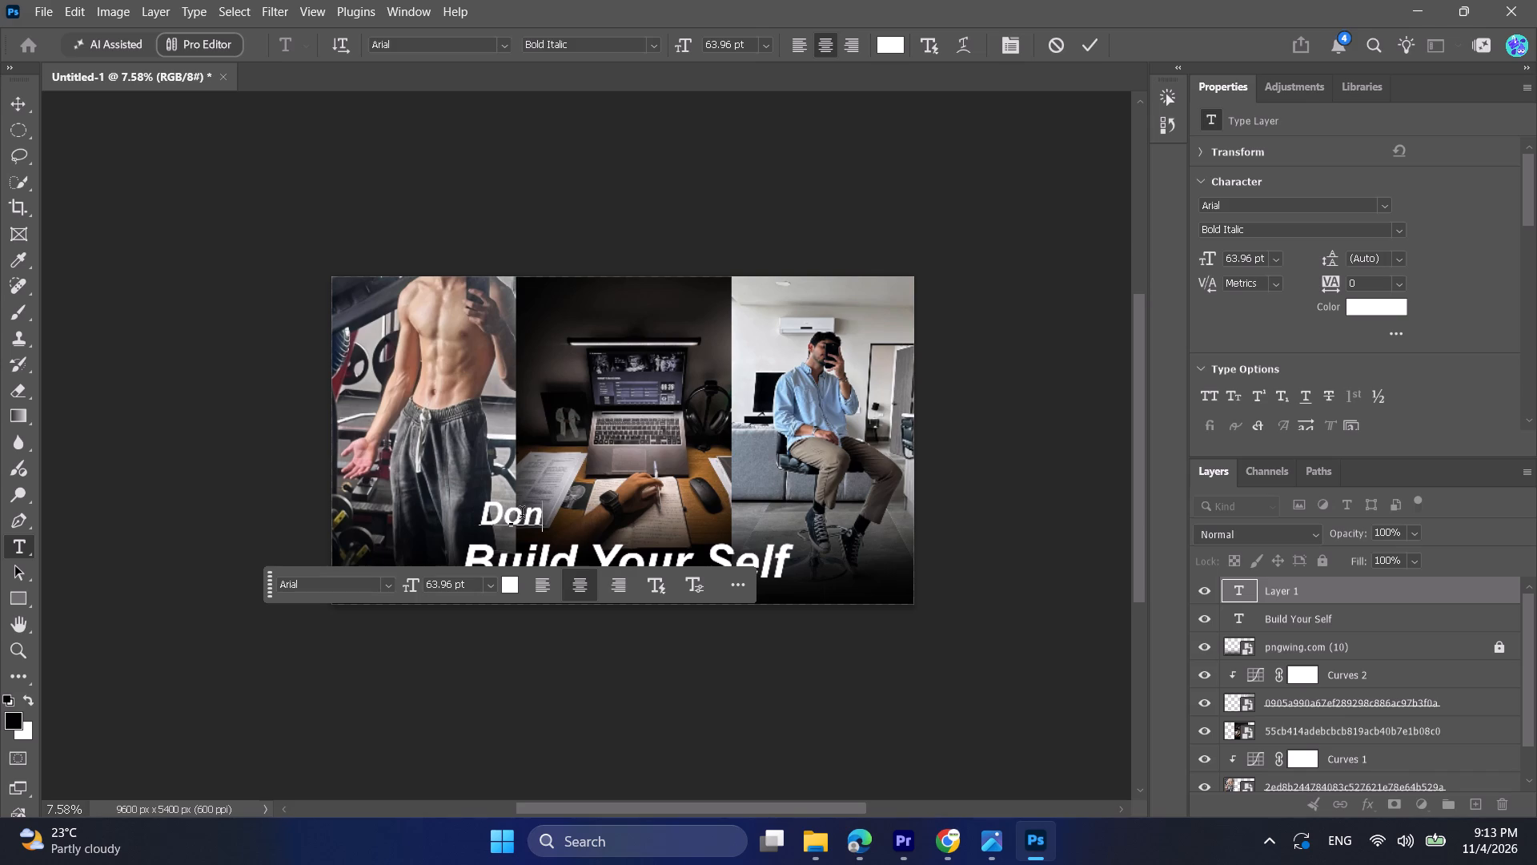
pyautogui.press("'")
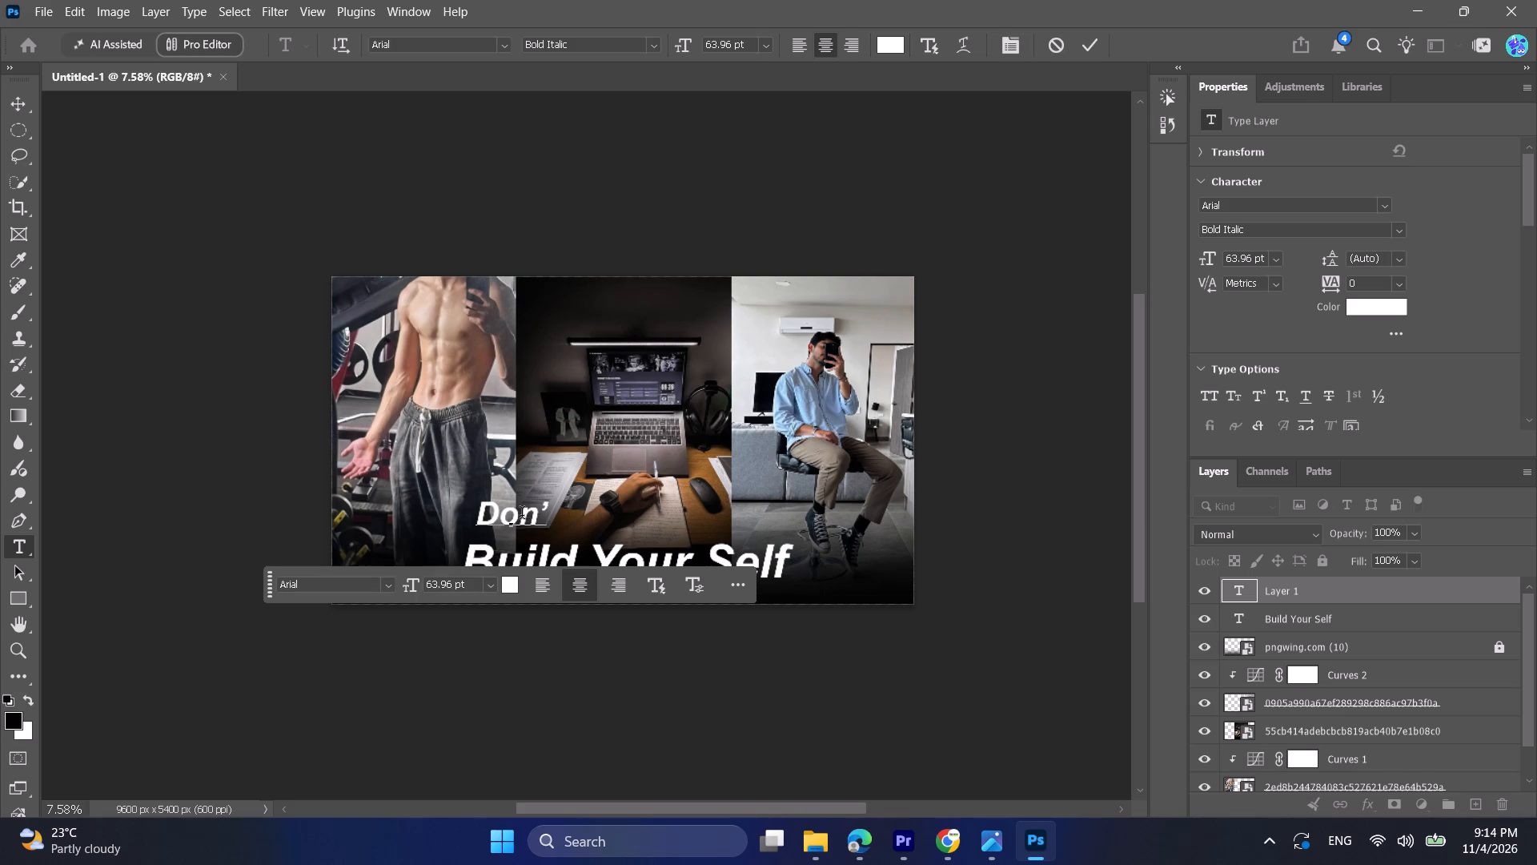
pyautogui.press('t')
pyautogui.press('space')
pyautogui.write('wa')
pyautogui.write('it for')
pyautogui.press('space')
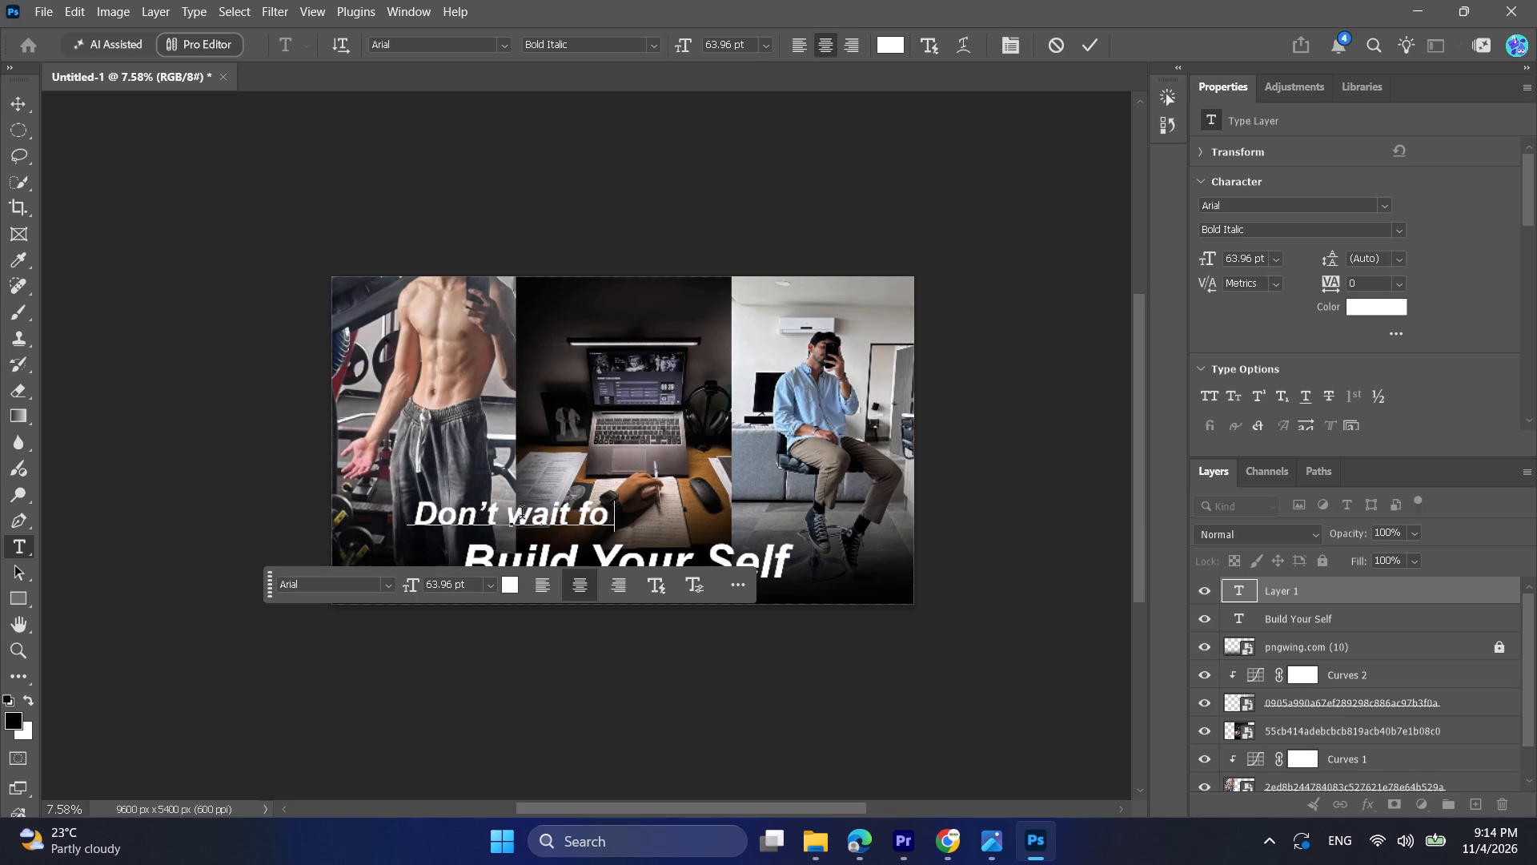
pyautogui.write('@)')
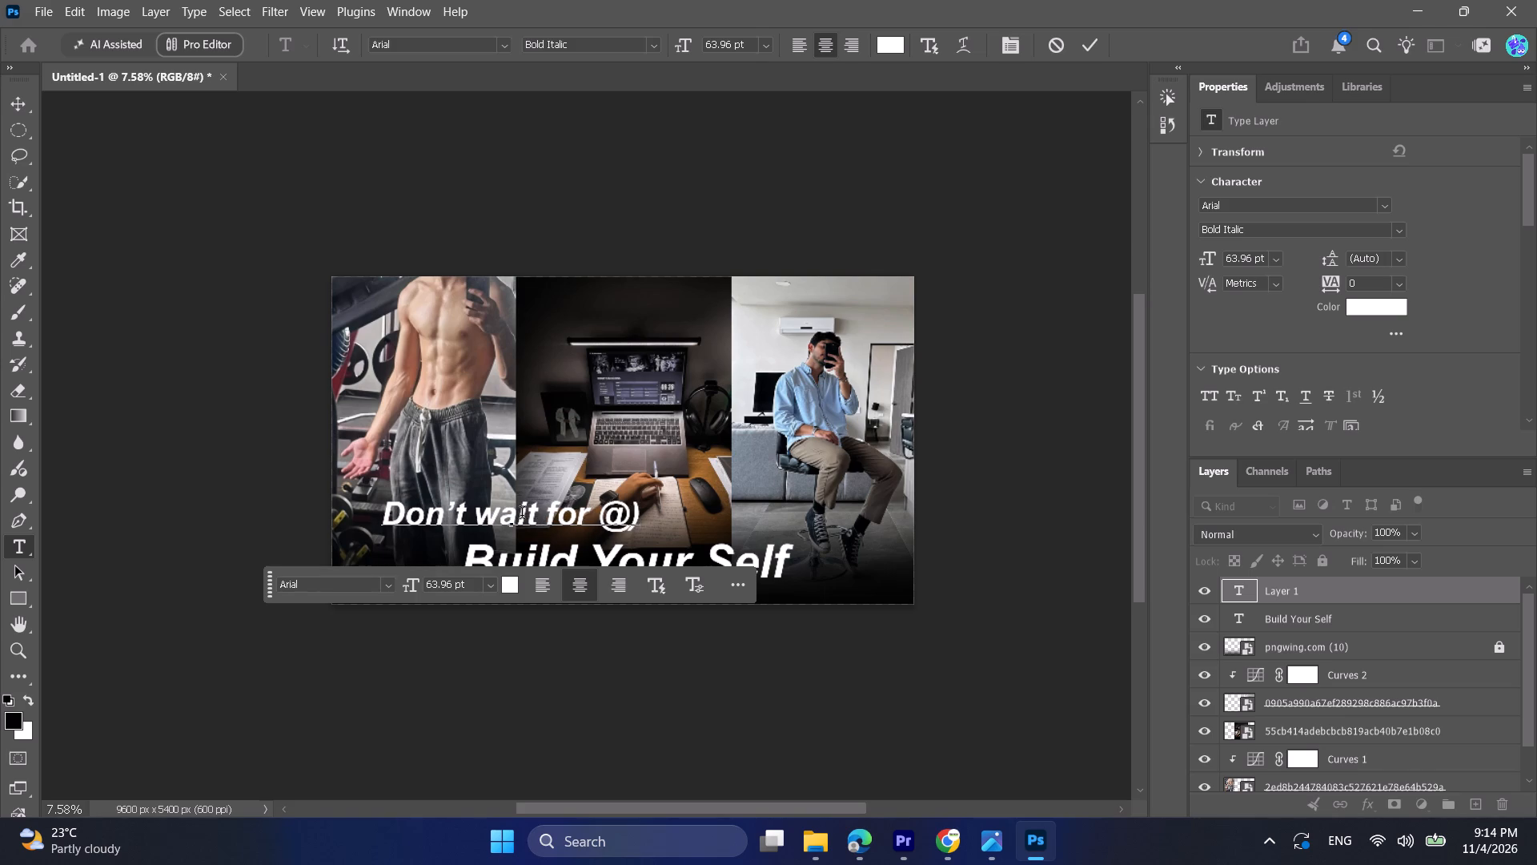
pyautogui.press('BackSpace')
pyautogui.press('BackSpace')
pyautogui.press('2')
pyautogui.write('027')
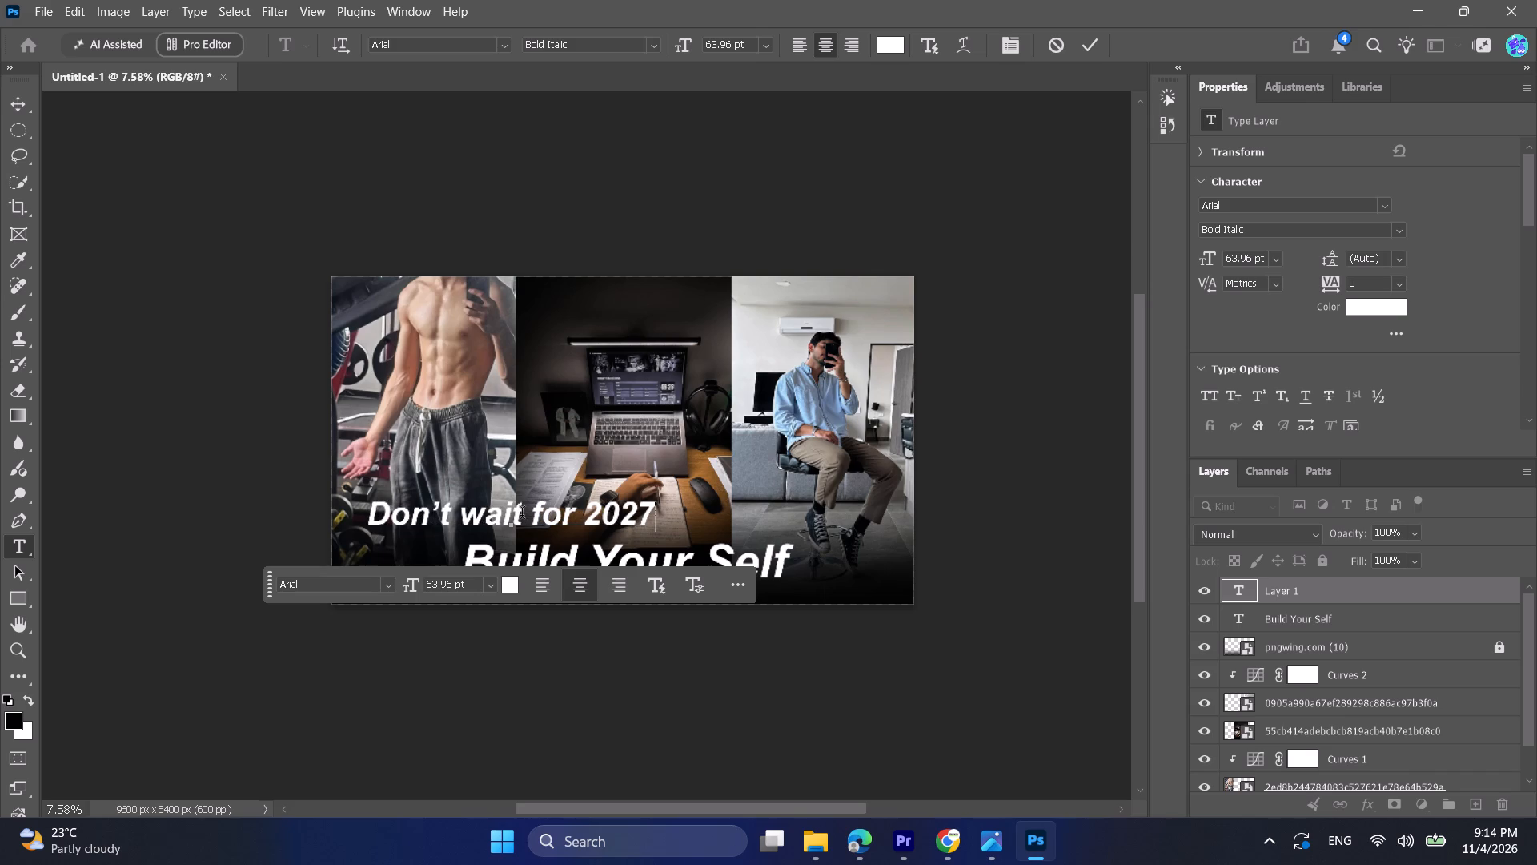
pyautogui.click(19, 100)
# Set the text color of "Don't wait for 2027" to yellow, ffe400.
pyautogui.click(1362, 306)
pyautogui.click(1281, 368)
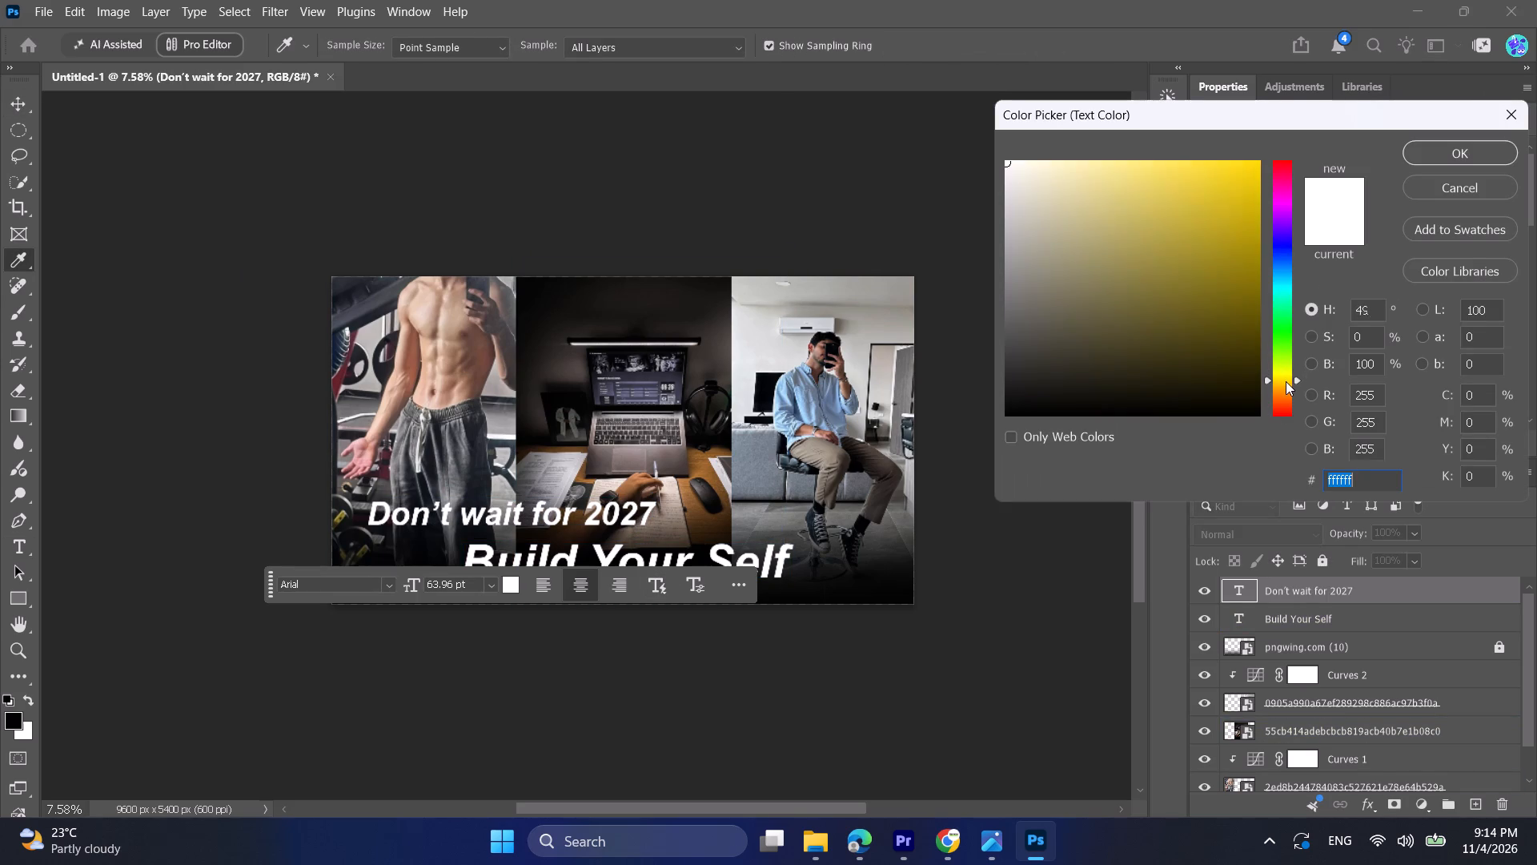
pyautogui.click(1283, 375)
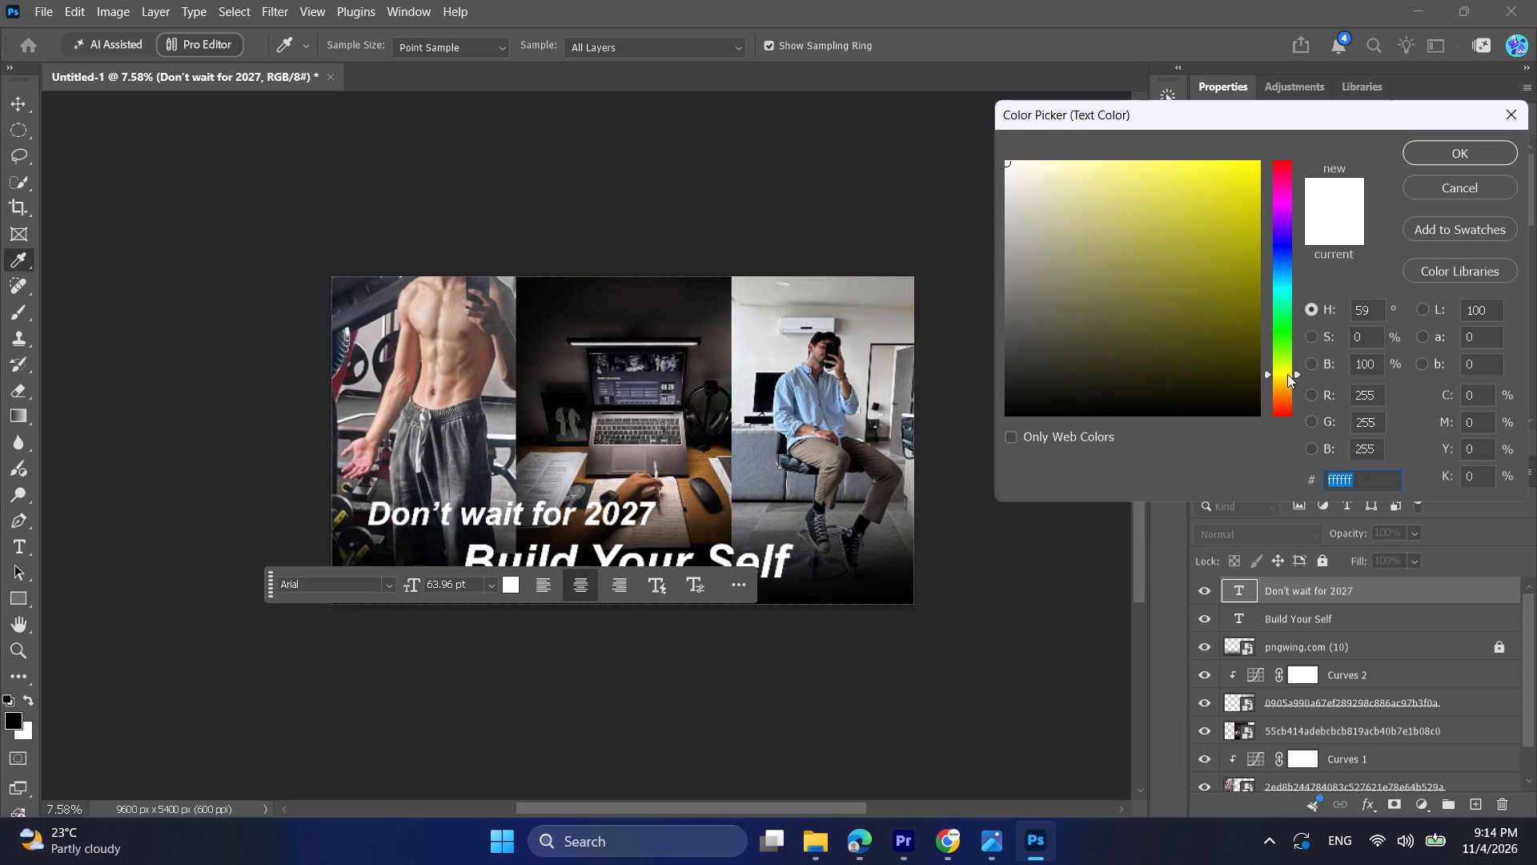
pyautogui.moveTo(1215, 231); pyautogui.dragTo(1304, 136)
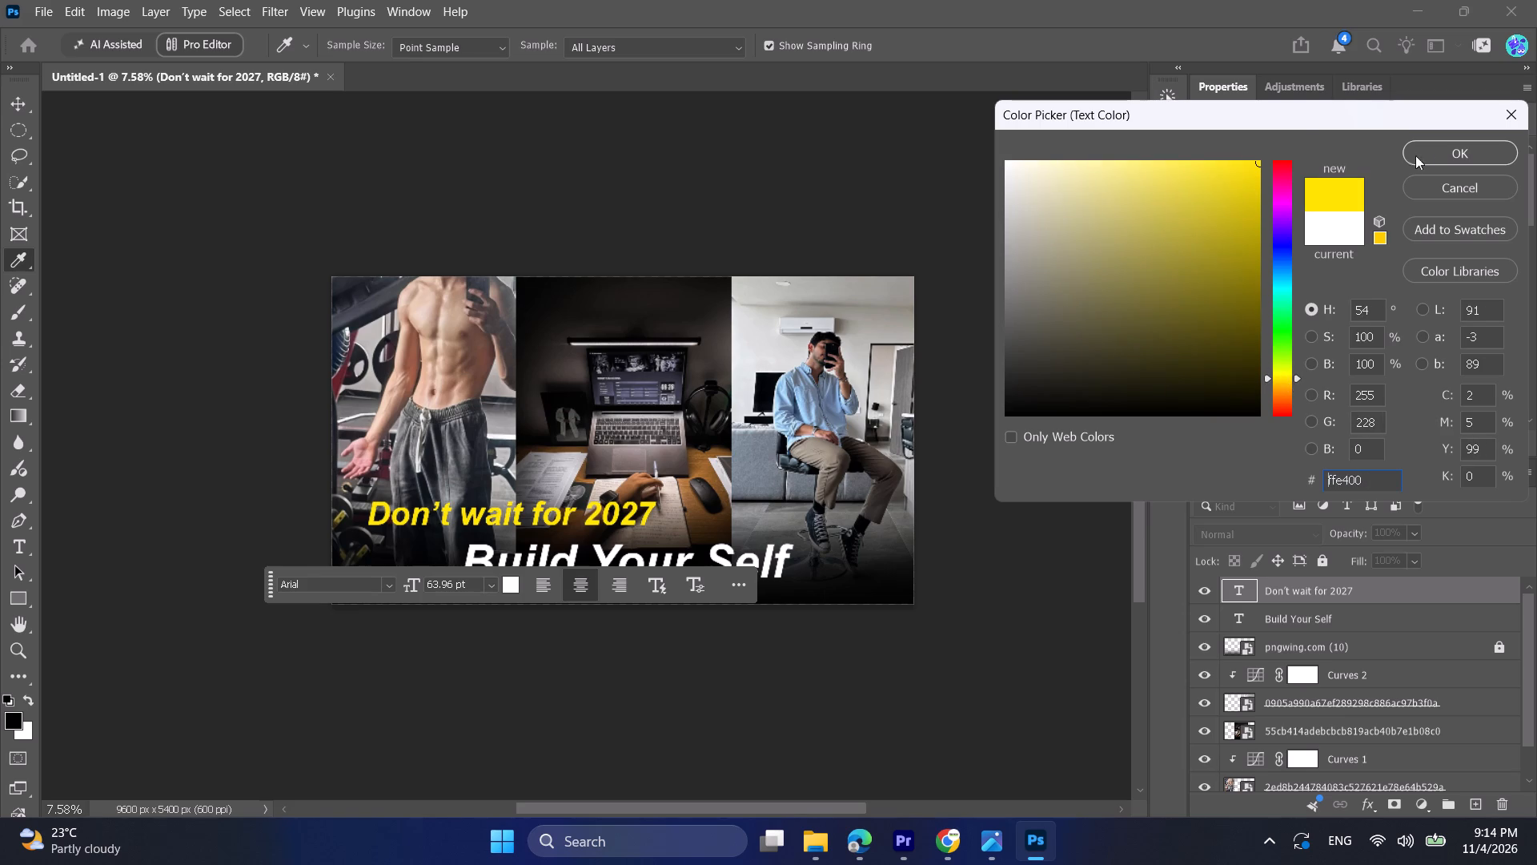
pyautogui.click(1420, 151)
# Scale "Don't wait for 2027" to about 62.5% and place it over the laptop photo, just above "Build Your Self".
pyautogui.moveTo(661, 494); pyautogui.dragTo(647, 494)
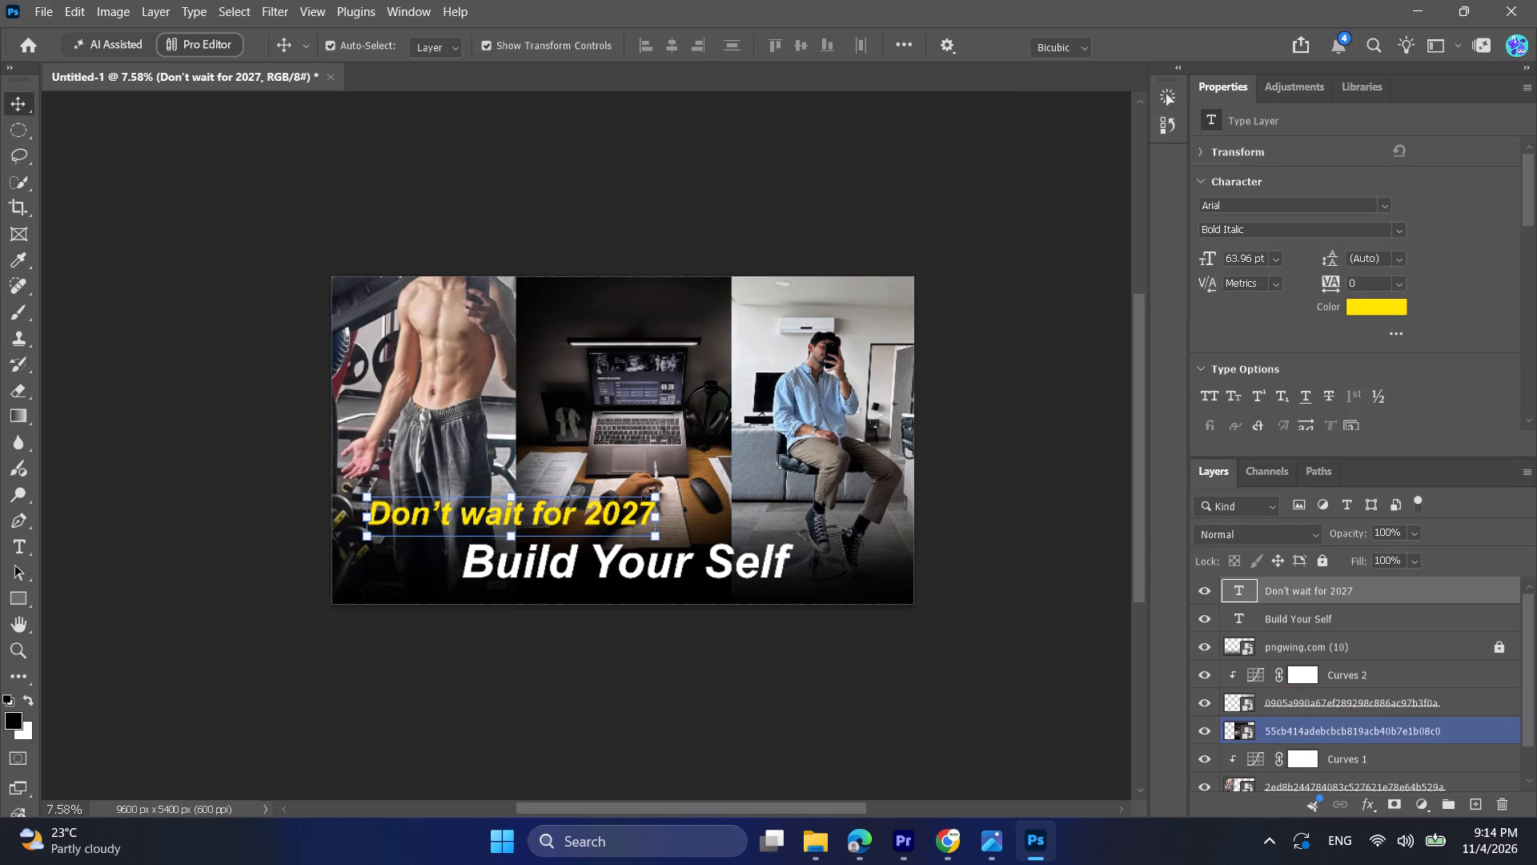
pyautogui.moveTo(647, 494); pyautogui.dragTo(553, 513)
pyautogui.moveTo(511, 524); pyautogui.dragTo(665, 519)
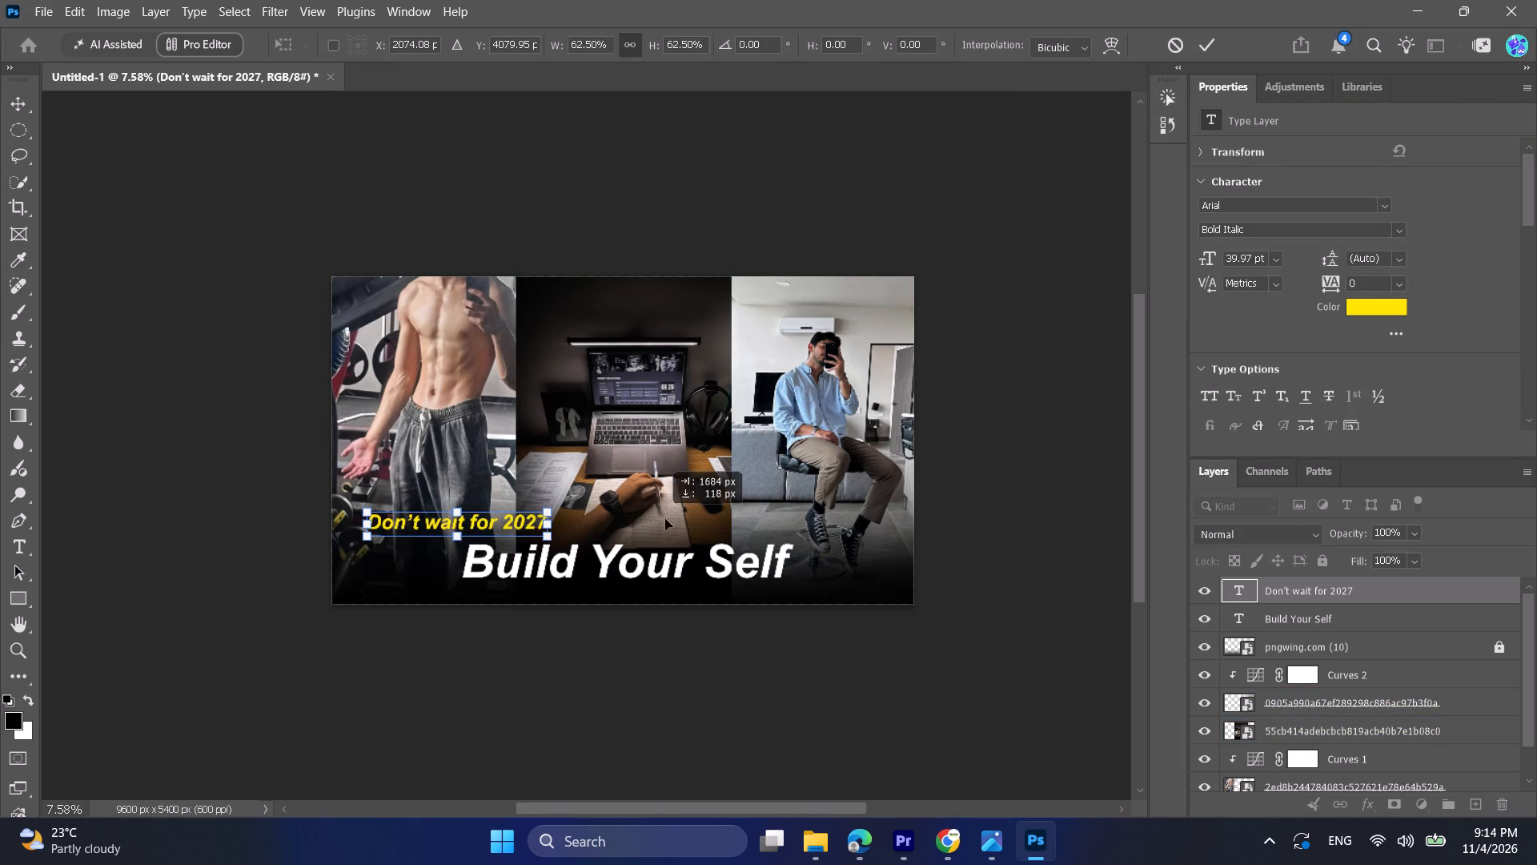
pyautogui.moveTo(665, 519); pyautogui.dragTo(701, 525)
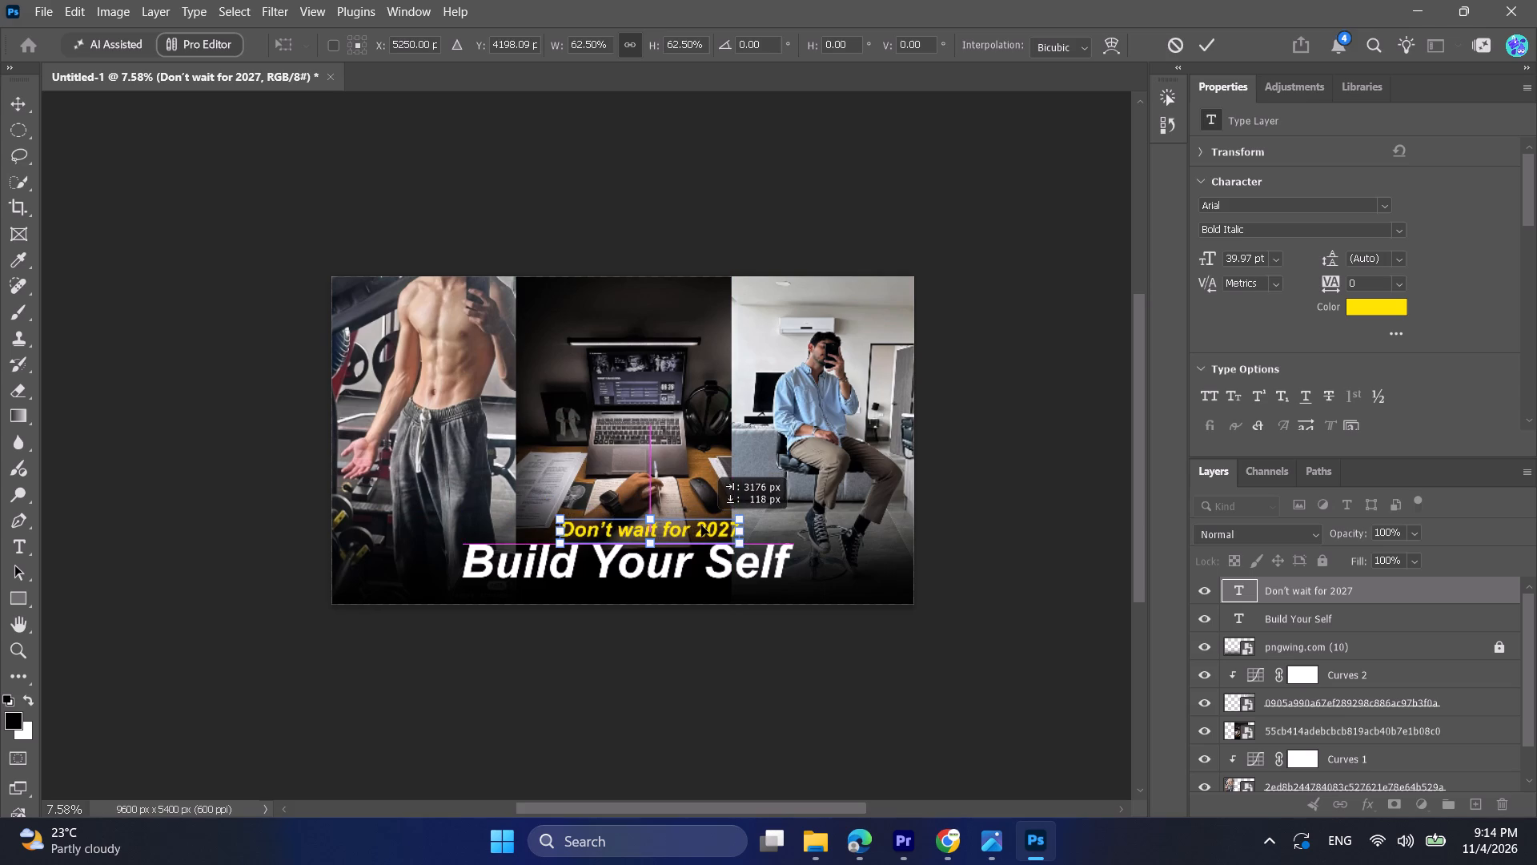
pyautogui.moveTo(701, 525); pyautogui.dragTo(706, 525)
pyautogui.click(804, 588)
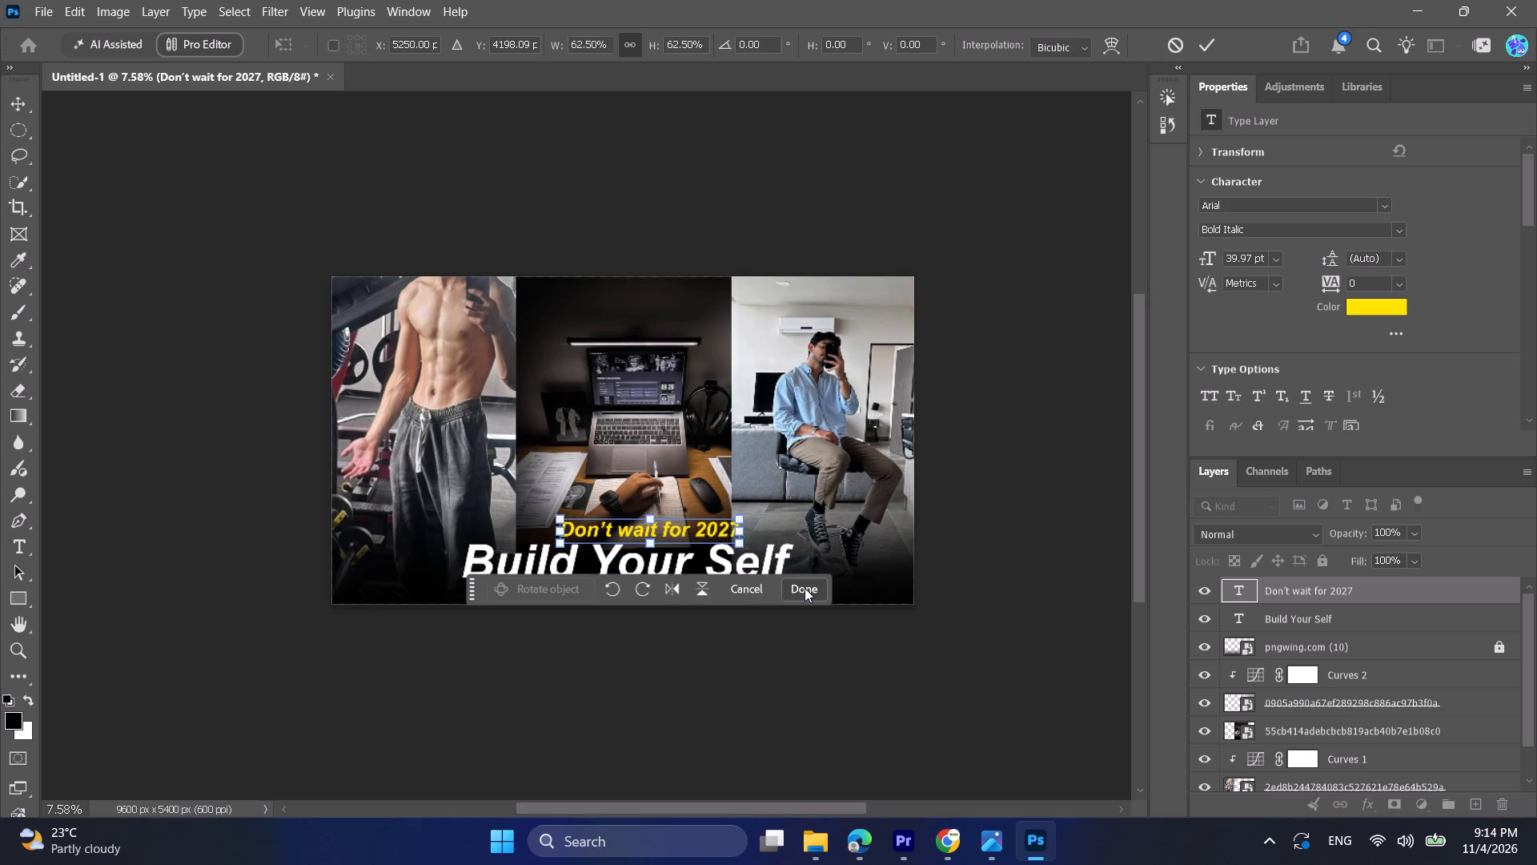
pyautogui.click(981, 584)
# Set the tracking of the "Build Your Self" text to -80.
pyautogui.press('space')
pyautogui.scroll(-5, 997, 564)
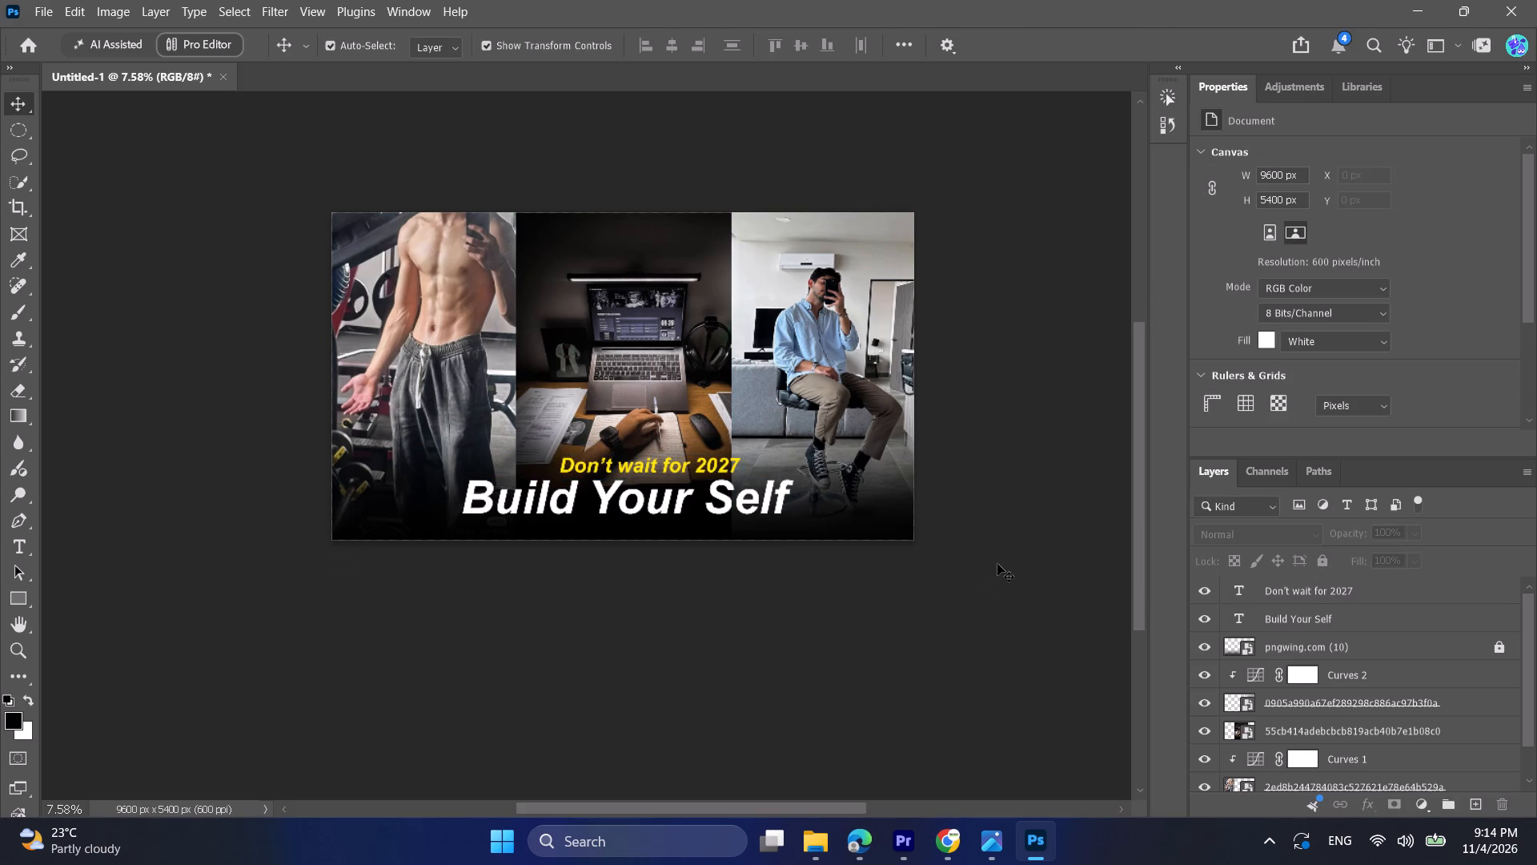
pyautogui.keyDown('alt'); pyautogui.scroll(3, 801, 501); pyautogui.keyUp('alt')
pyautogui.scroll(3, 755, 498)
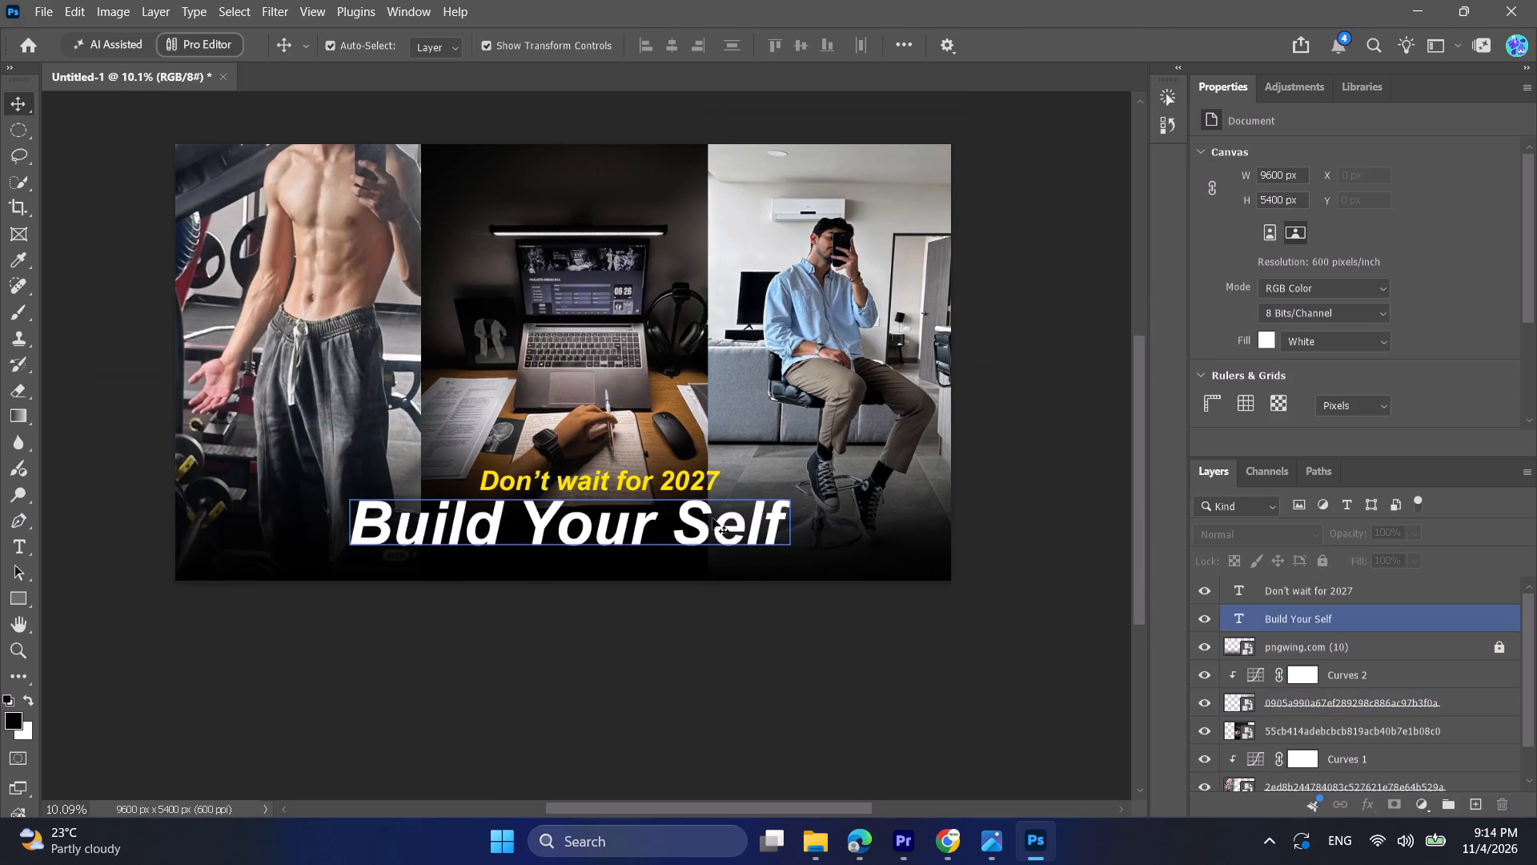
pyautogui.click(678, 536)
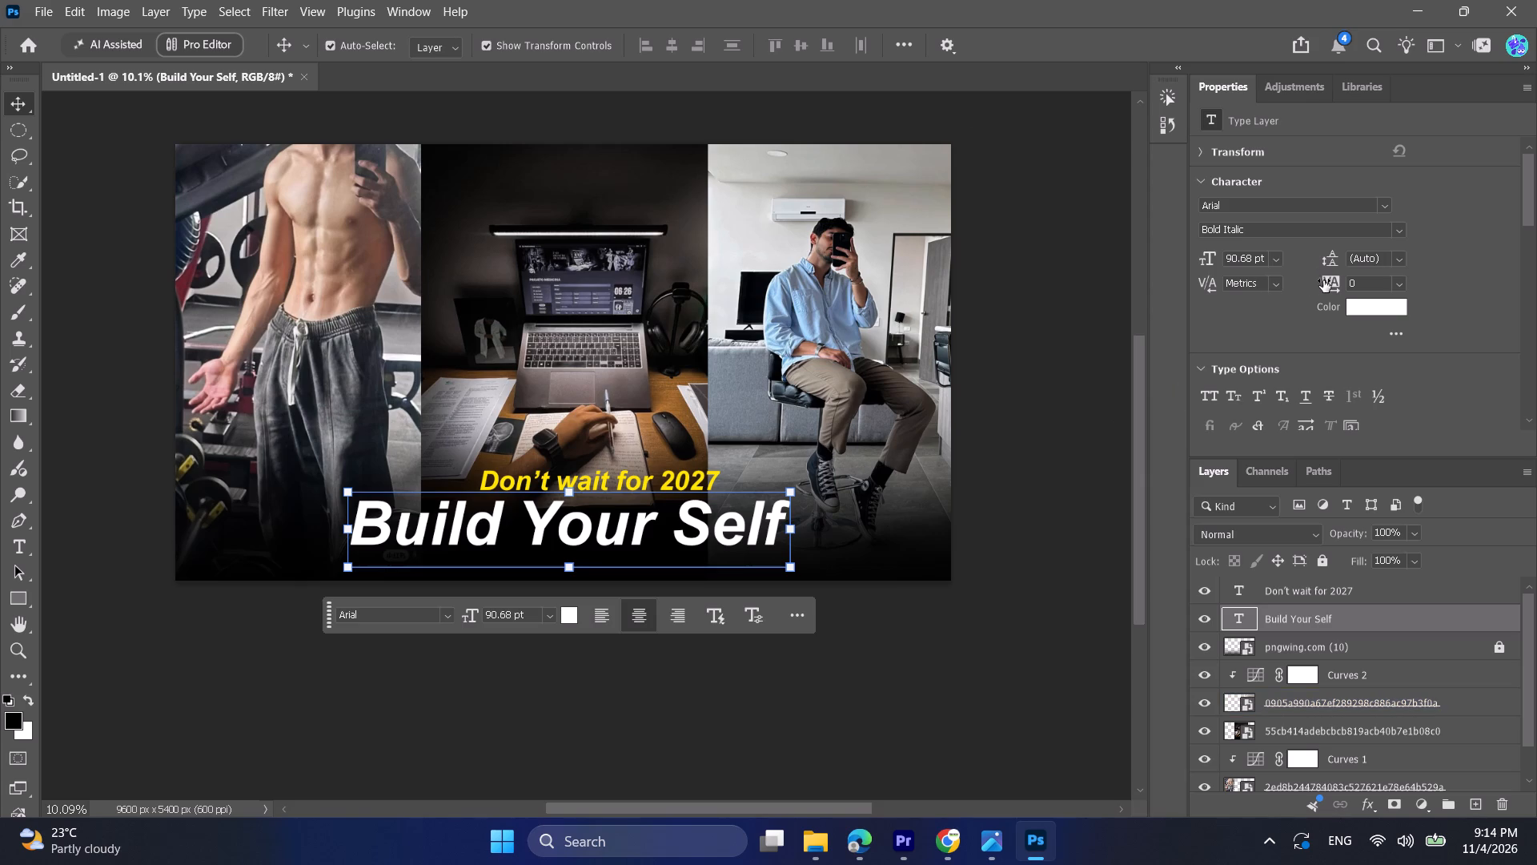
pyautogui.click(1322, 282)
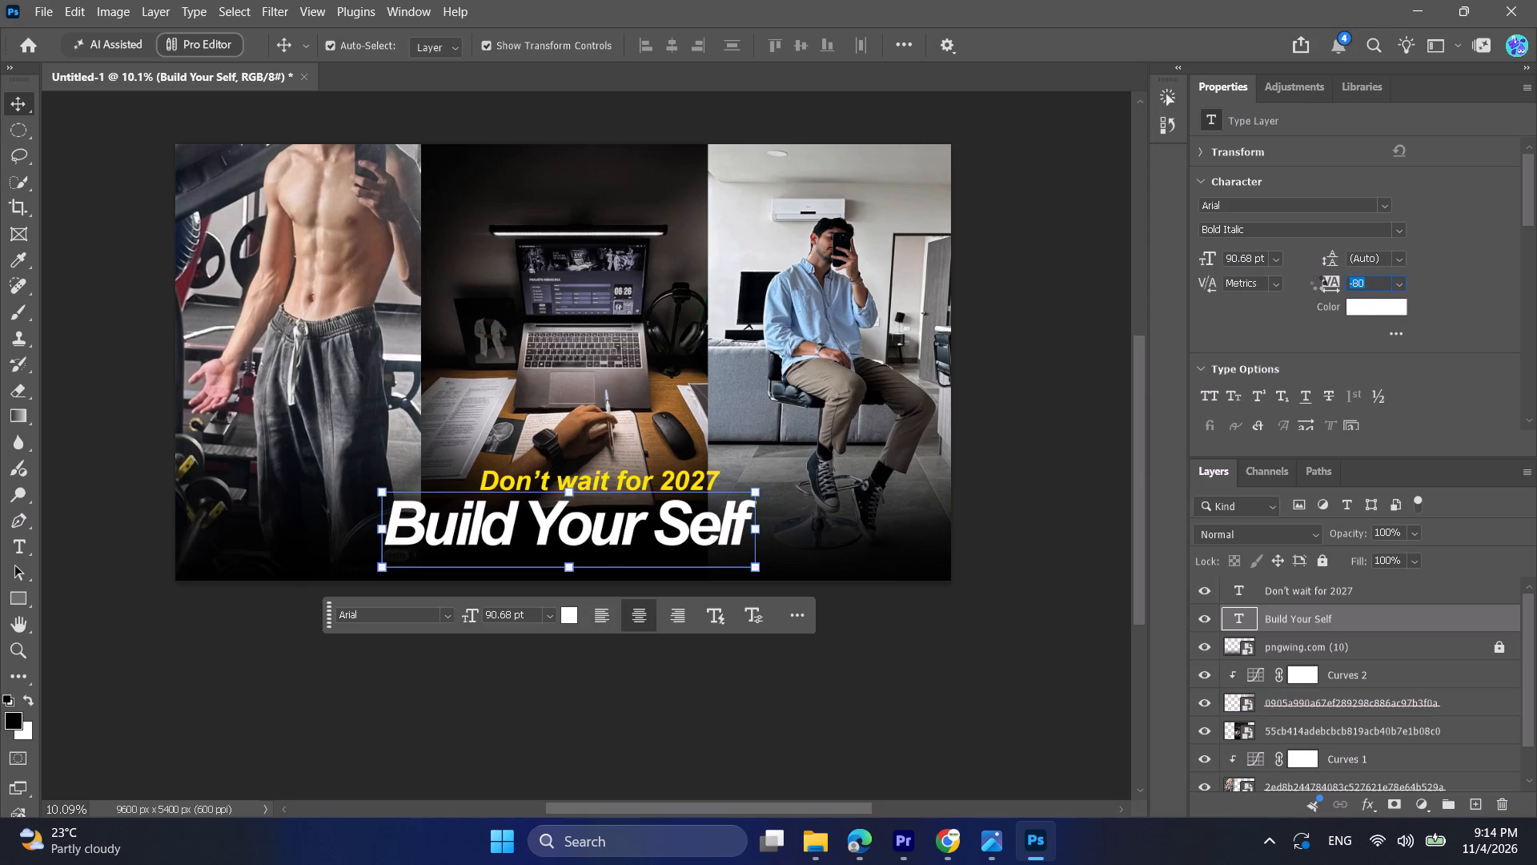
pyautogui.click(763, 700)
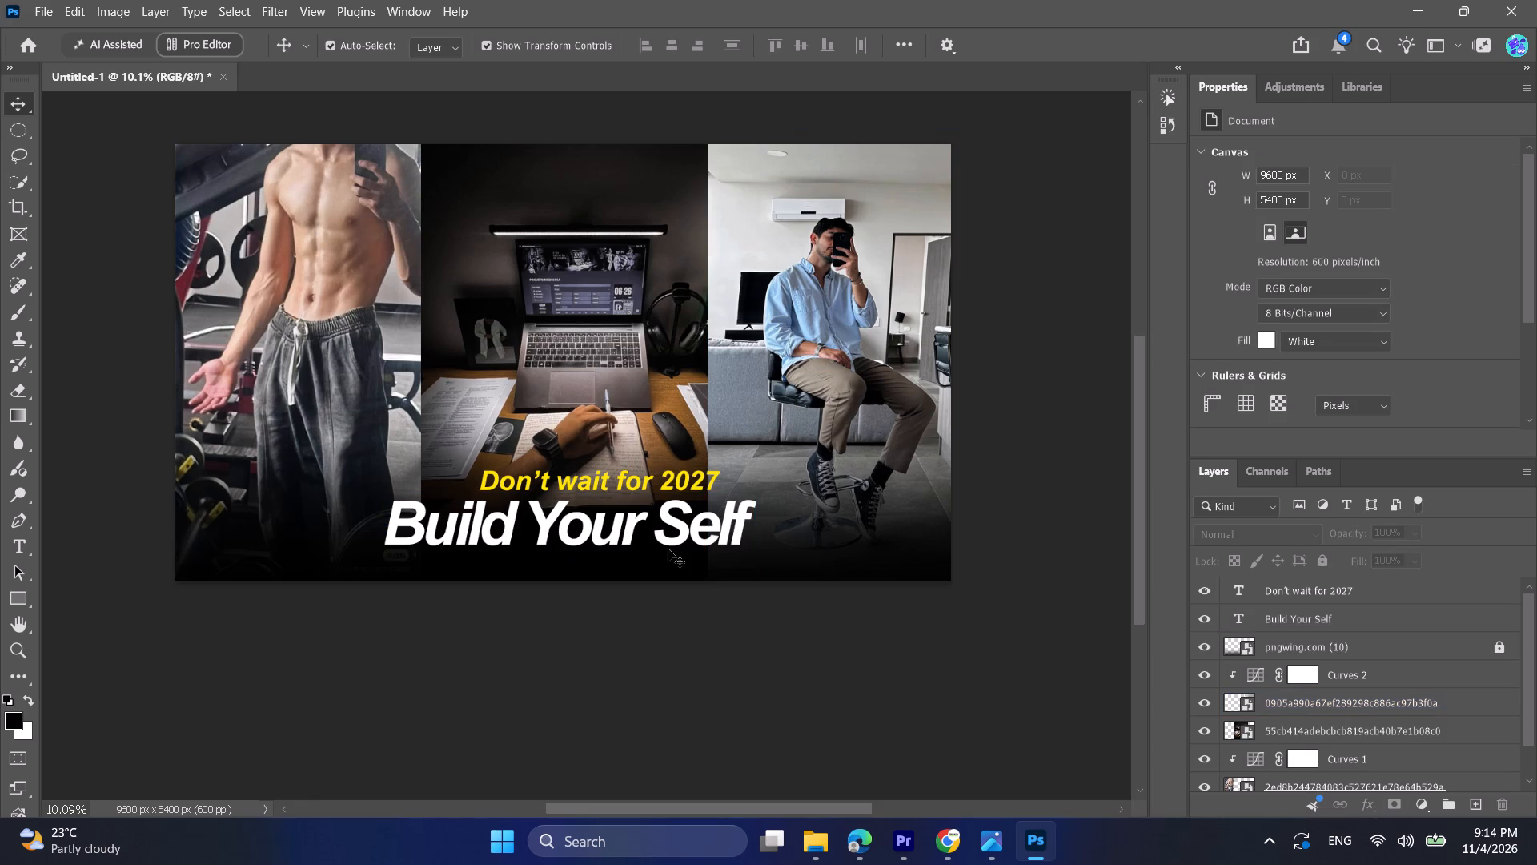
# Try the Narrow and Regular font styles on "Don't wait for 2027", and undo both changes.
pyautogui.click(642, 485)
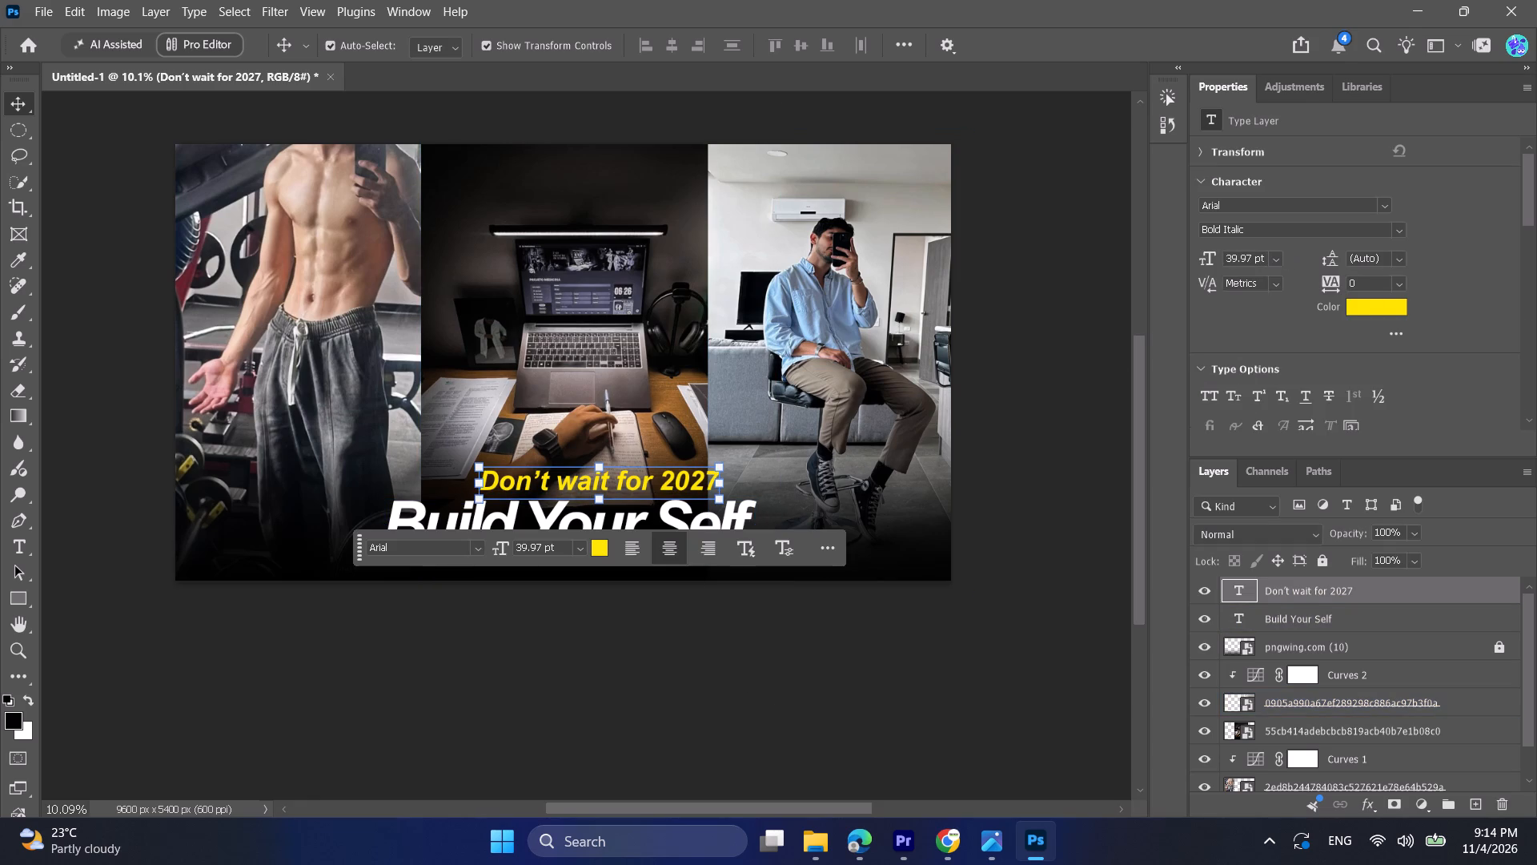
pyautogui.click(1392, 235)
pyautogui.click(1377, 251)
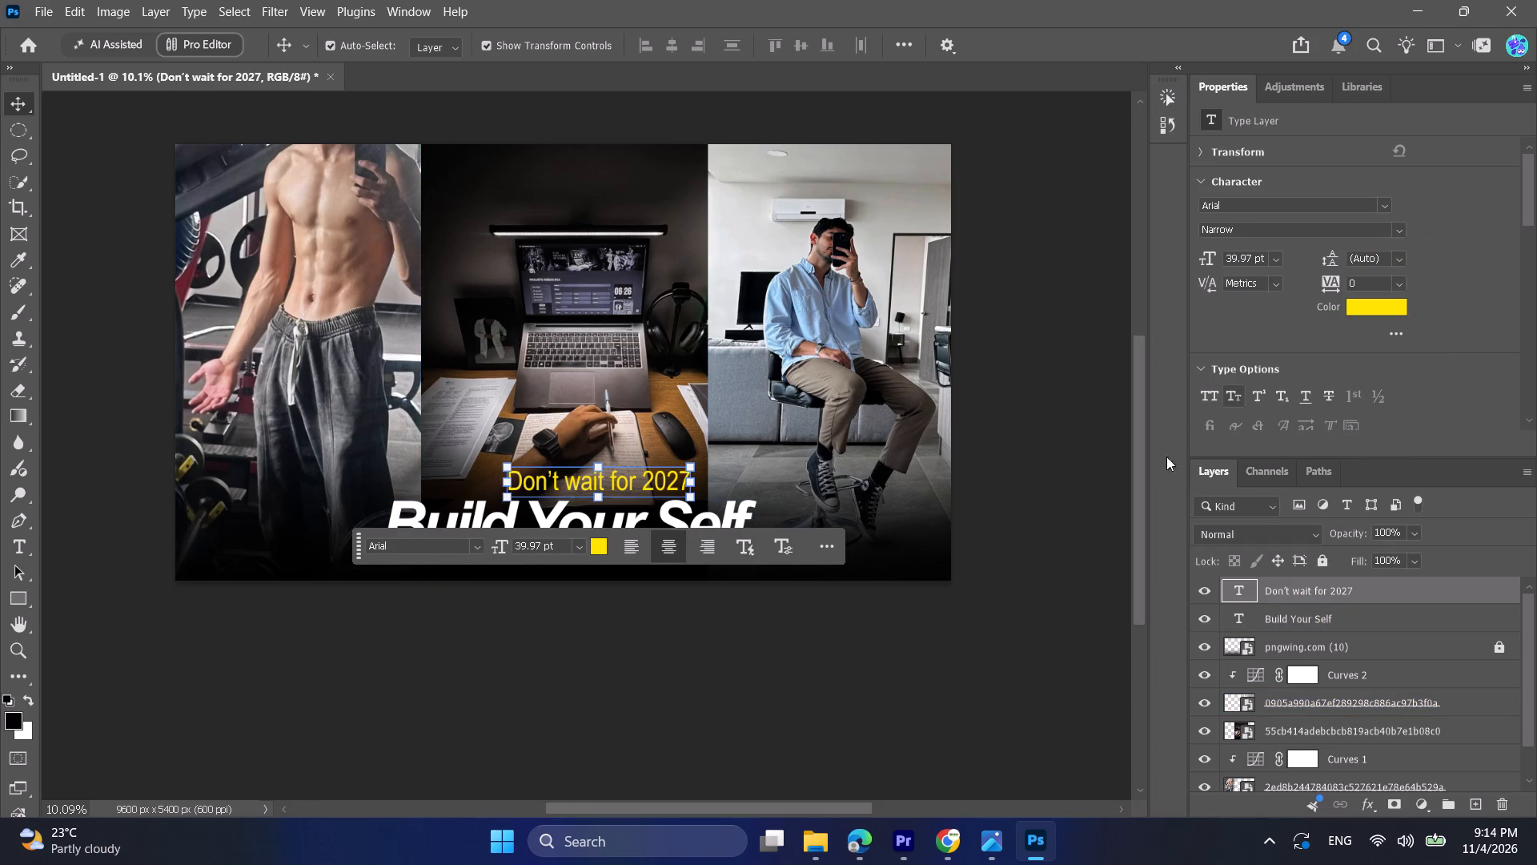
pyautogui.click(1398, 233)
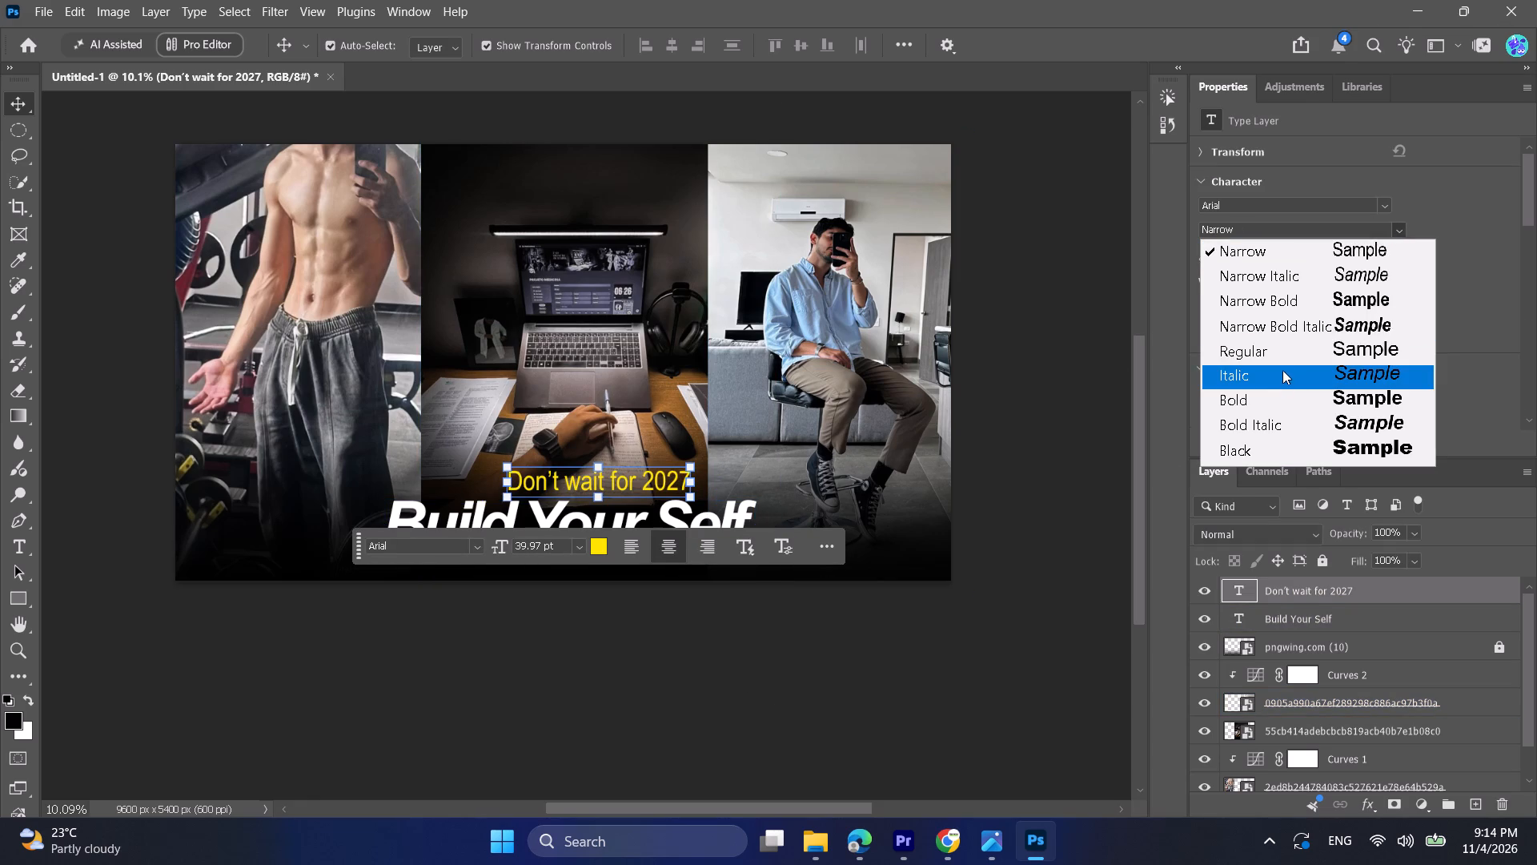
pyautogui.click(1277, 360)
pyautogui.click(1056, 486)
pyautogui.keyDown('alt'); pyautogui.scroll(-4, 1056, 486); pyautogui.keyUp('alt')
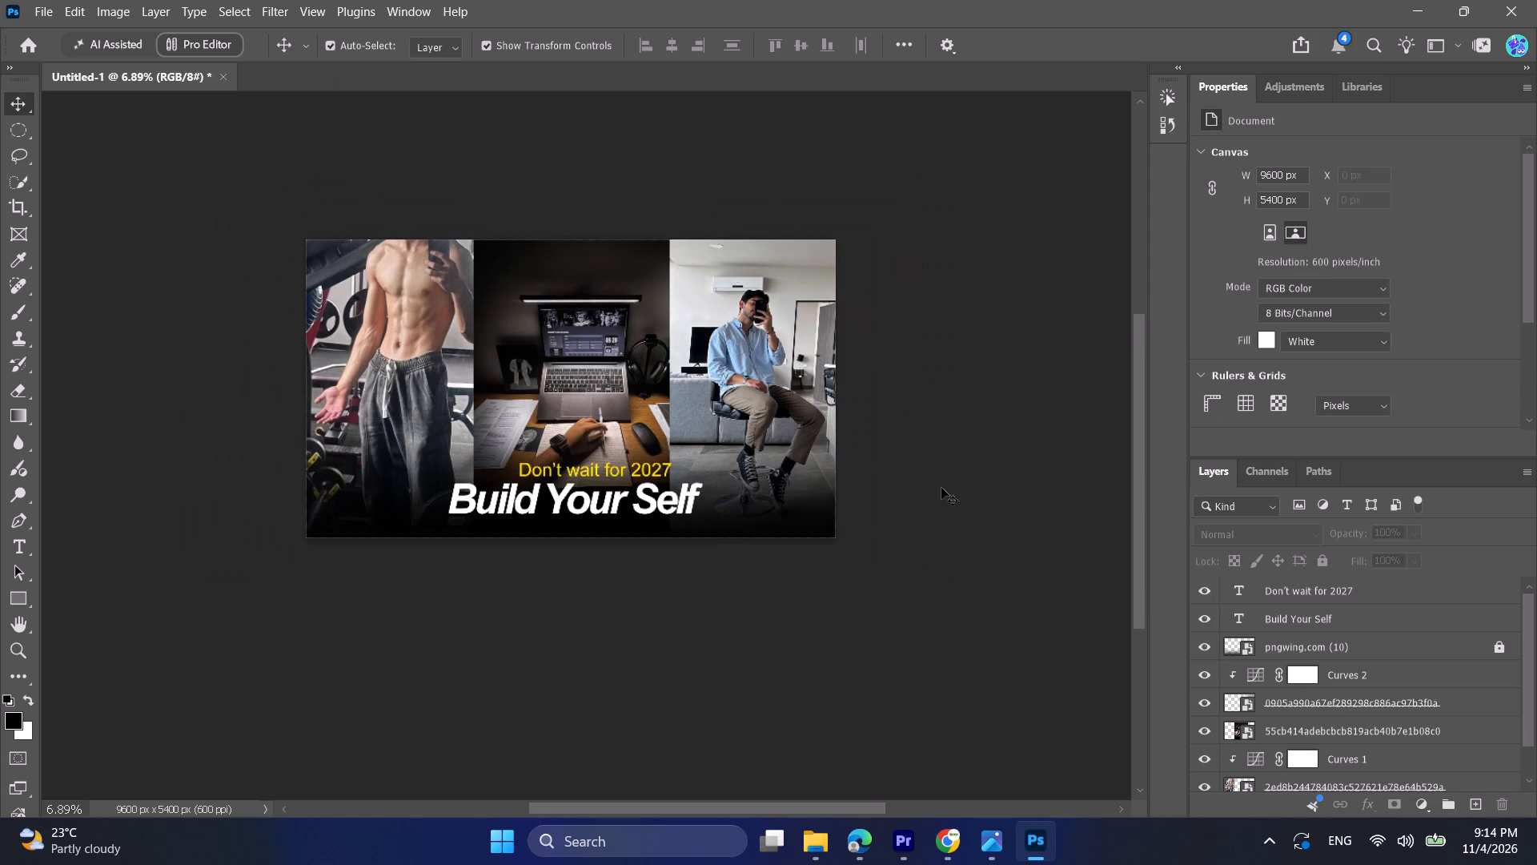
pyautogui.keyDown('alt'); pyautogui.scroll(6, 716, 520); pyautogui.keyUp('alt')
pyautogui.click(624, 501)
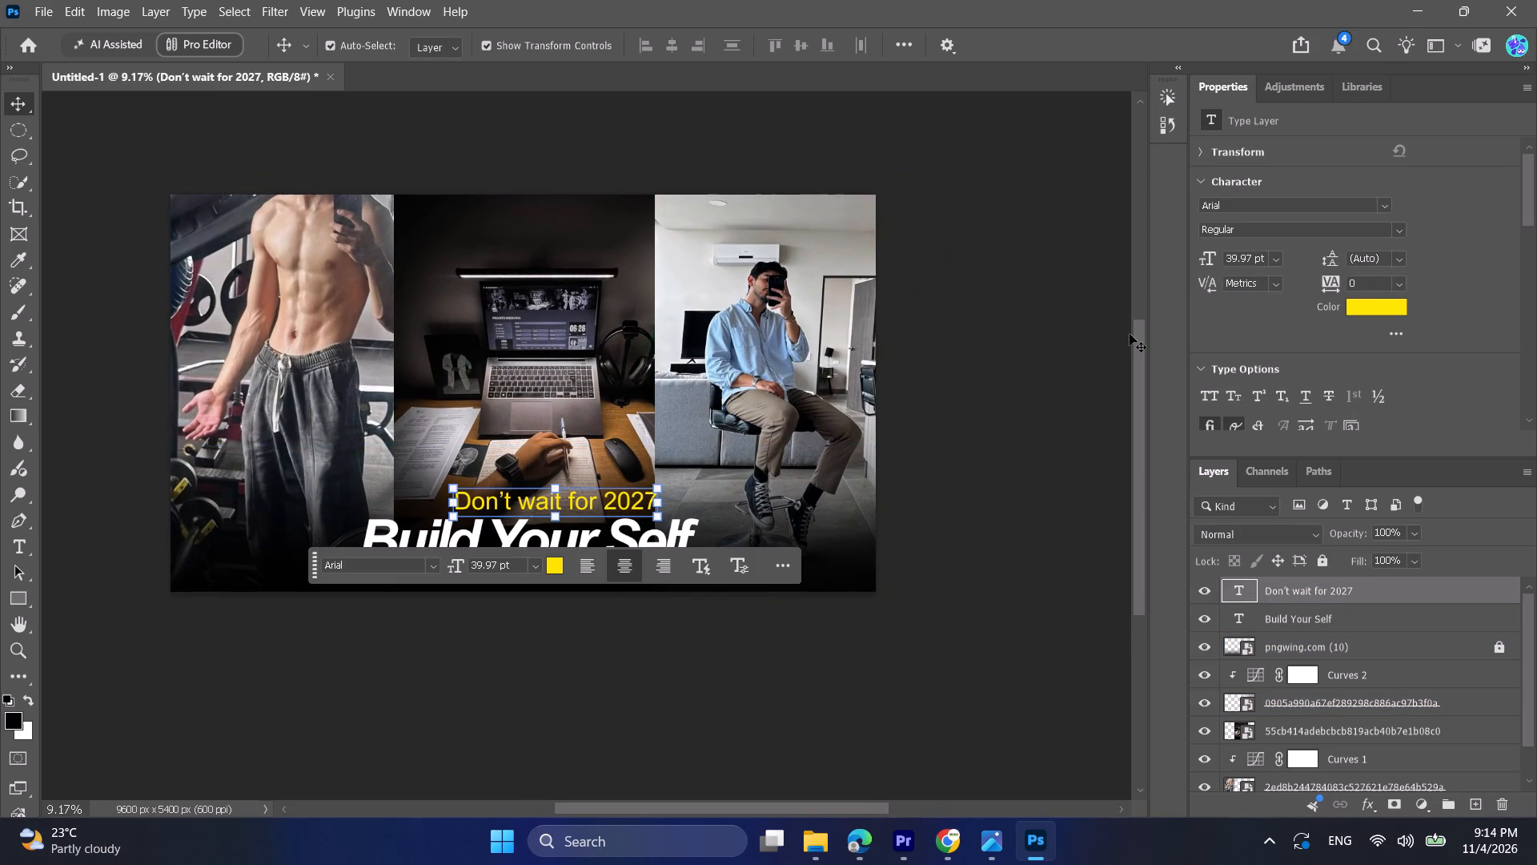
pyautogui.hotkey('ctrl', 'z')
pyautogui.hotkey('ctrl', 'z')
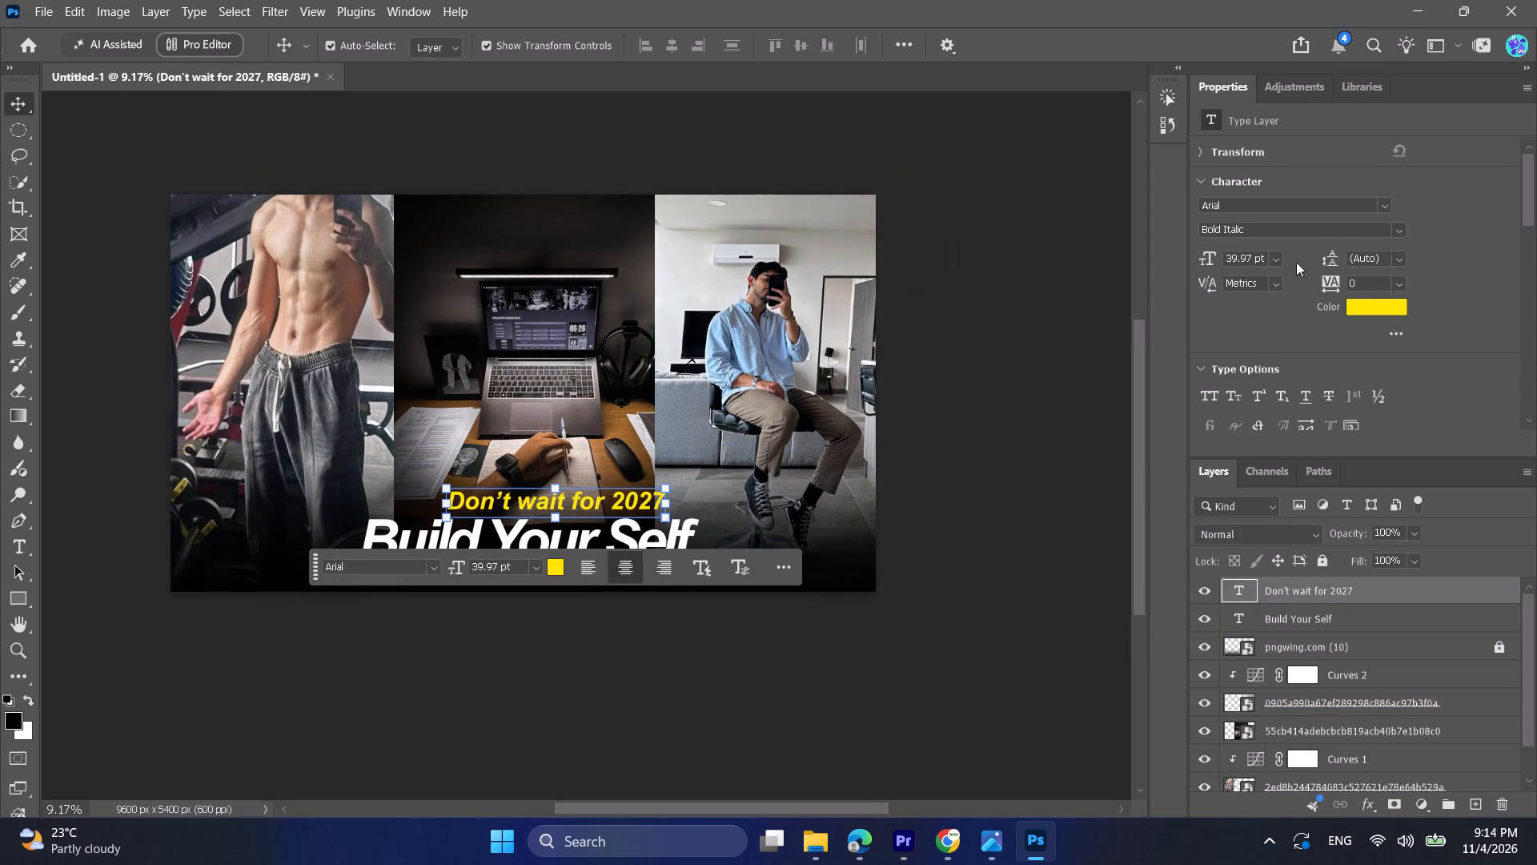
# Set the "Don't wait for 2027" text to the Italic font style with tracking of -40.
pyautogui.click(1396, 228)
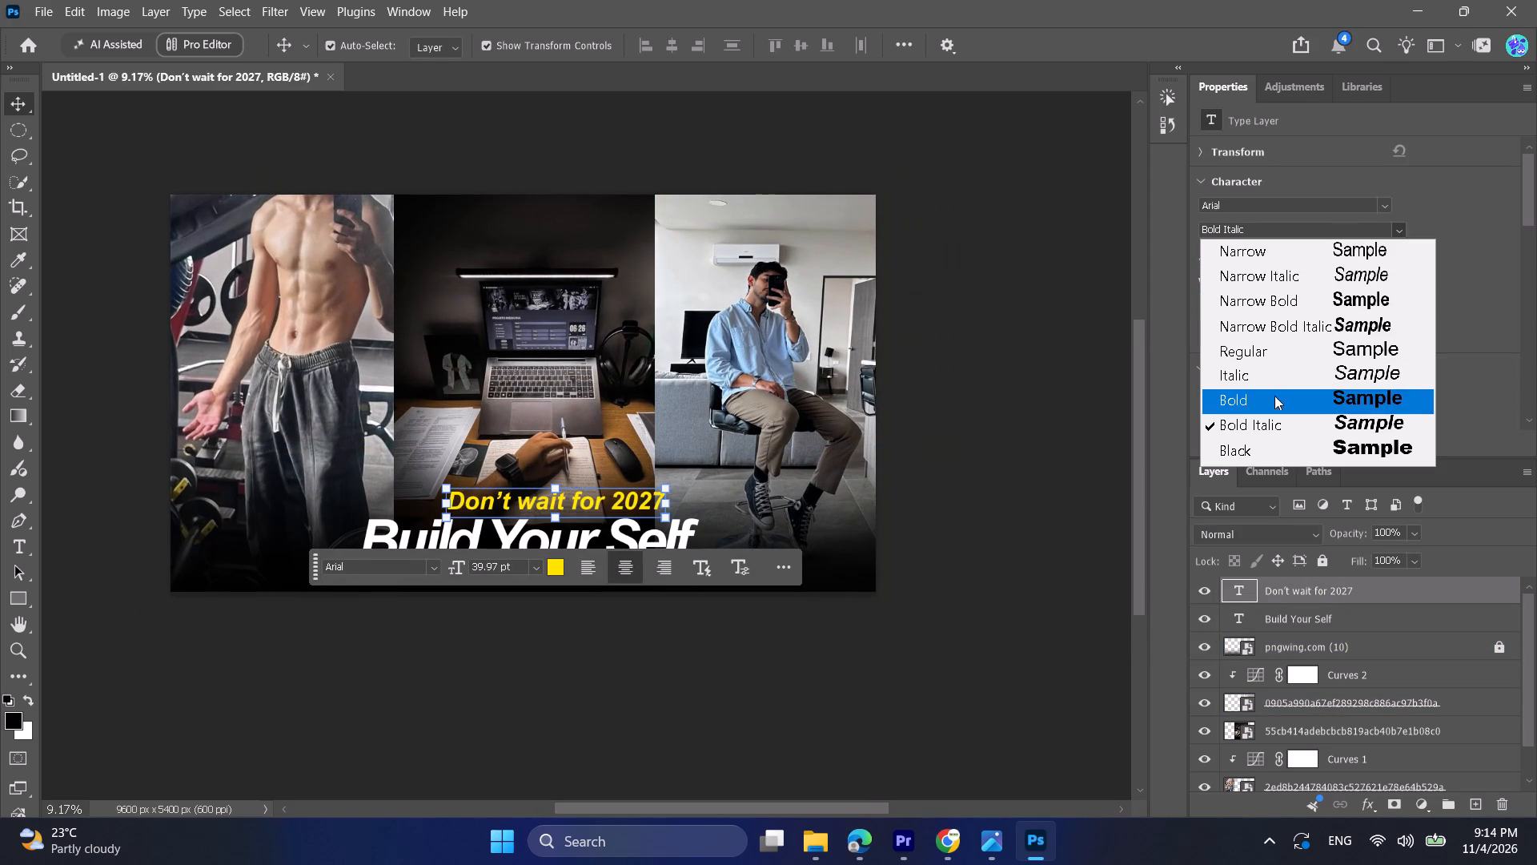
pyautogui.click(1269, 372)
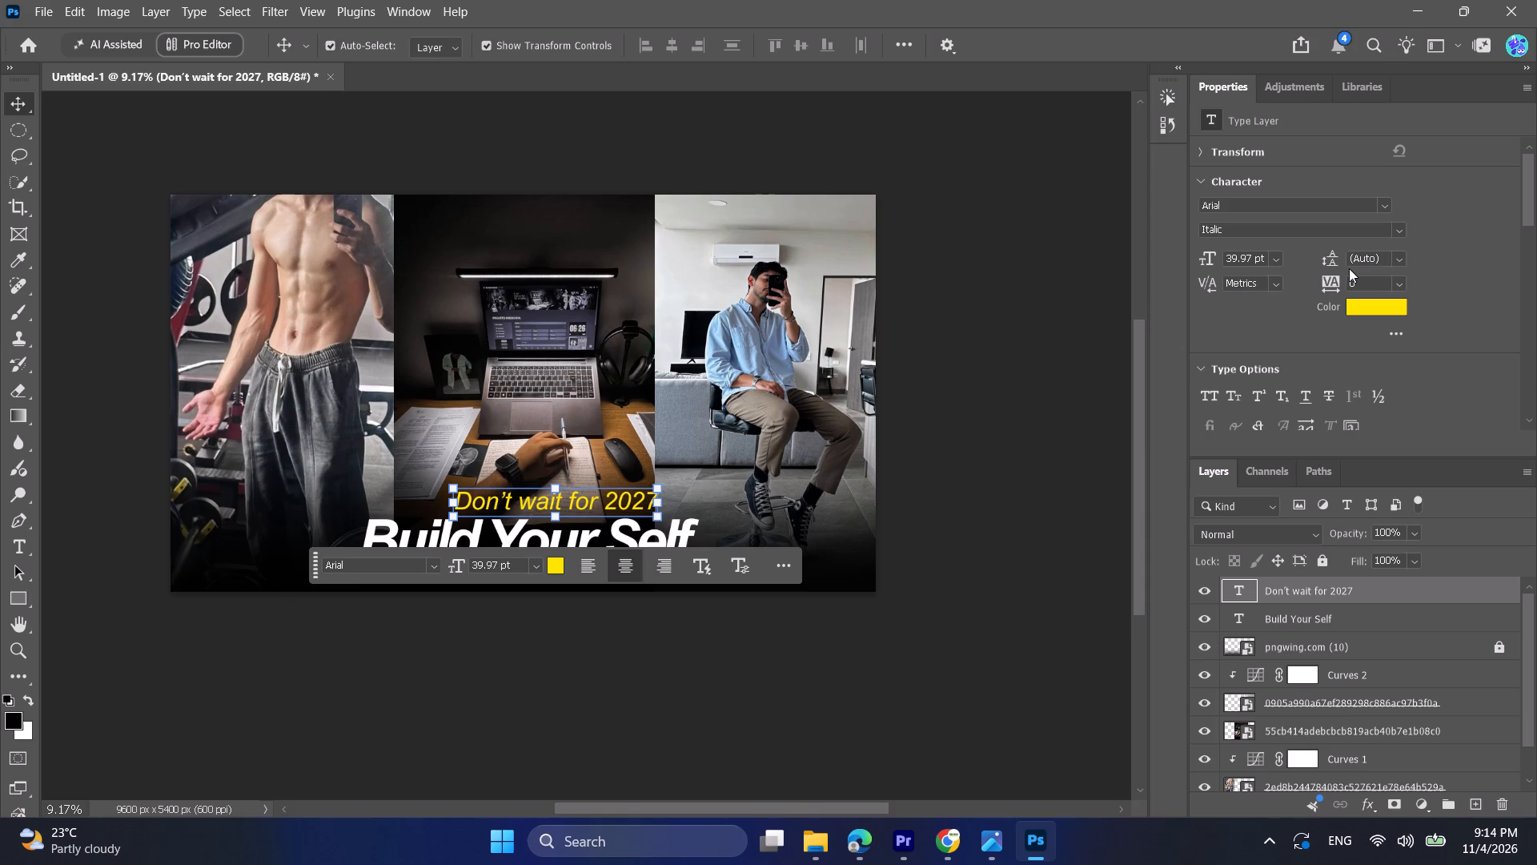
pyautogui.click(1326, 284)
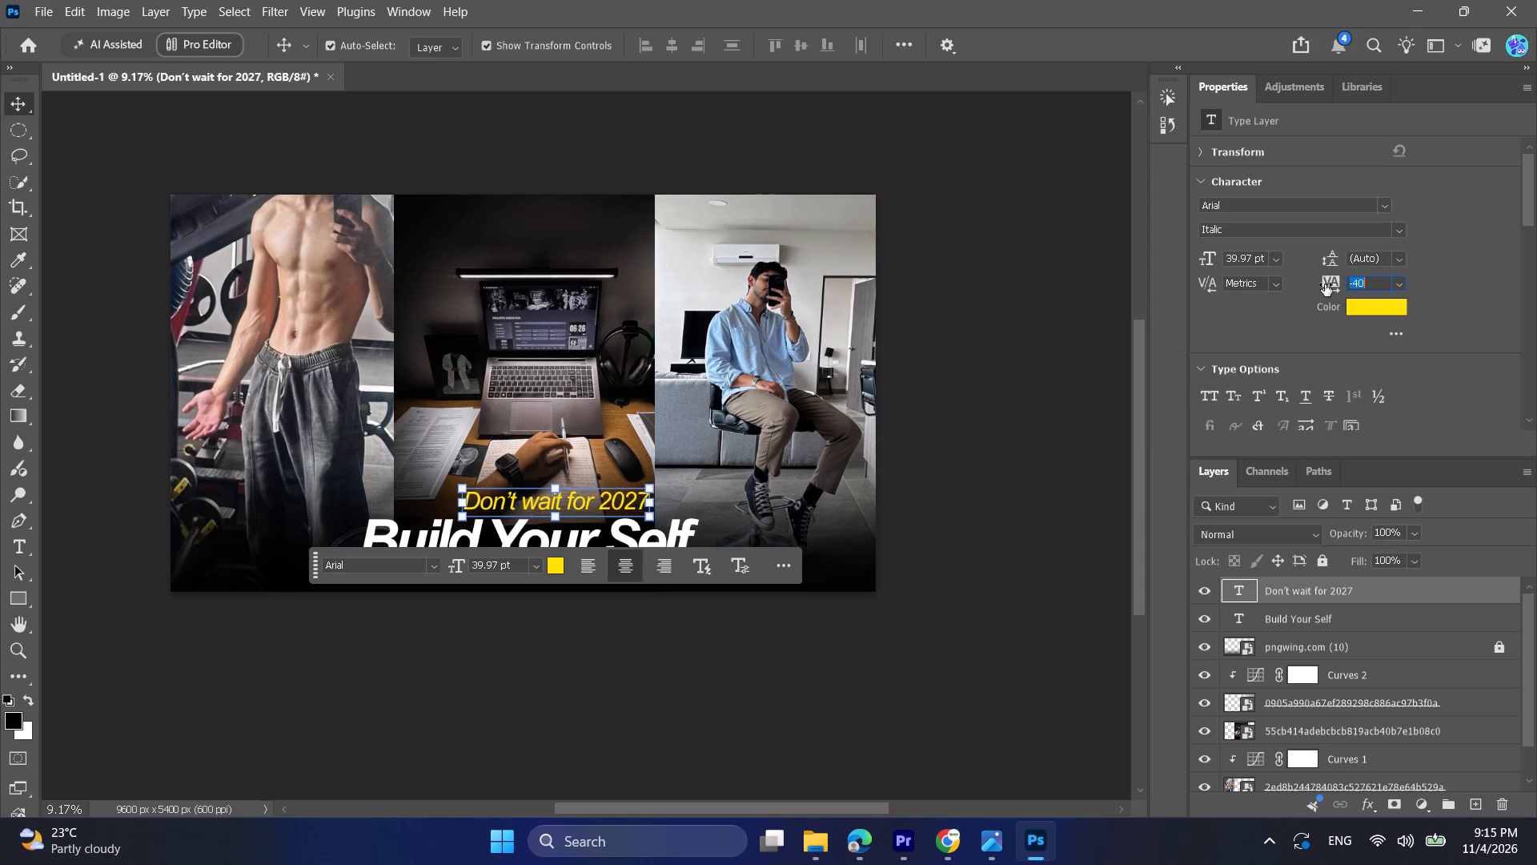
pyautogui.click(1143, 420)
pyautogui.click(1013, 457)
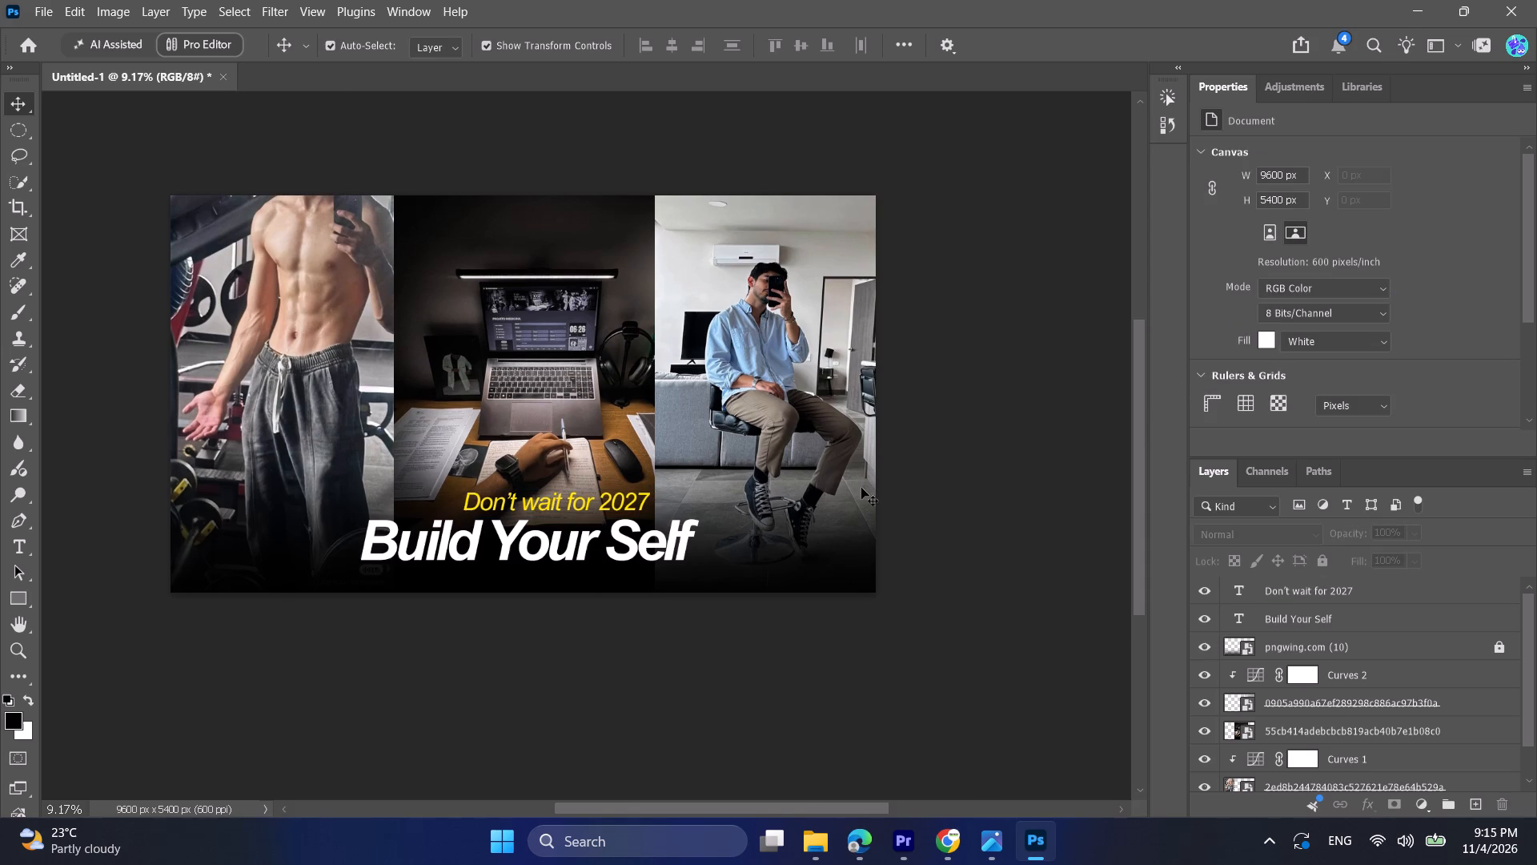
# Shift "Build Your Self" slightly left and nudge it down to widen the gap below the yellow line.
pyautogui.moveTo(634, 549); pyautogui.dragTo(641, 553)
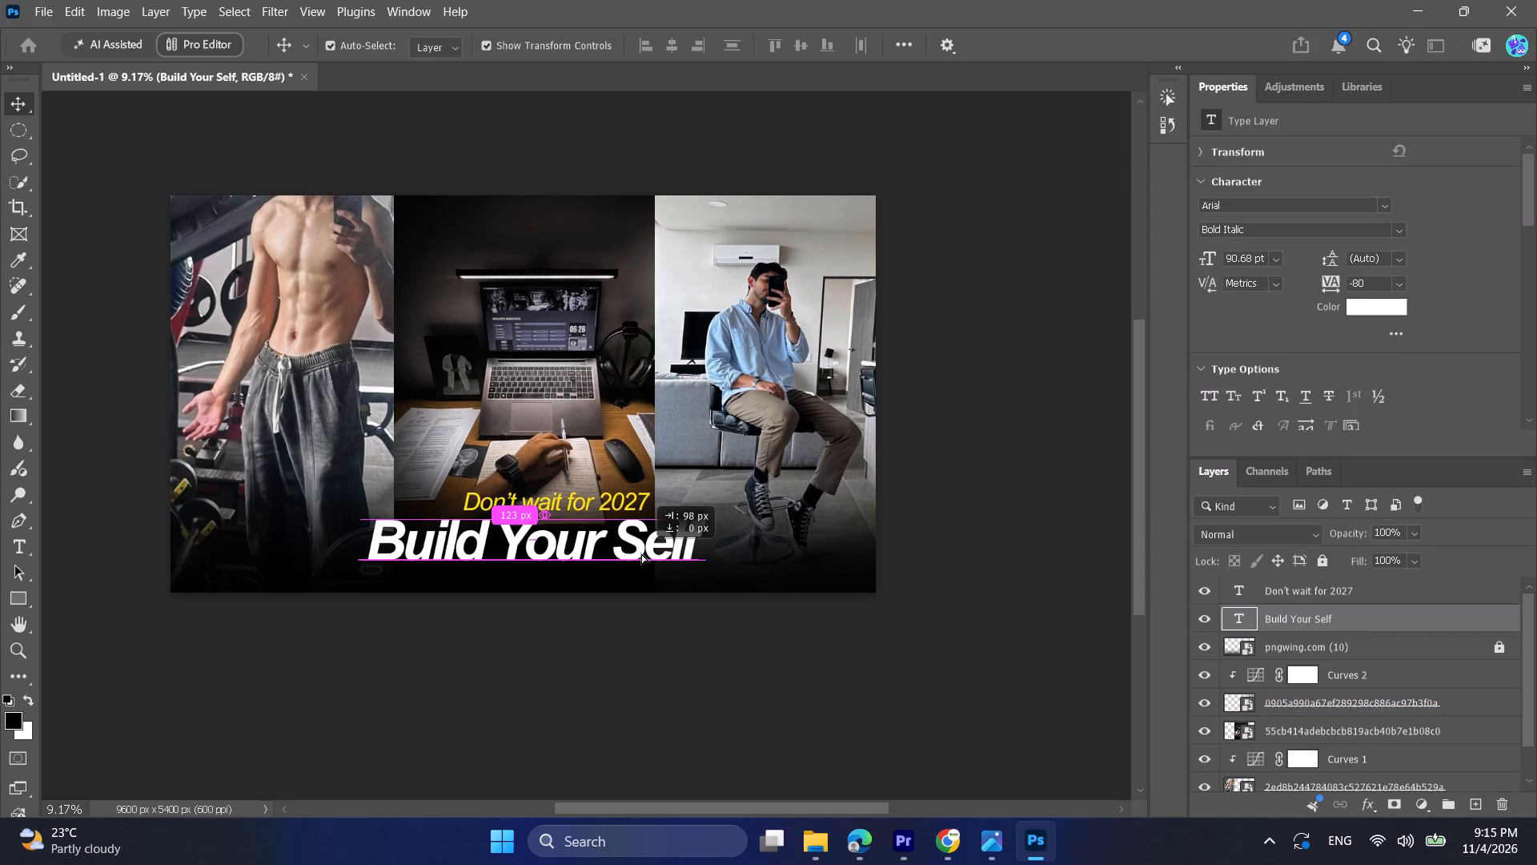
pyautogui.moveTo(641, 553); pyautogui.dragTo(627, 554)
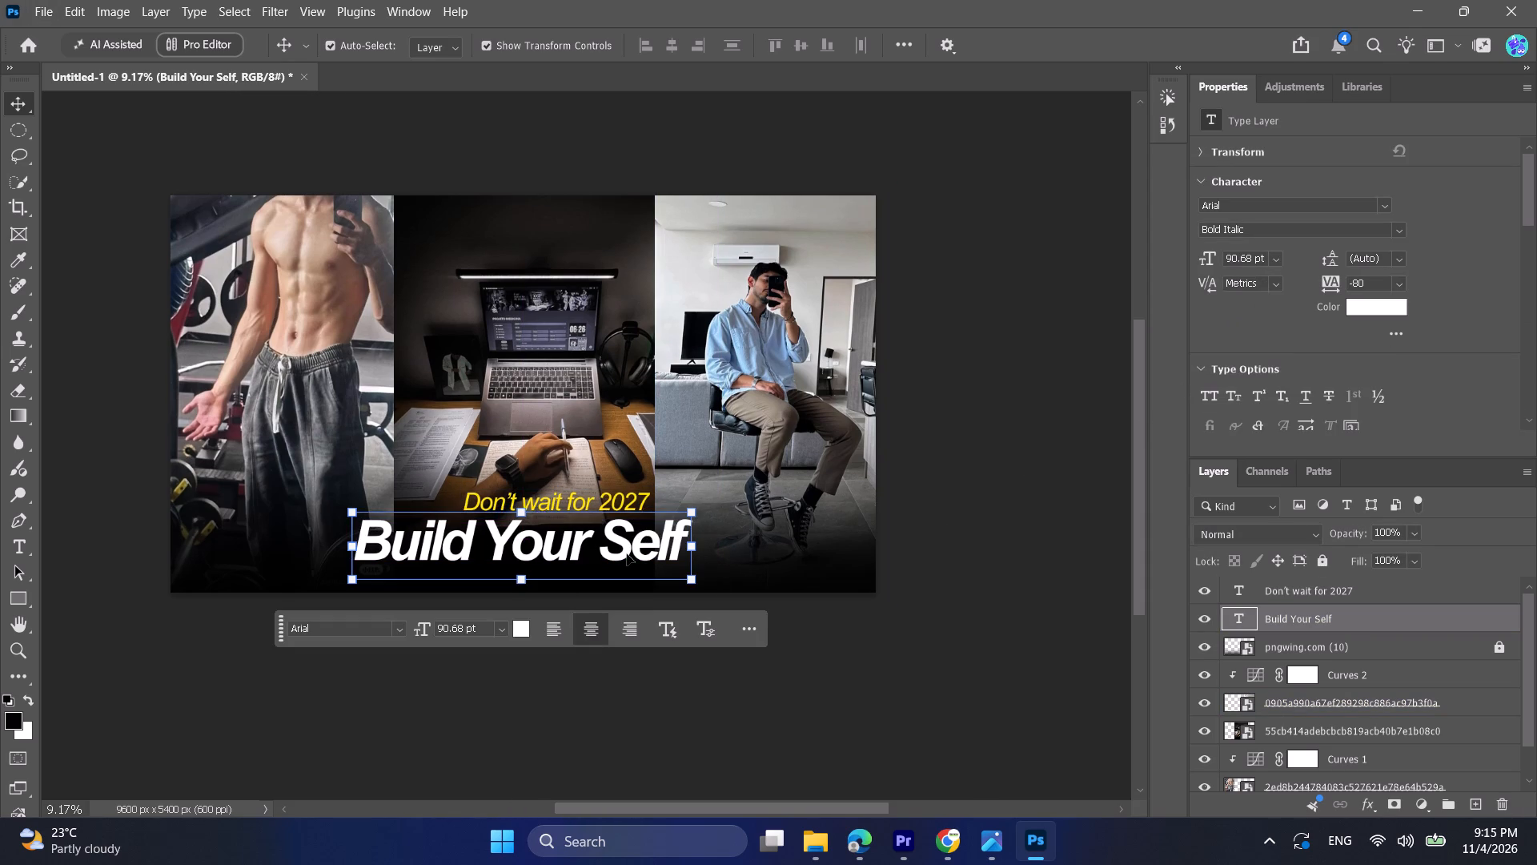
pyautogui.press('Down')
pyautogui.press('Down')
pyautogui.press('Down')
pyautogui.press('Down')
pyautogui.press('Down')
pyautogui.press('Down')
pyautogui.press('Down')
pyautogui.press('Down')
pyautogui.press('Down')
pyautogui.press('Down')
pyautogui.press('Down')
pyautogui.press('Down')
pyautogui.press('Down')
pyautogui.press('Down')
pyautogui.press('Down')
pyautogui.press('Down')
pyautogui.press('Down')
pyautogui.press('Down')
pyautogui.press('Down')
pyautogui.press('Down')
pyautogui.click(856, 670)
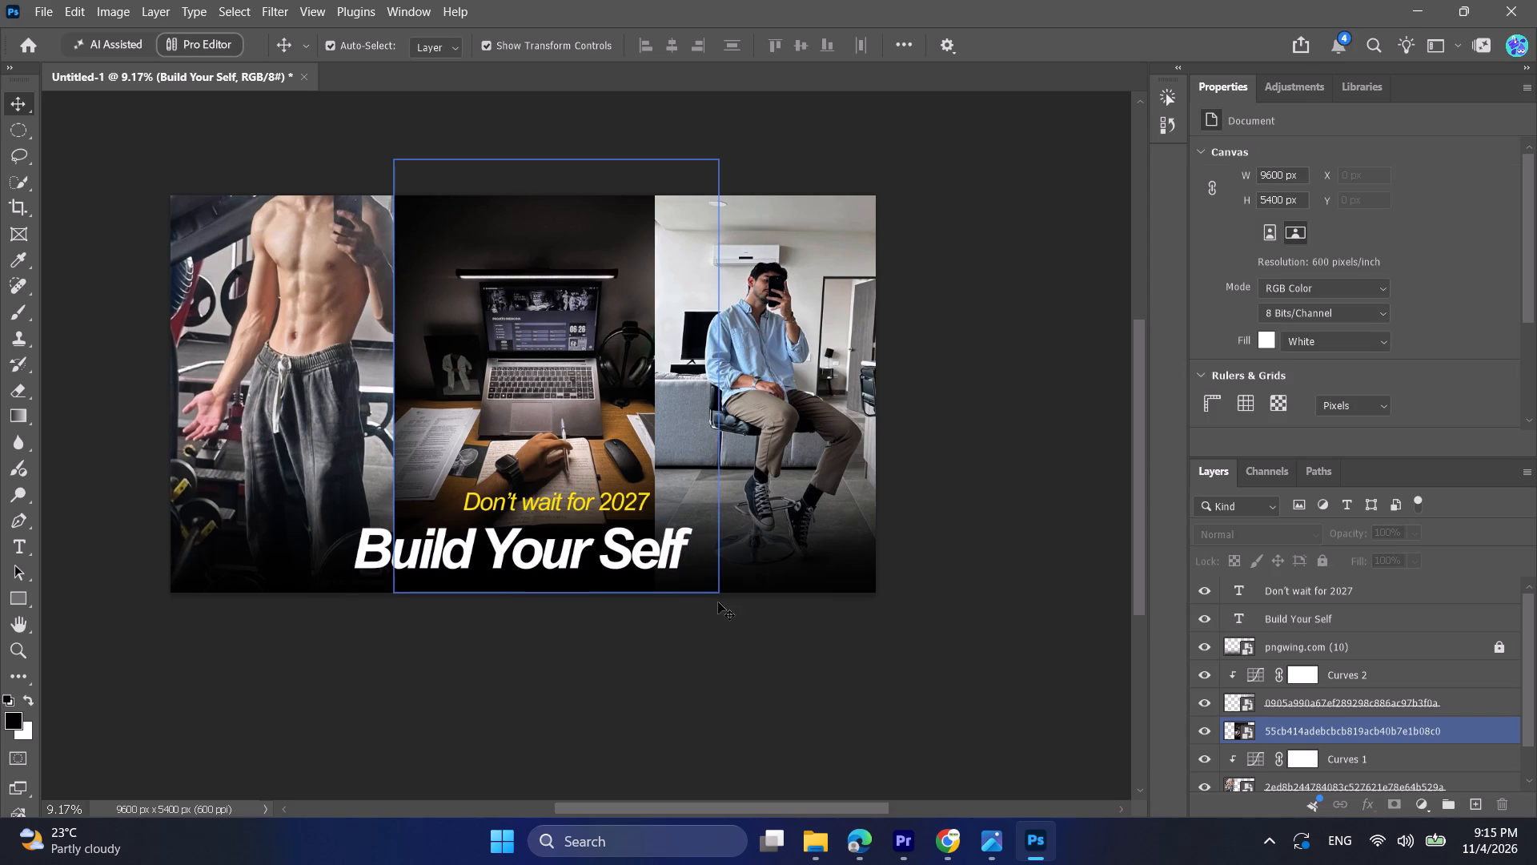
# Center the "Don't wait for 2027" text above "Build Your Self" and nudge it down closer to that line.
pyautogui.moveTo(580, 506); pyautogui.dragTo(548, 504)
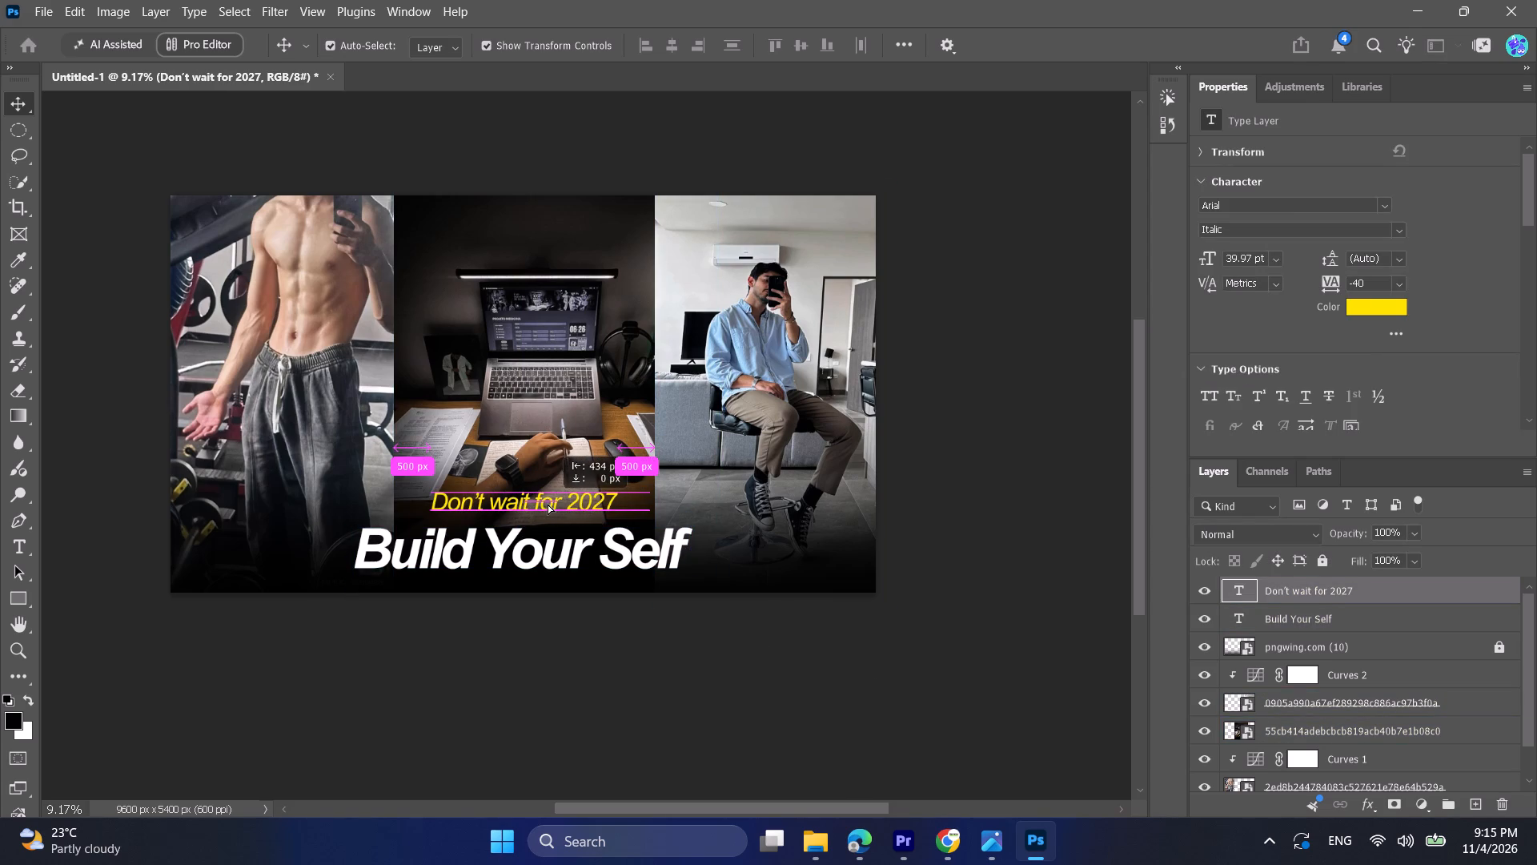
pyautogui.moveTo(548, 504); pyautogui.dragTo(542, 508)
pyautogui.press('Down')
pyautogui.press('Down')
pyautogui.press('Down')
pyautogui.press('Down')
pyautogui.press('Down')
pyautogui.press('Down')
pyautogui.press('Down')
pyautogui.press('Down')
pyautogui.press('Down')
pyautogui.press('Down')
pyautogui.press('Down')
pyautogui.press('Down')
pyautogui.press('Down')
pyautogui.press('Down')
pyautogui.press('Down')
pyautogui.press('Down')
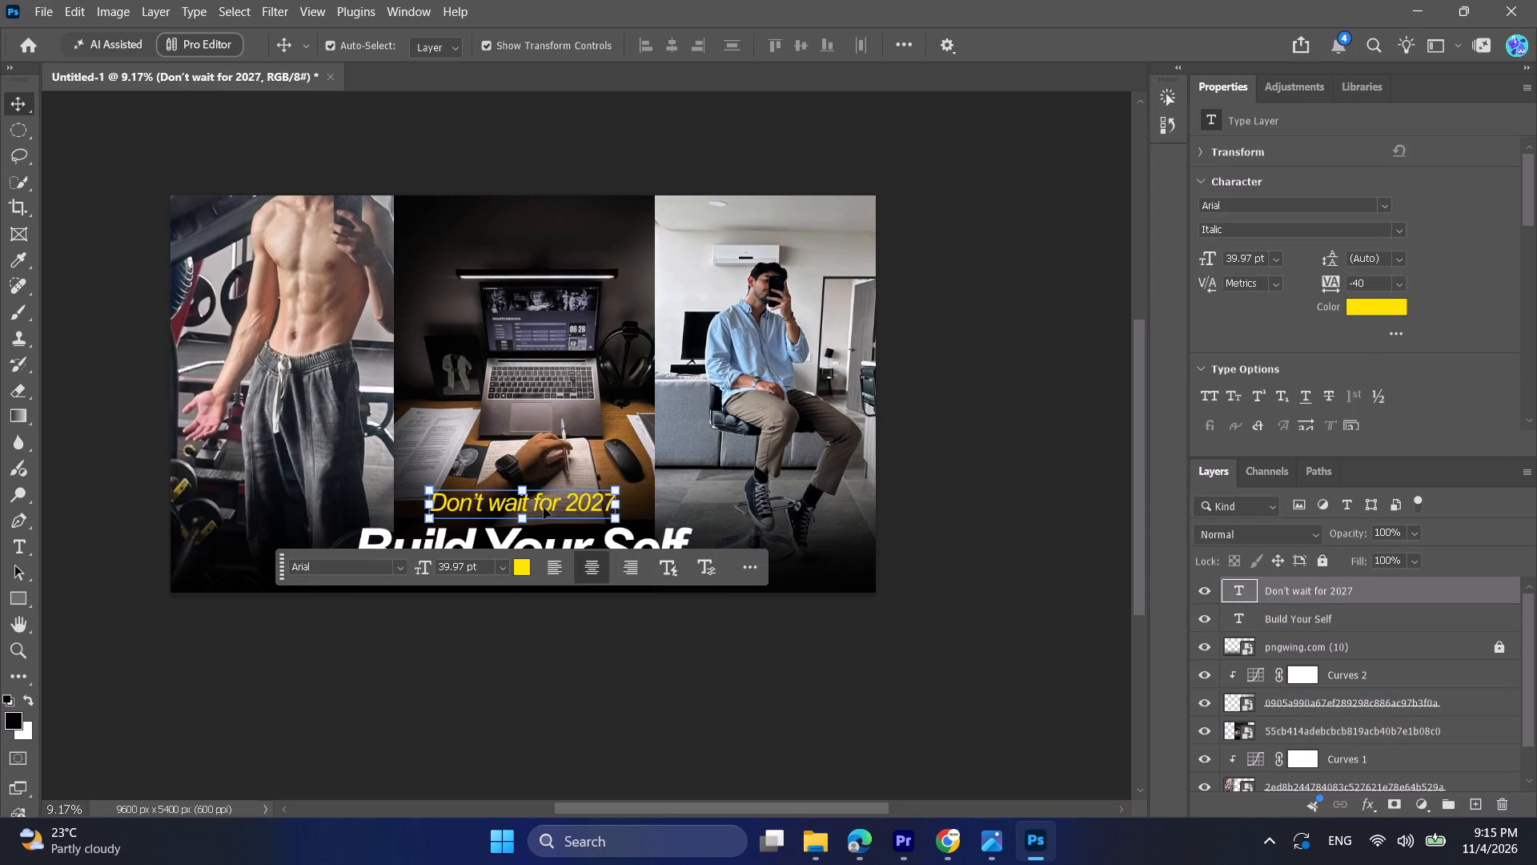
pyautogui.press('Down')
pyautogui.press('Down')
pyautogui.click(988, 542)
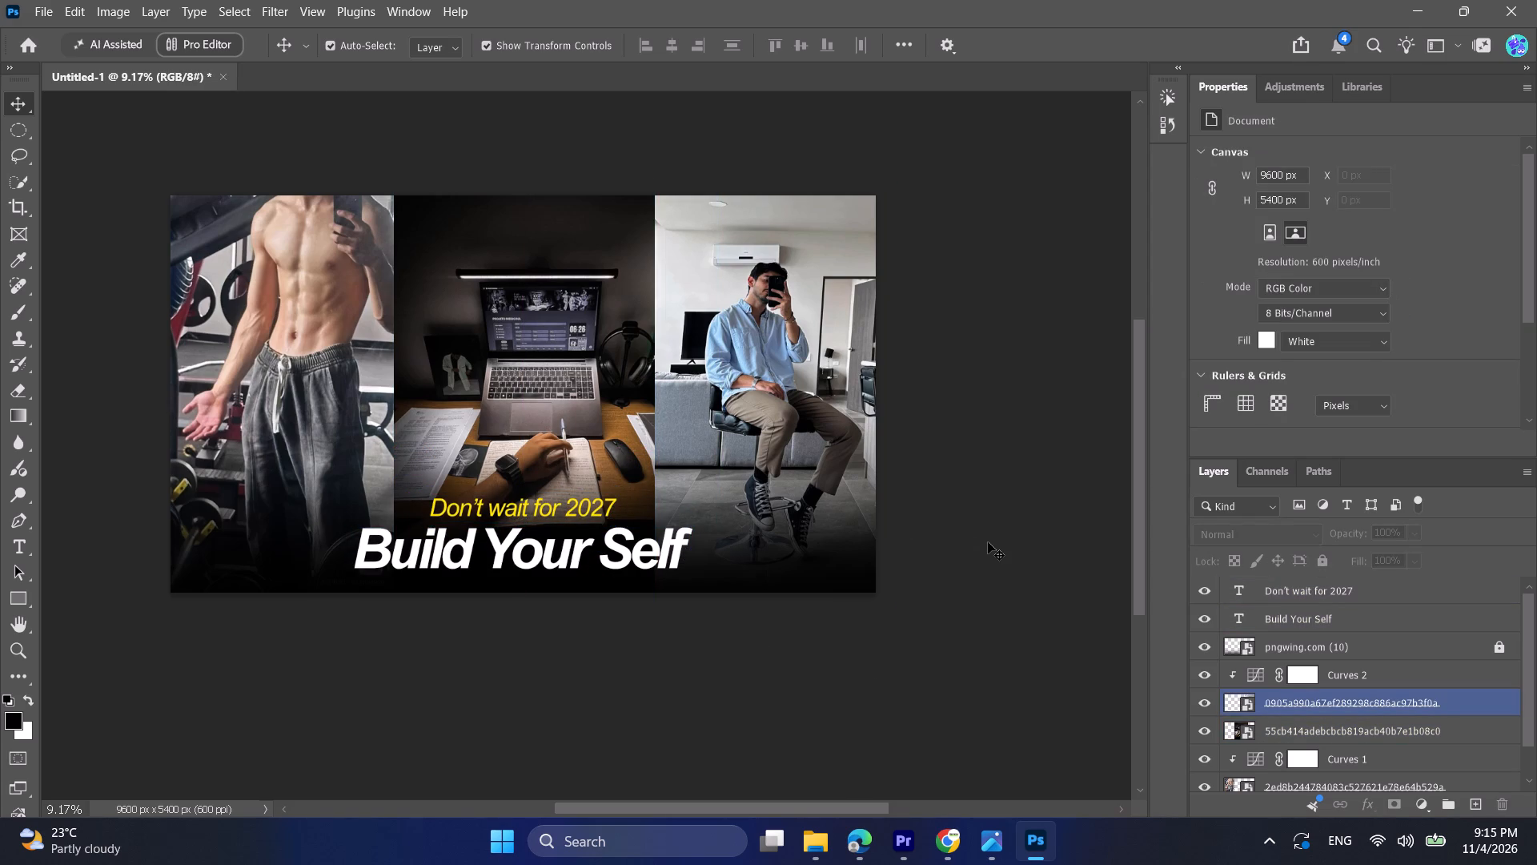
# Examine the thumbnail's overall composition and text placement at several zoom levels.
pyautogui.keyDown('alt'); pyautogui.scroll(-8, 988, 542); pyautogui.keyUp('alt')
pyautogui.keyDown('alt'); pyautogui.scroll(2, 576, 605); pyautogui.keyUp('alt')
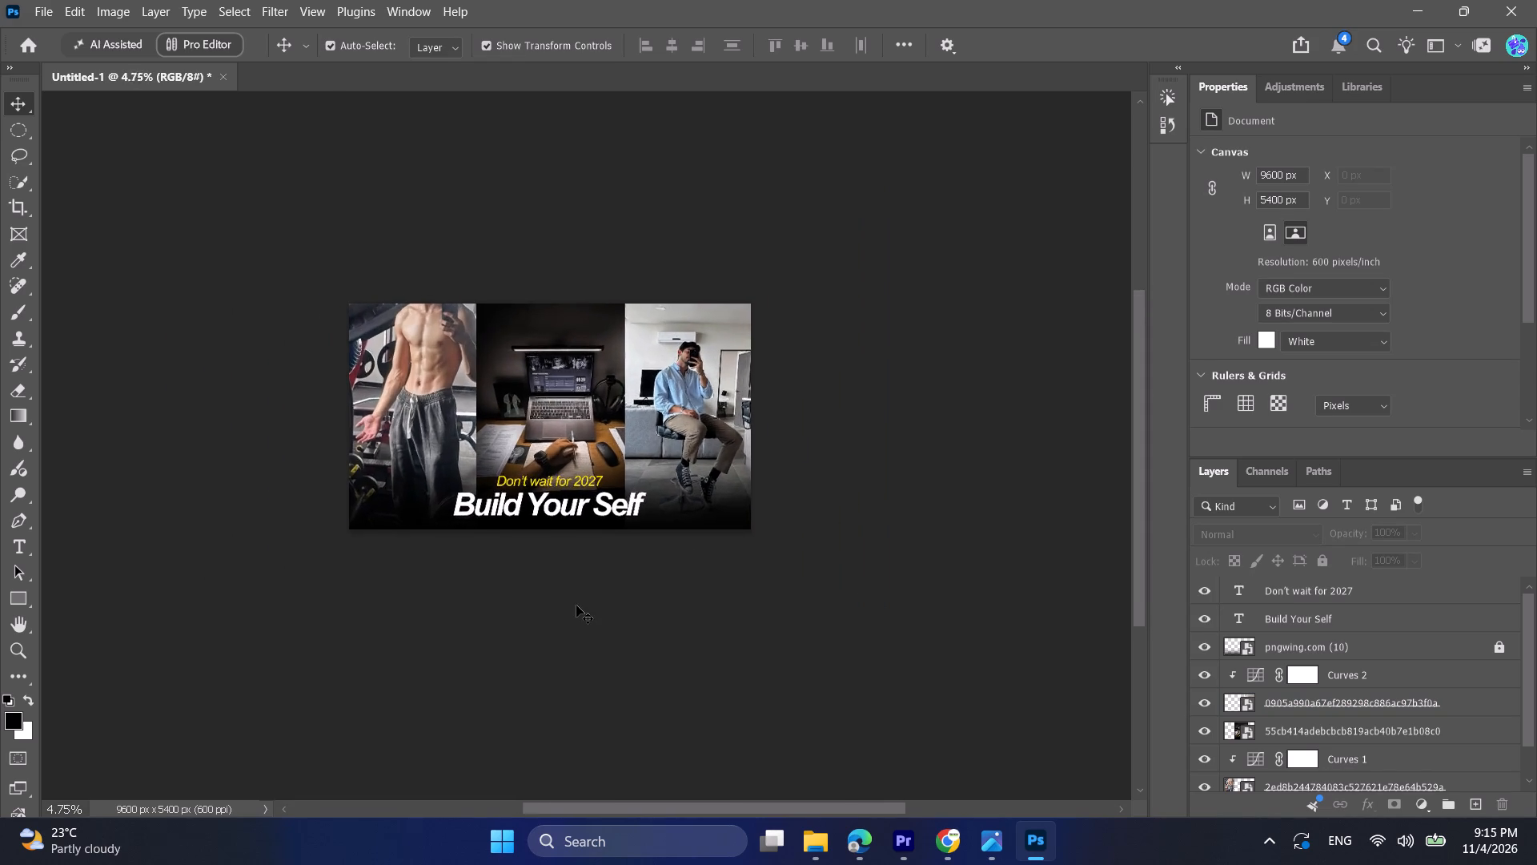
pyautogui.keyDown('alt'); pyautogui.scroll(8, 576, 605); pyautogui.keyUp('alt')
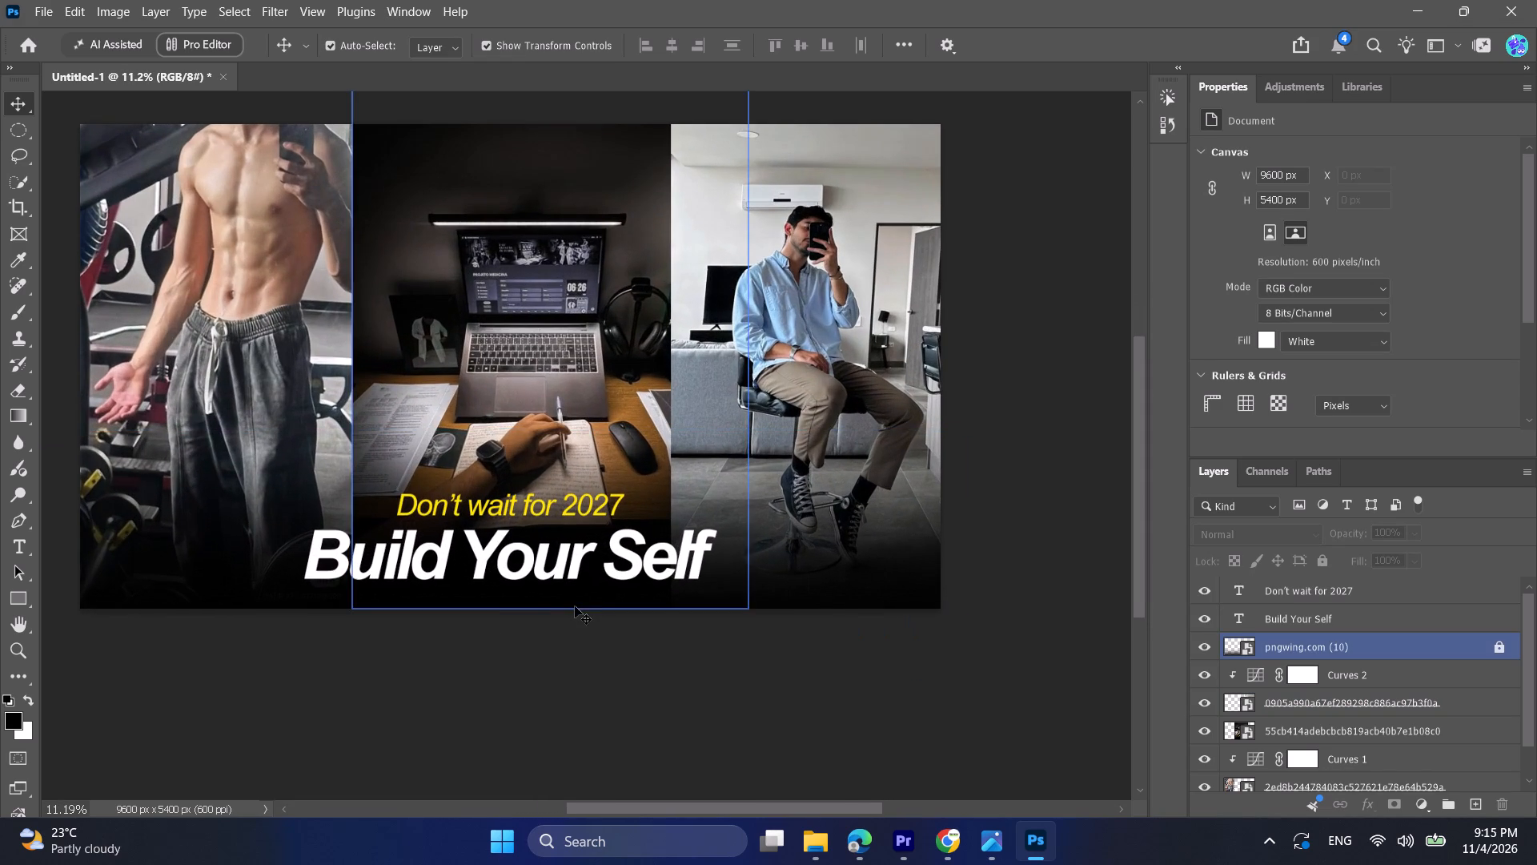
pyautogui.scroll(-1, 575, 606)
pyautogui.keyDown('alt'); pyautogui.scroll(-2, 657, 647); pyautogui.keyUp('alt')
pyautogui.keyDown('alt'); pyautogui.scroll(1, 657, 647); pyautogui.keyUp('alt')
pyautogui.keyDown('alt'); pyautogui.scroll(-2, 657, 647); pyautogui.keyUp('alt')
pyautogui.keyDown('alt'); pyautogui.scroll(-6, 781, 663); pyautogui.keyUp('alt')
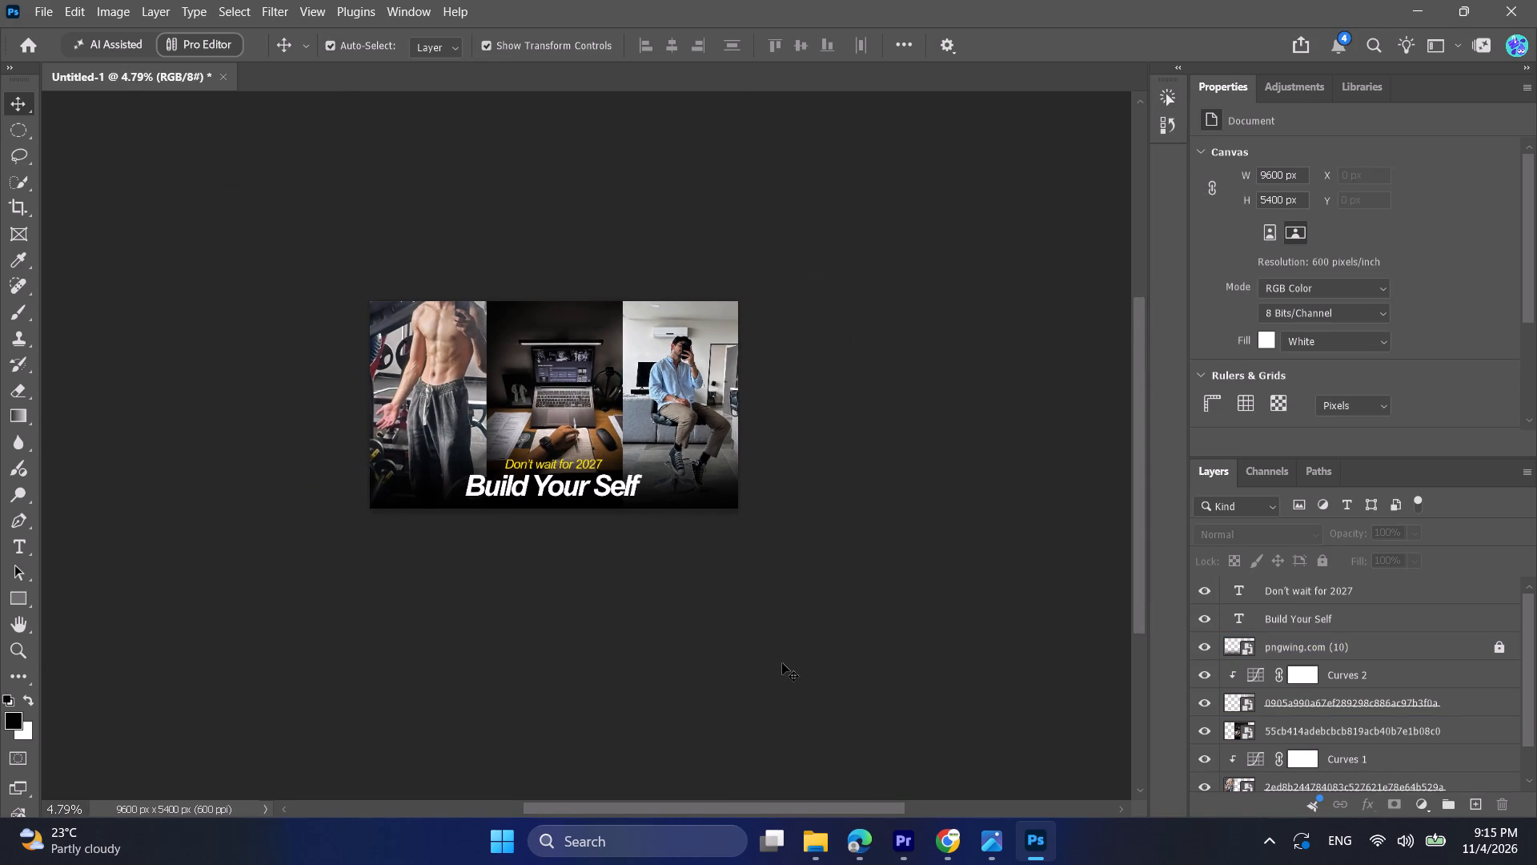
pyautogui.keyDown('alt'); pyautogui.scroll(4, 782, 663); pyautogui.keyUp('alt')
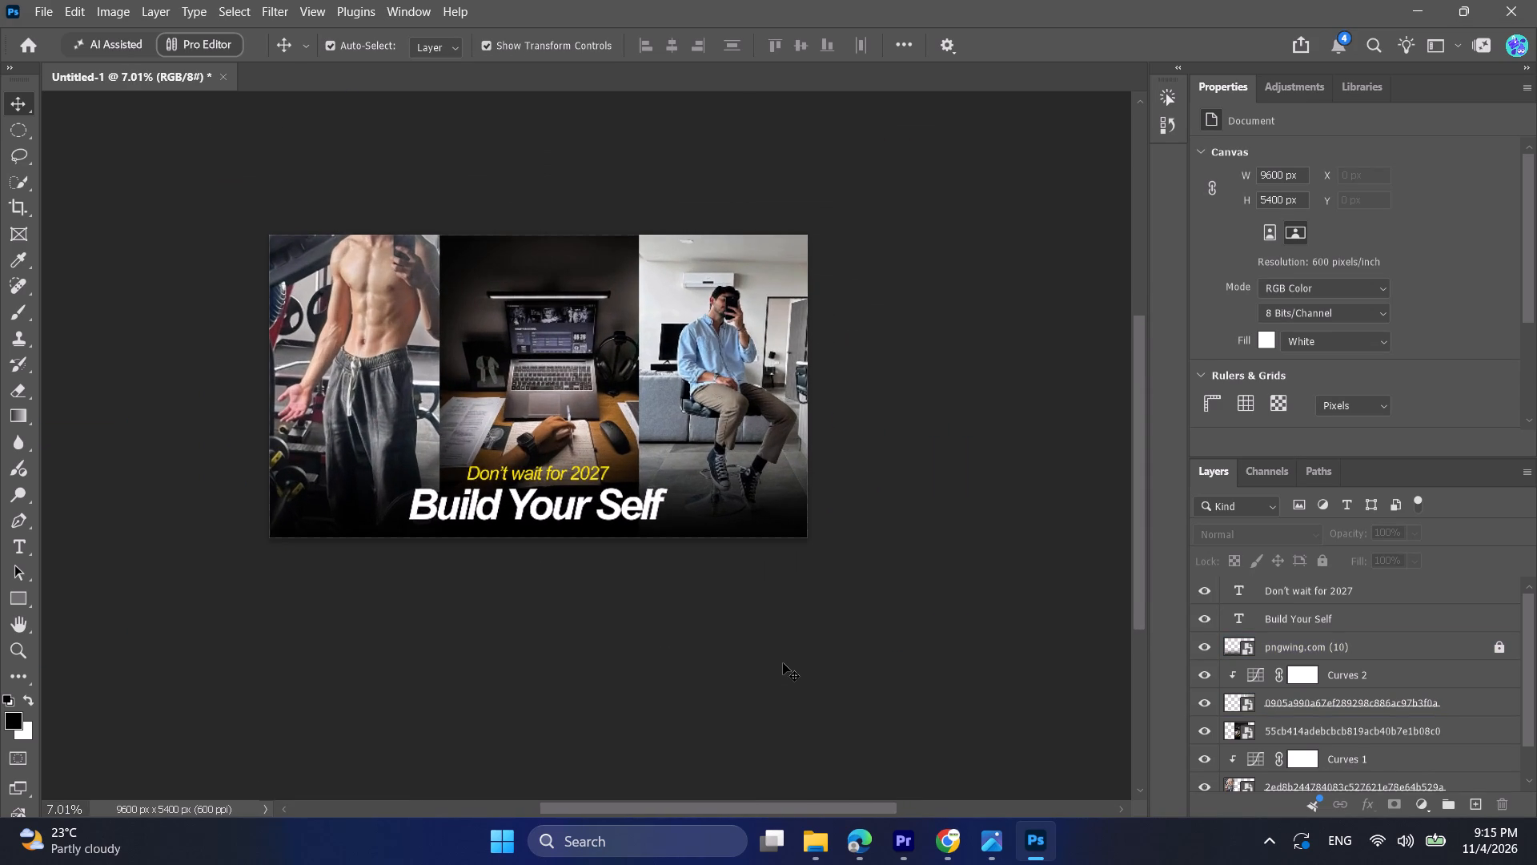
pyautogui.scroll(1, 783, 663)
pyautogui.keyDown('alt'); pyautogui.scroll(1, 783, 663); pyautogui.keyUp('alt')
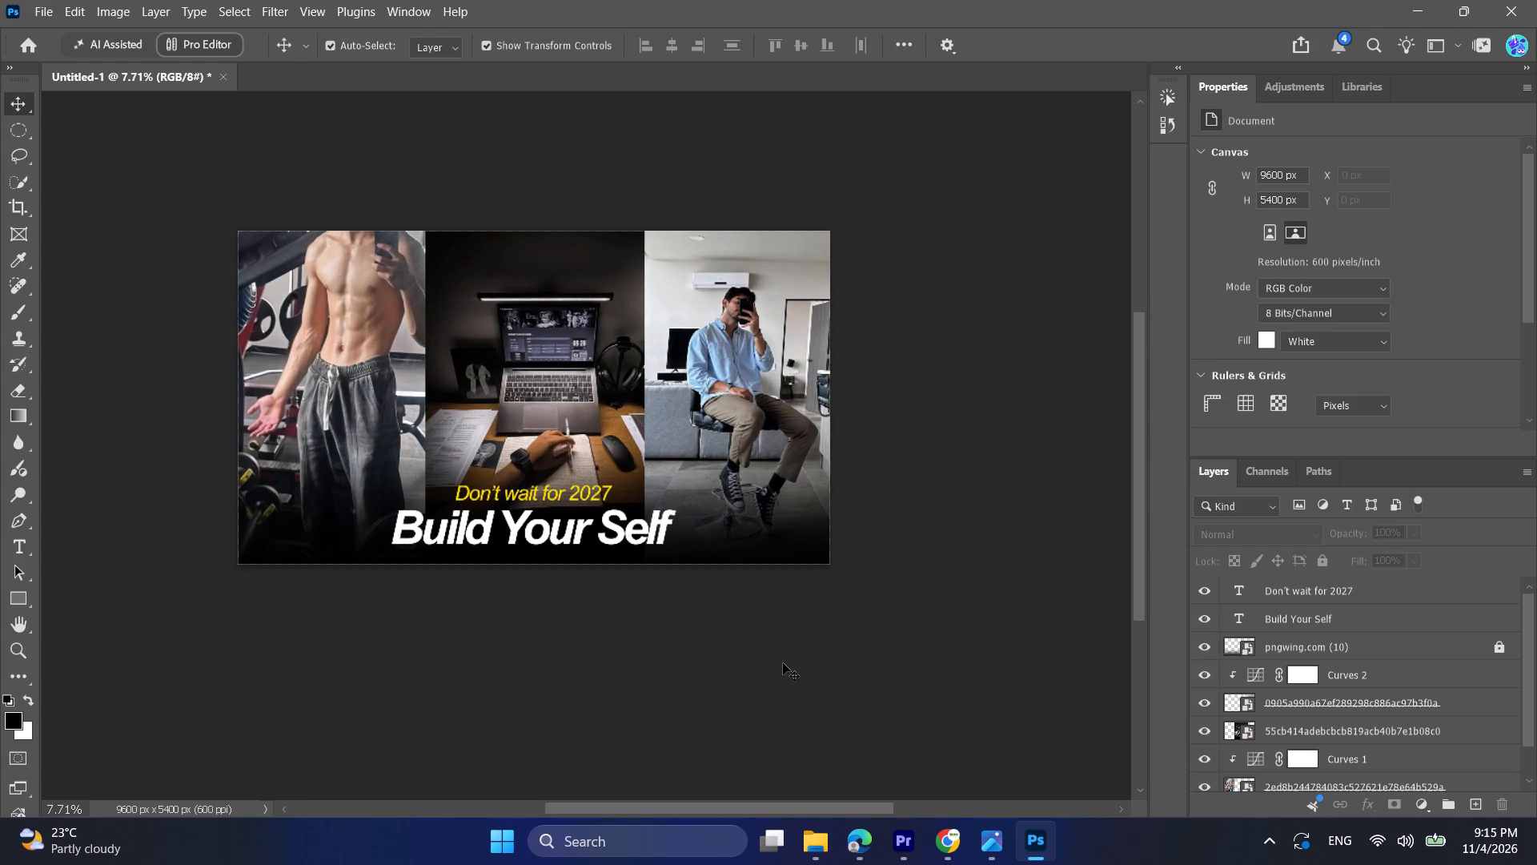
pyautogui.scroll(1, 783, 663)
pyautogui.keyDown('alt'); pyautogui.scroll(1, 783, 663); pyautogui.keyUp('alt')
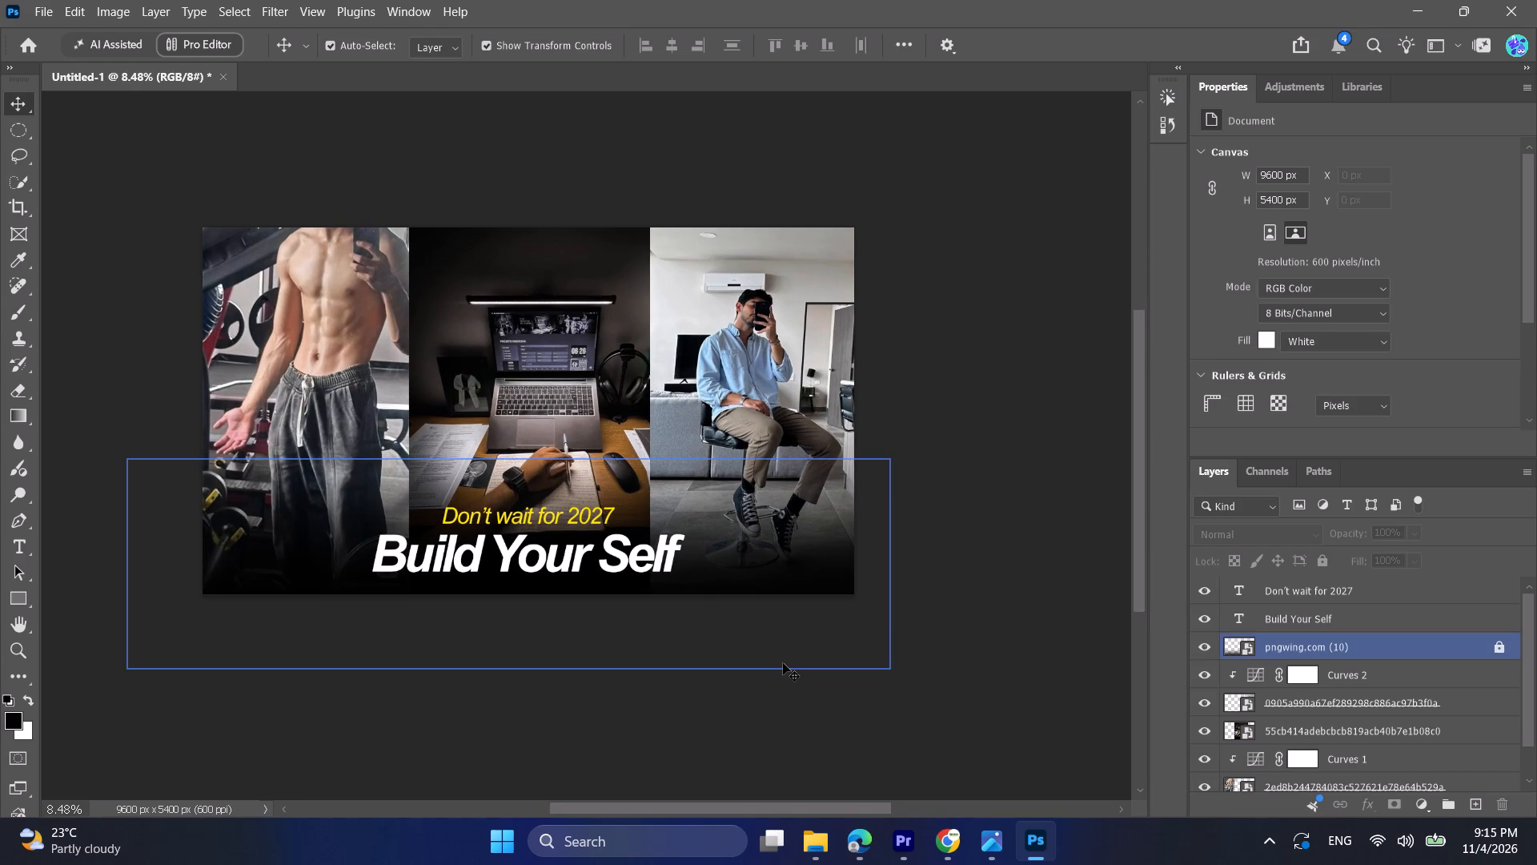
pyautogui.keyDown('ctrl'); pyautogui.scroll(2, 783, 663); pyautogui.keyUp('ctrl')
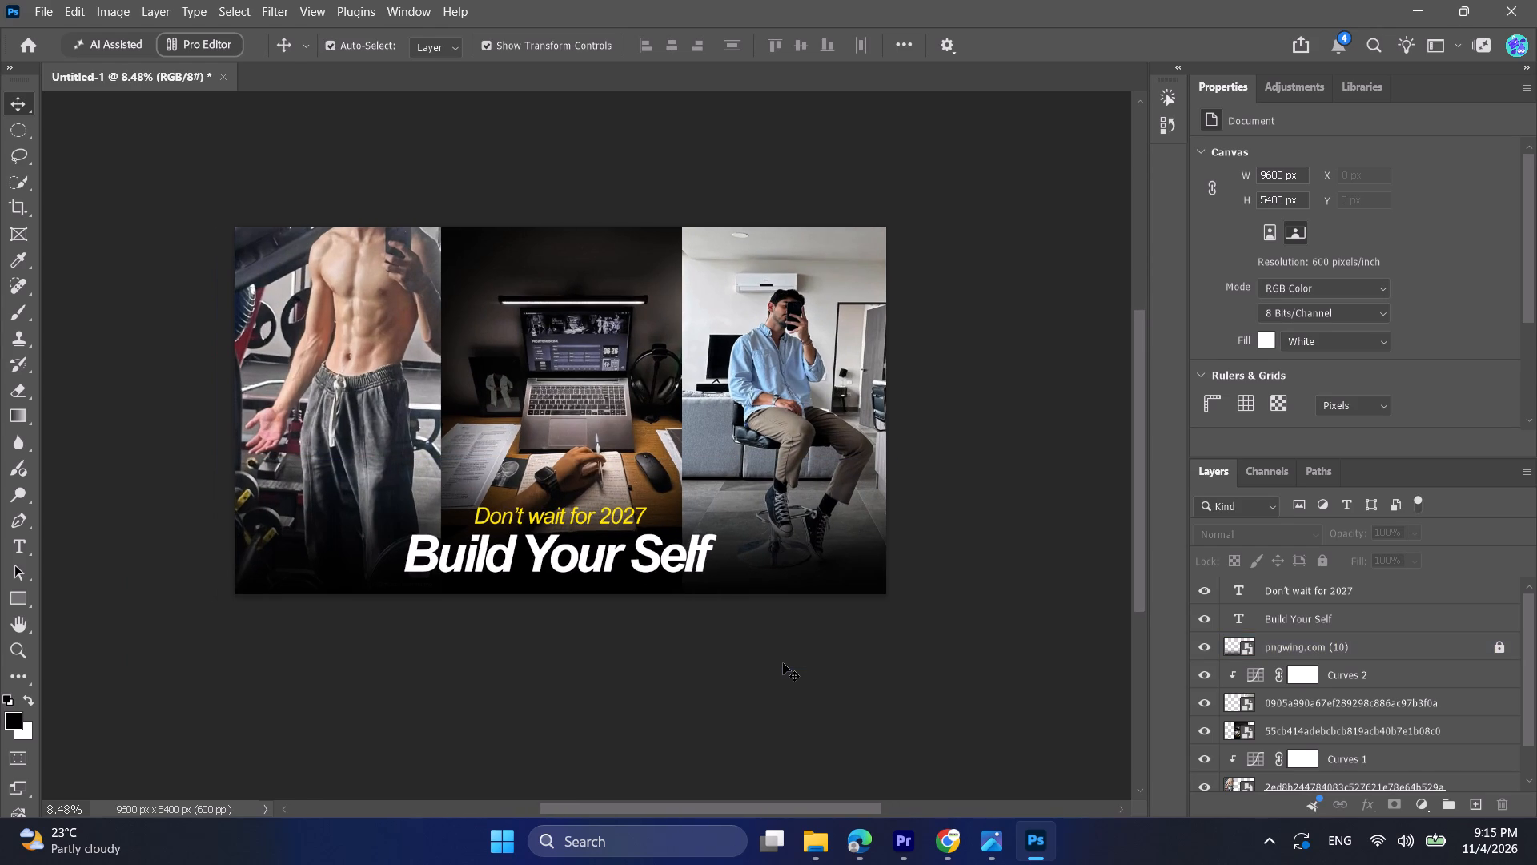
pyautogui.click(1395, 625)
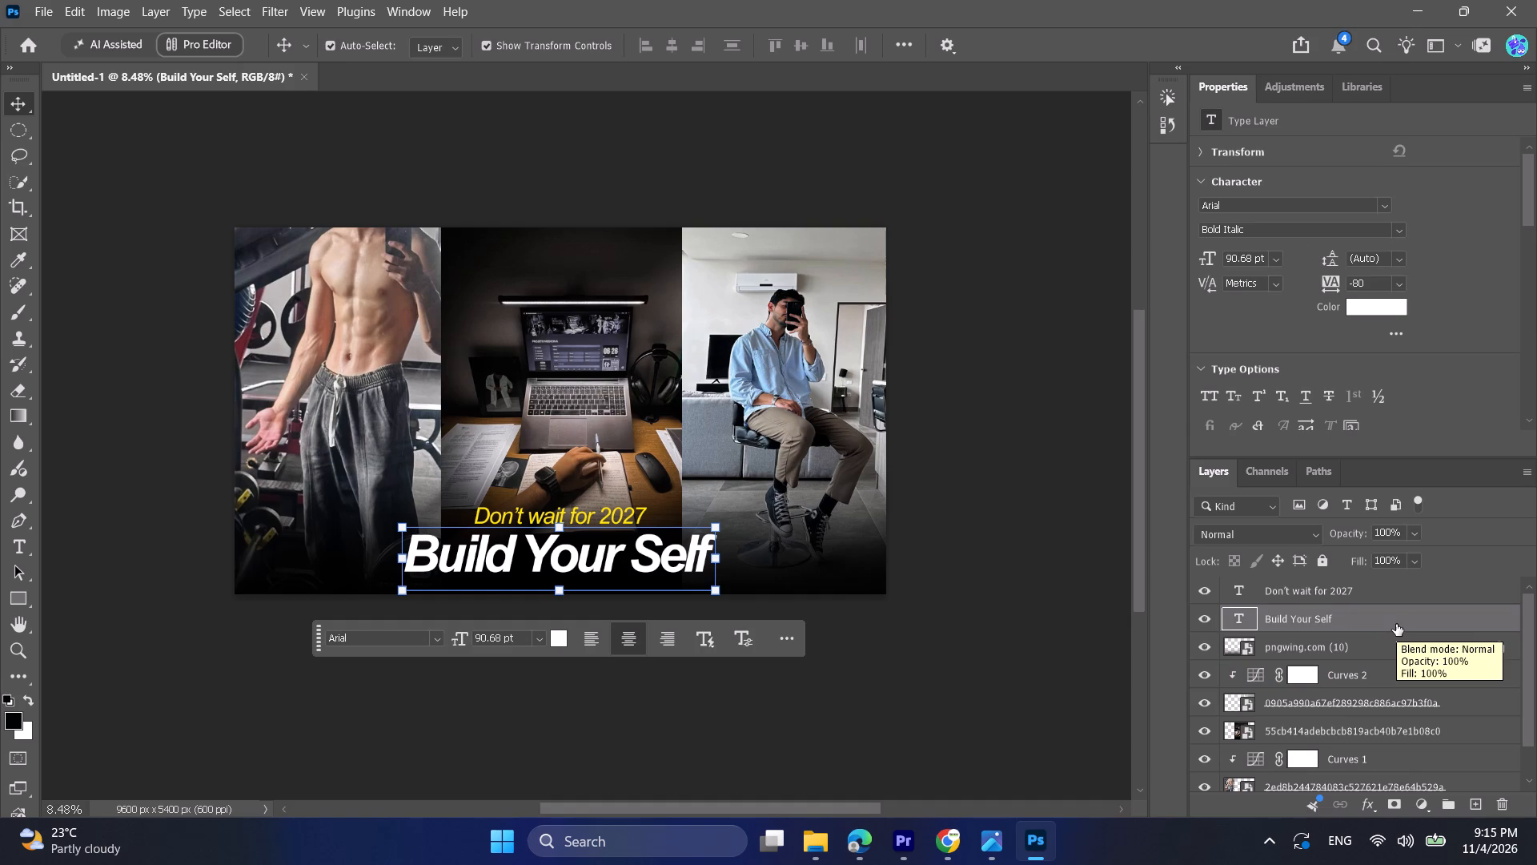
pyautogui.click(1005, 657)
# Save the document as a Photoshop file named "BUild your self thumbanil" in the S2 folder.
pyautogui.hotkey('ctrl', 's')
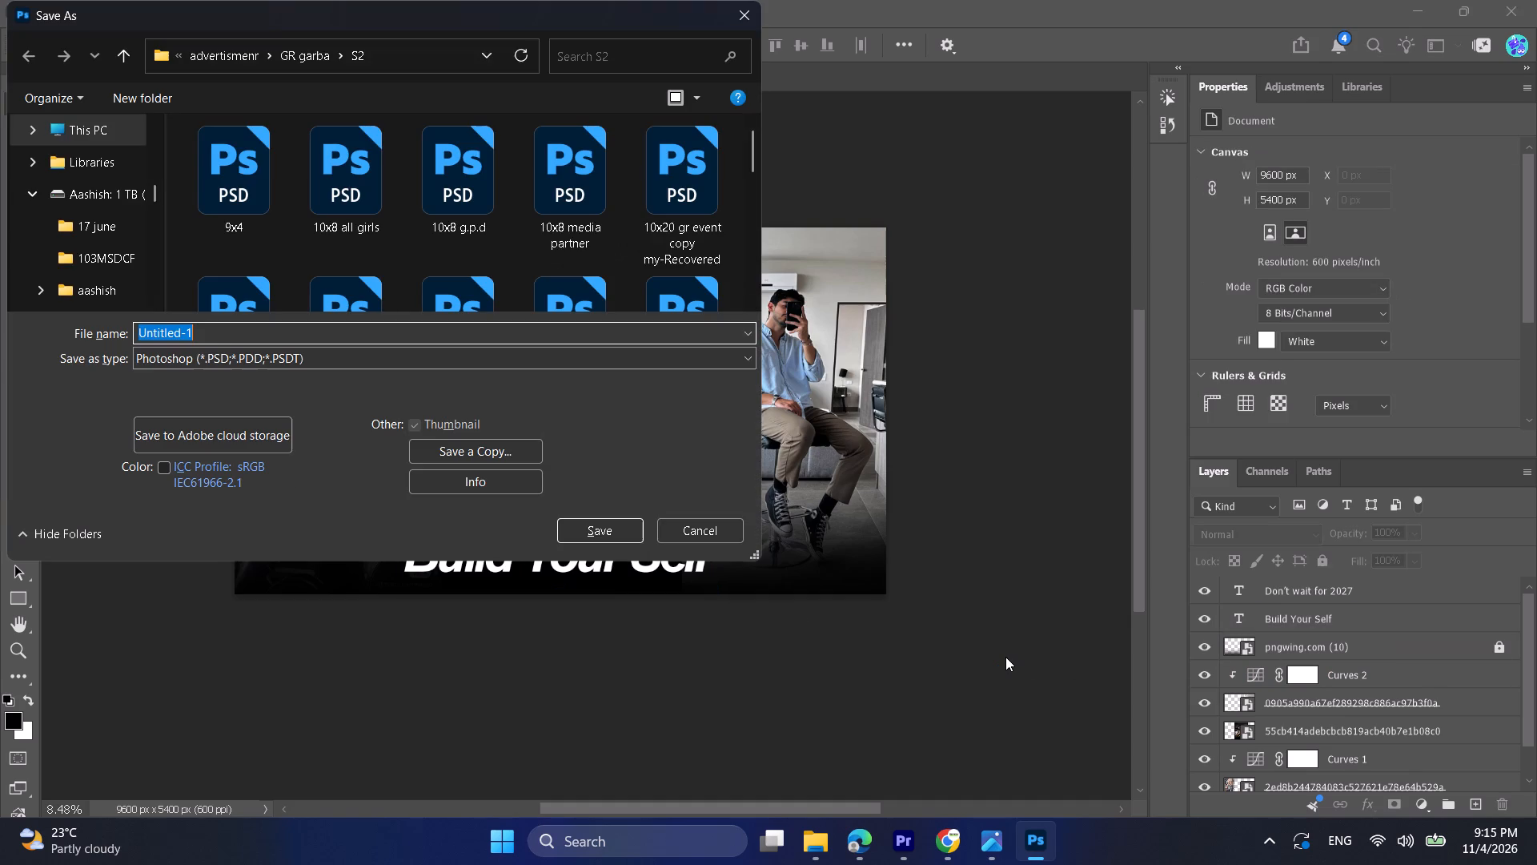
pyautogui.hotkey('ctrl', 'v')
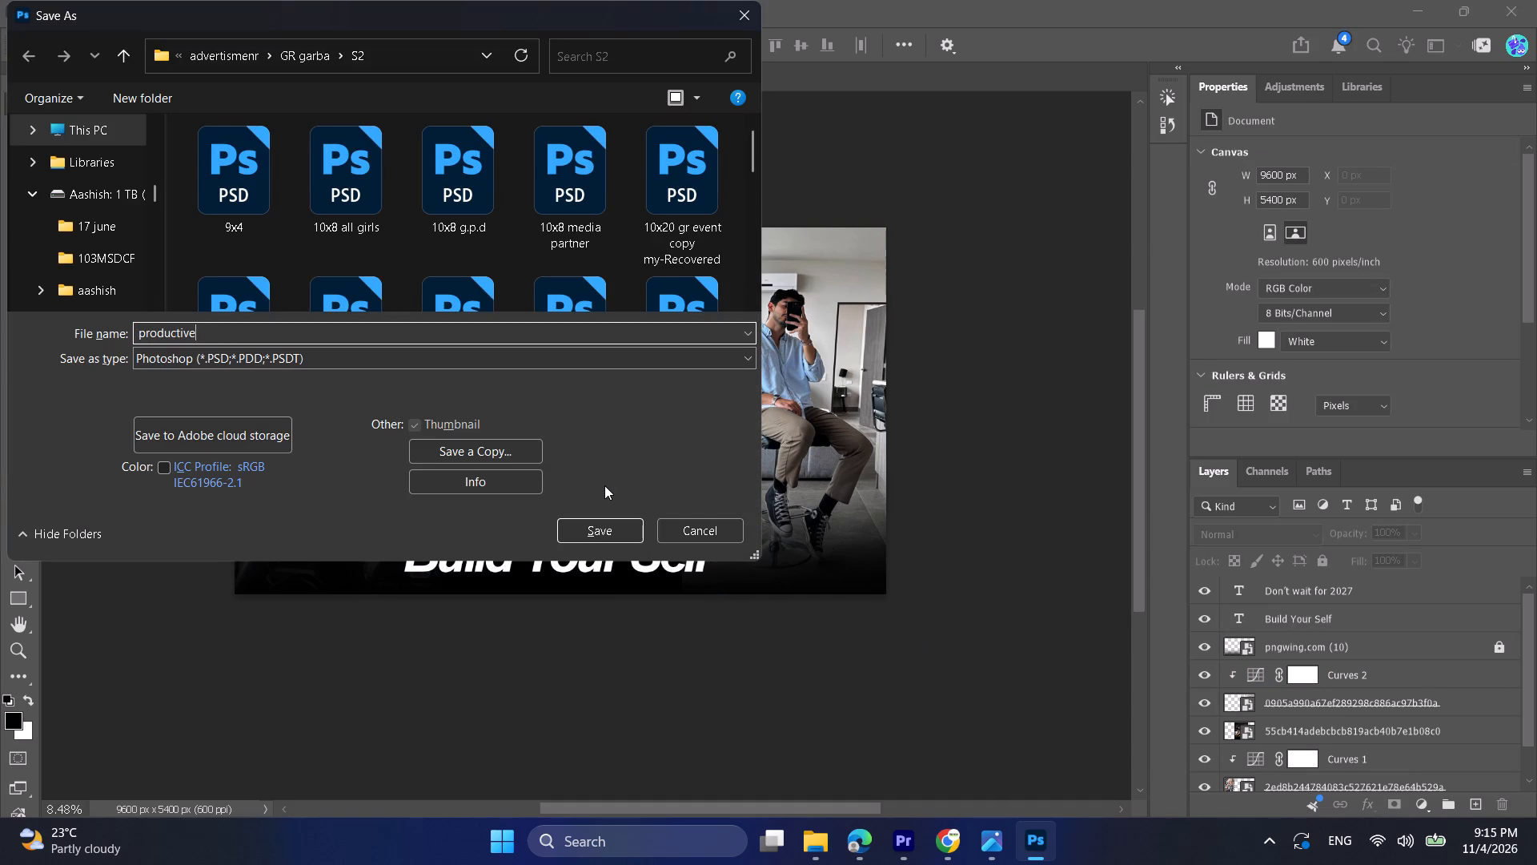
pyautogui.press('BackSpace')
pyautogui.press('BackSpace')
pyautogui.press('BackSpace')
pyautogui.press('BackSpace')
pyautogui.press('BackSpace')
pyautogui.press('BackSpace')
pyautogui.press('BackSpace')
pyautogui.press('BackSpace')
pyautogui.press('BackSpace')
pyautogui.press('BackSpace')
pyautogui.press('BackSpace')
pyautogui.press('BackSpace')
pyautogui.press('BackSpace')
pyautogui.press('BackSpace')
pyautogui.press('BackSpace')
pyautogui.press('BackSpace')
pyautogui.press('BackSpace')
pyautogui.press('BackSpace')
pyautogui.press('BackSpace')
pyautogui.write('BUild your')
pyautogui.press('space')
pyautogui.write('self tu')
pyautogui.press('BackSpace')
pyautogui.write('hu')
pyautogui.write('mbanil')
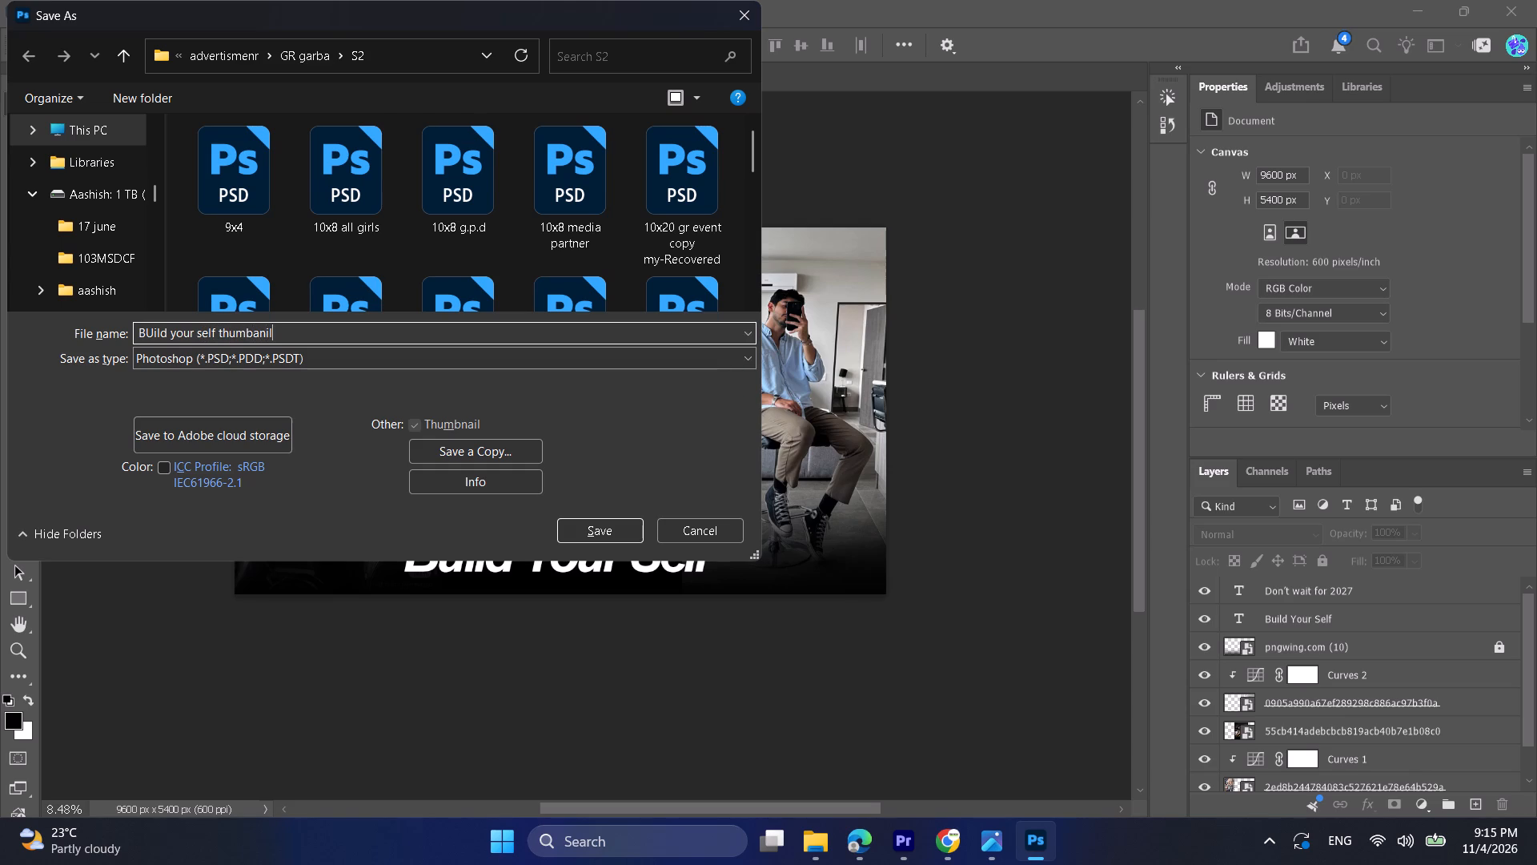
pyautogui.scroll(1, 604, 485)
pyautogui.click(620, 525)
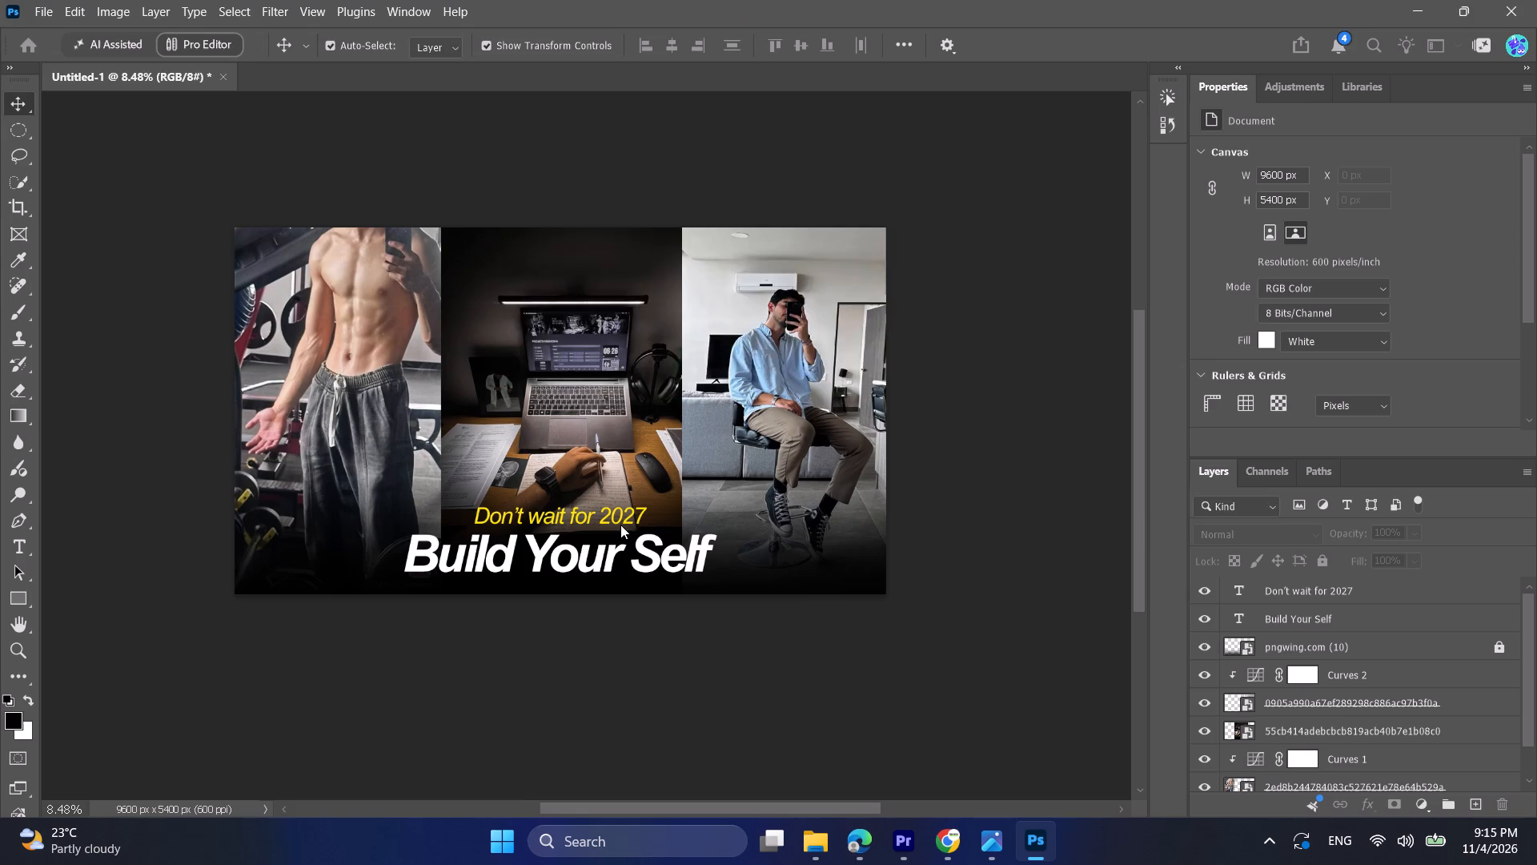
pyautogui.click(986, 231)
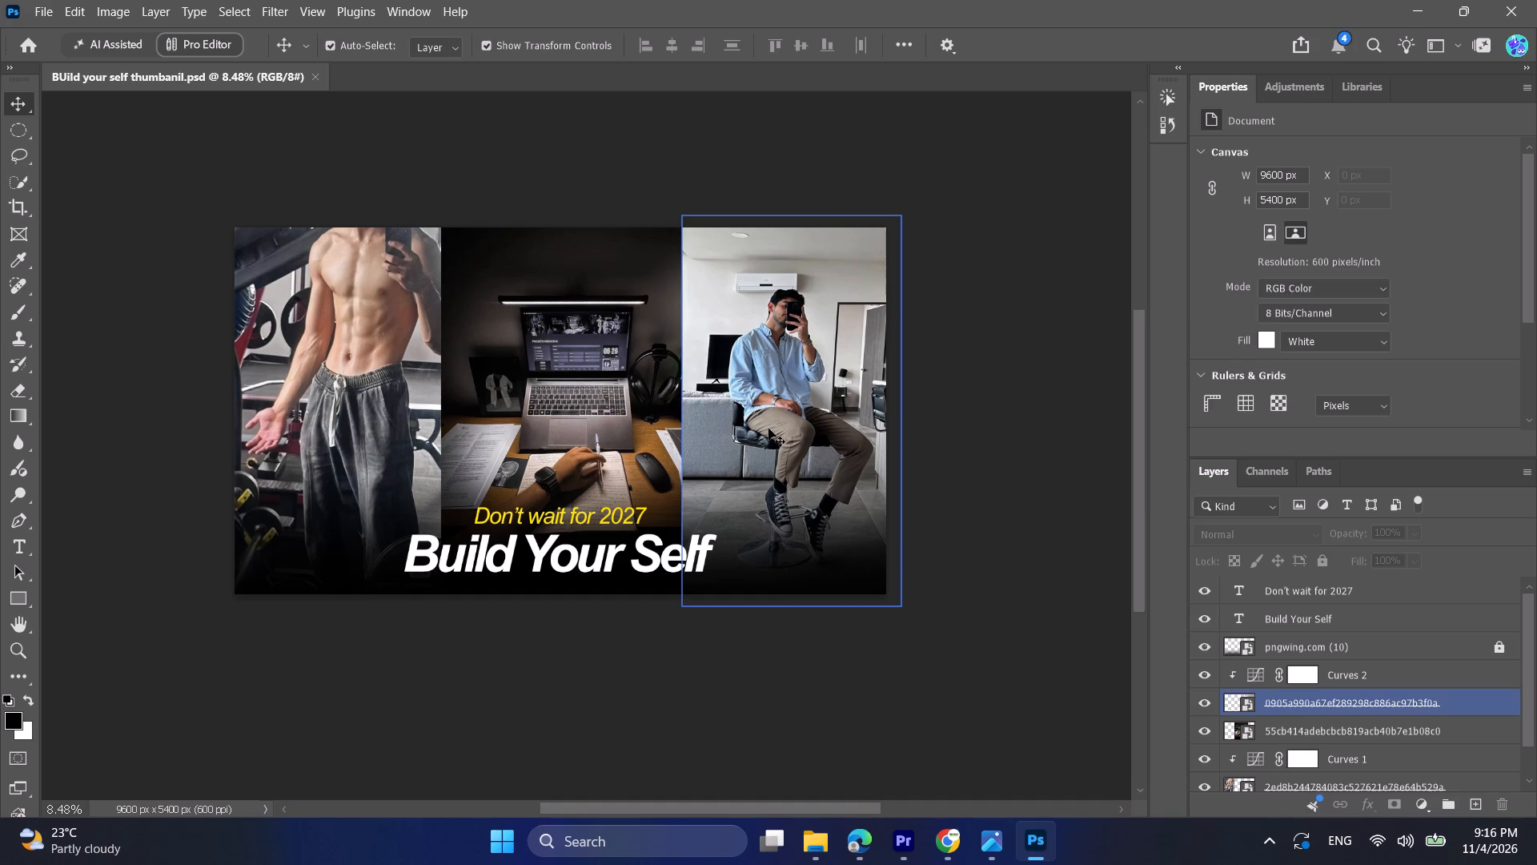
# Add a new text layer reading "the comback" near the top of the middle photo.
pyautogui.moveTo(26, 545); pyautogui.dragTo(42, 547)
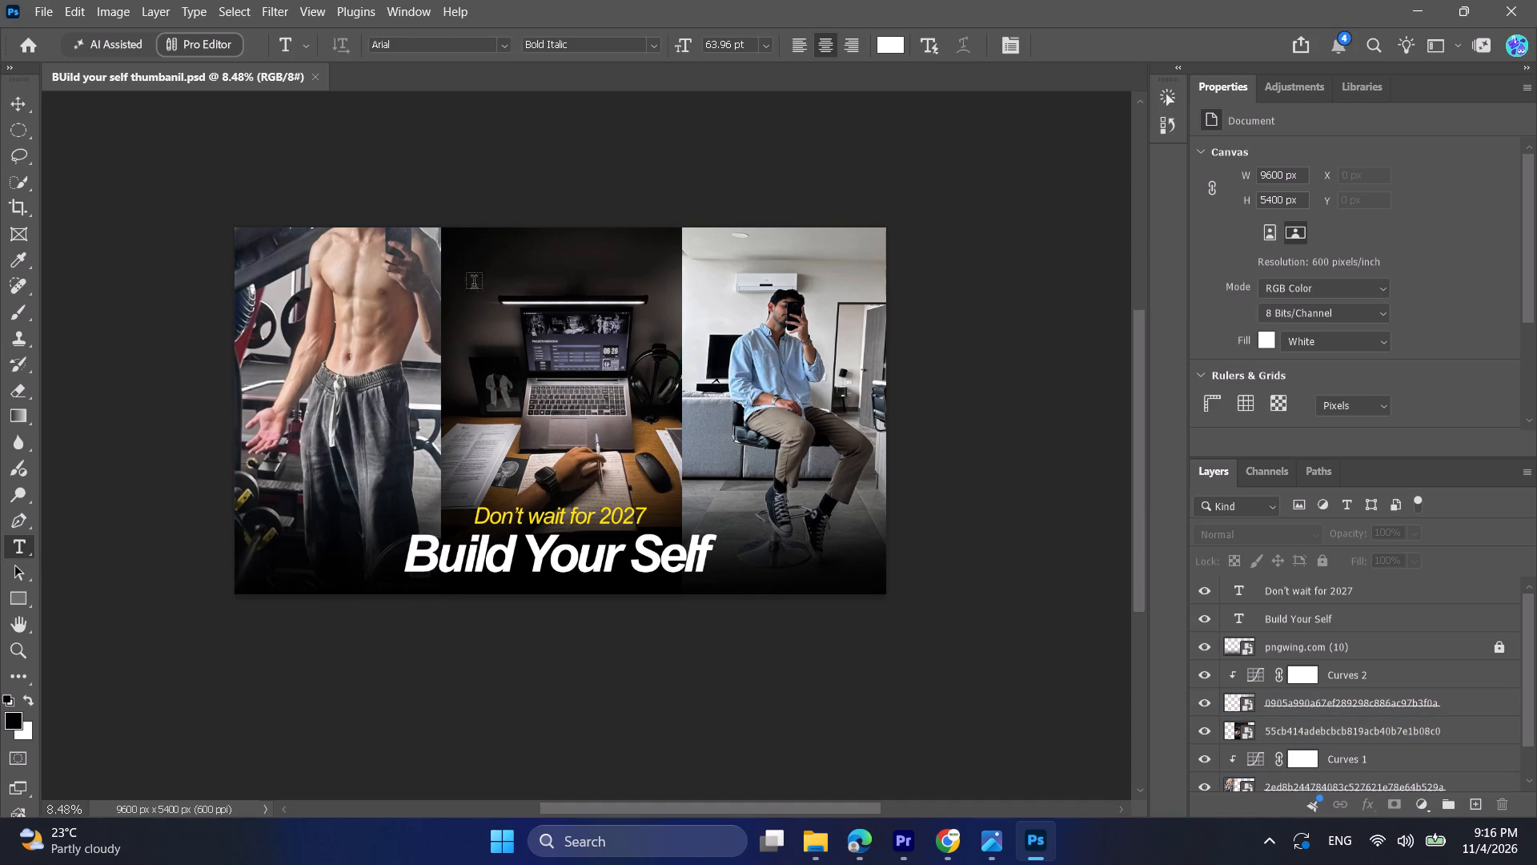
pyautogui.click(488, 276)
pyautogui.write('the')
pyautogui.press('space')
pyautogui.write('comback')
pyautogui.press('space')
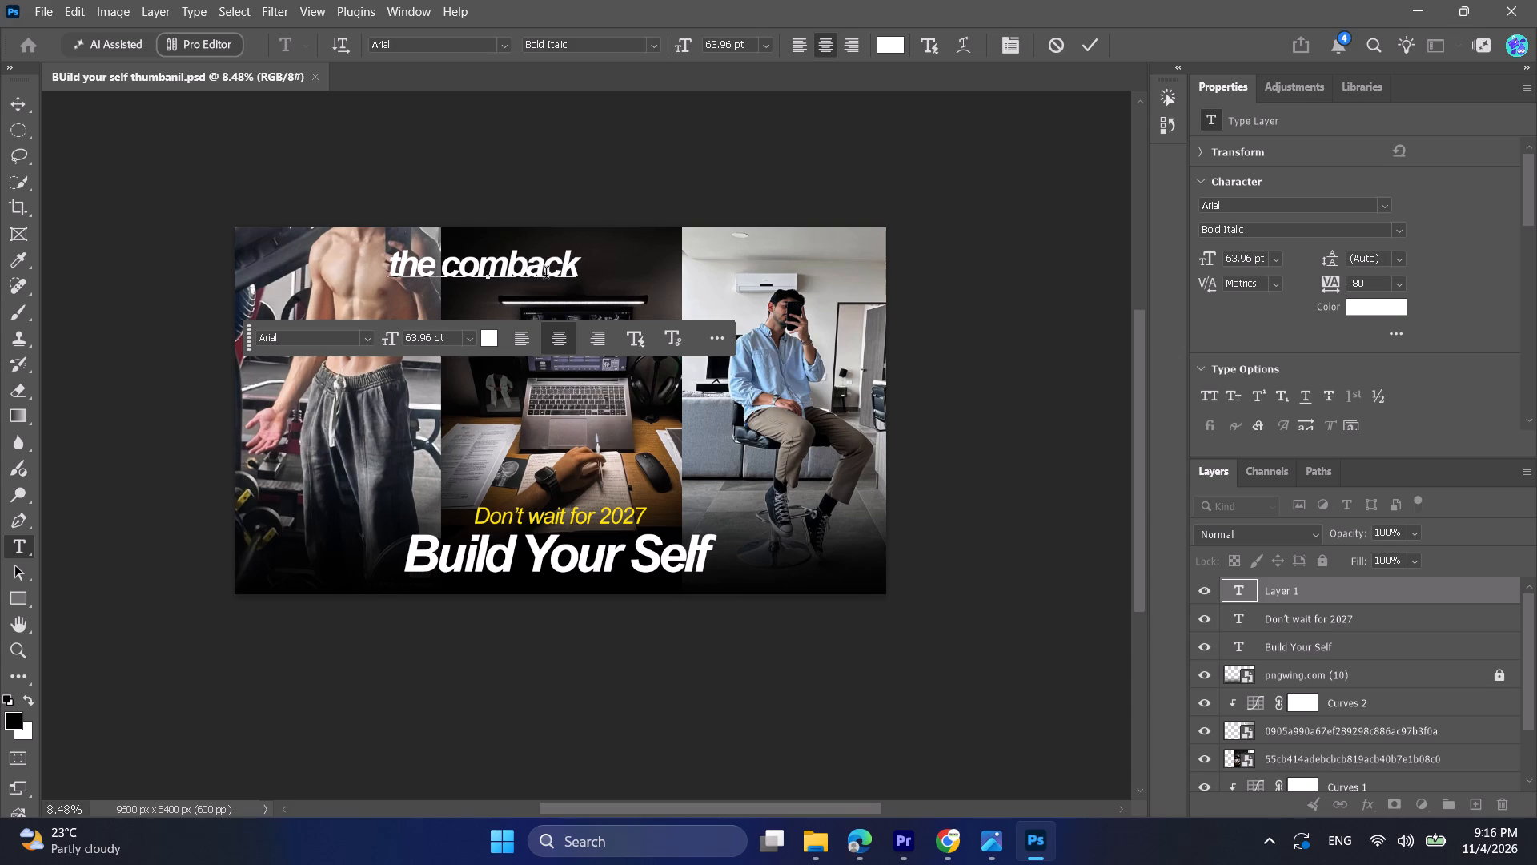
pyautogui.click(15, 96)
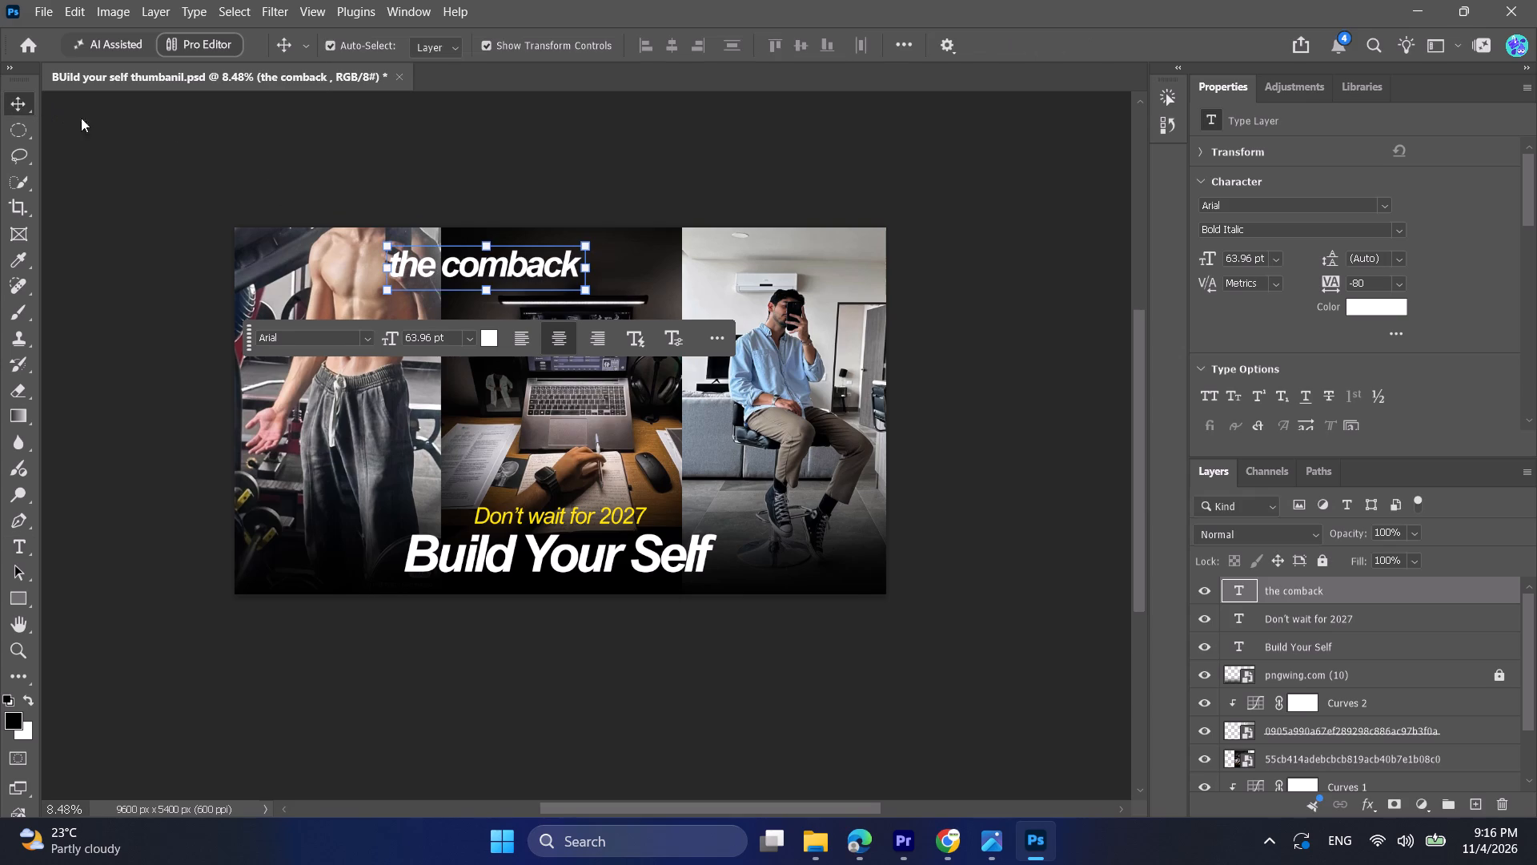
# Set the "the comback" text to the Regular font style in all caps.
pyautogui.click(1399, 227)
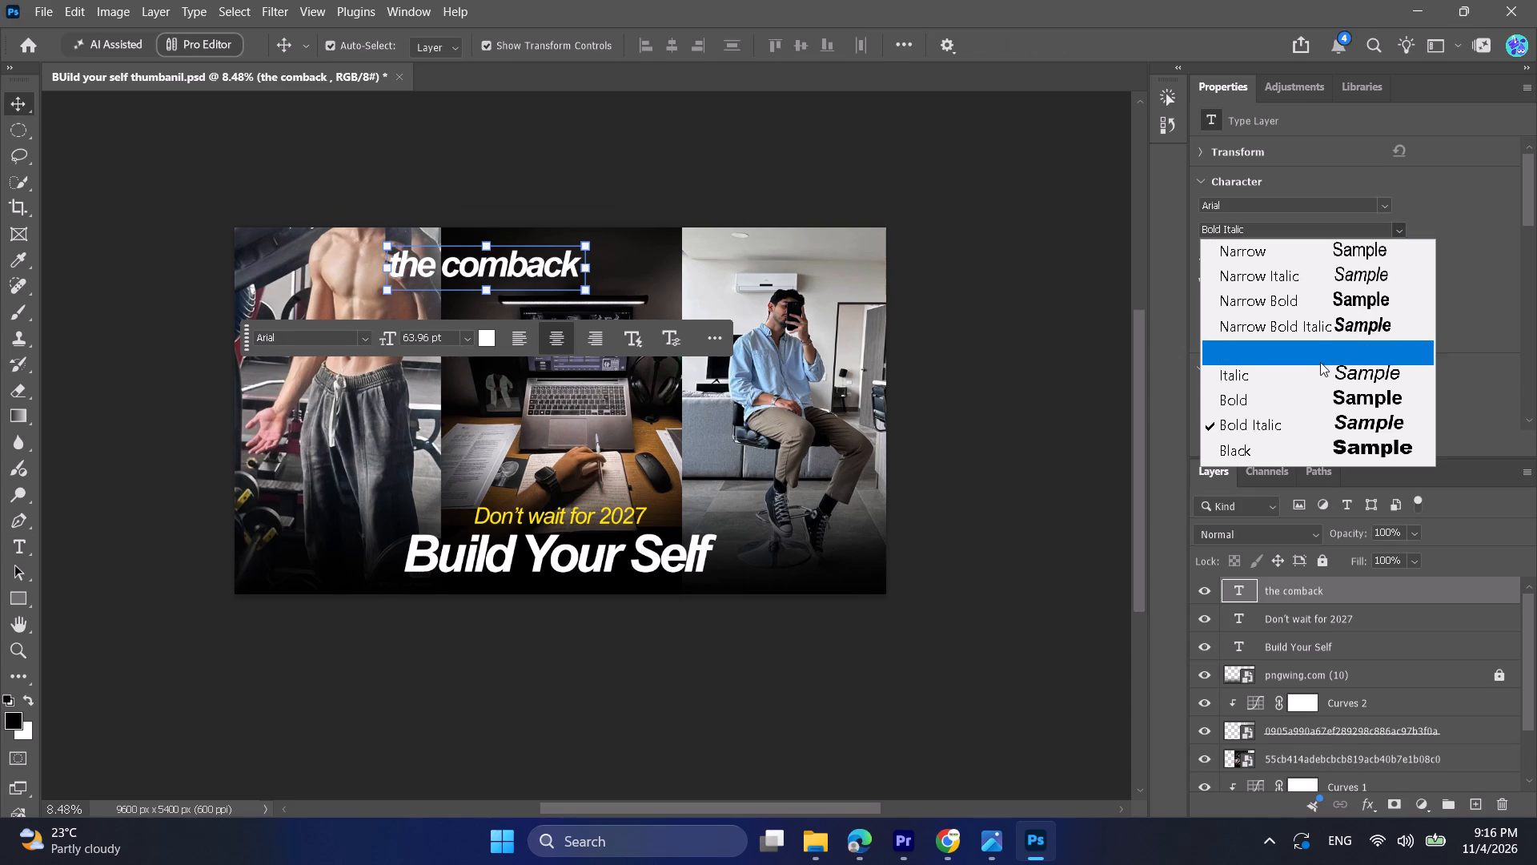
pyautogui.click(1276, 356)
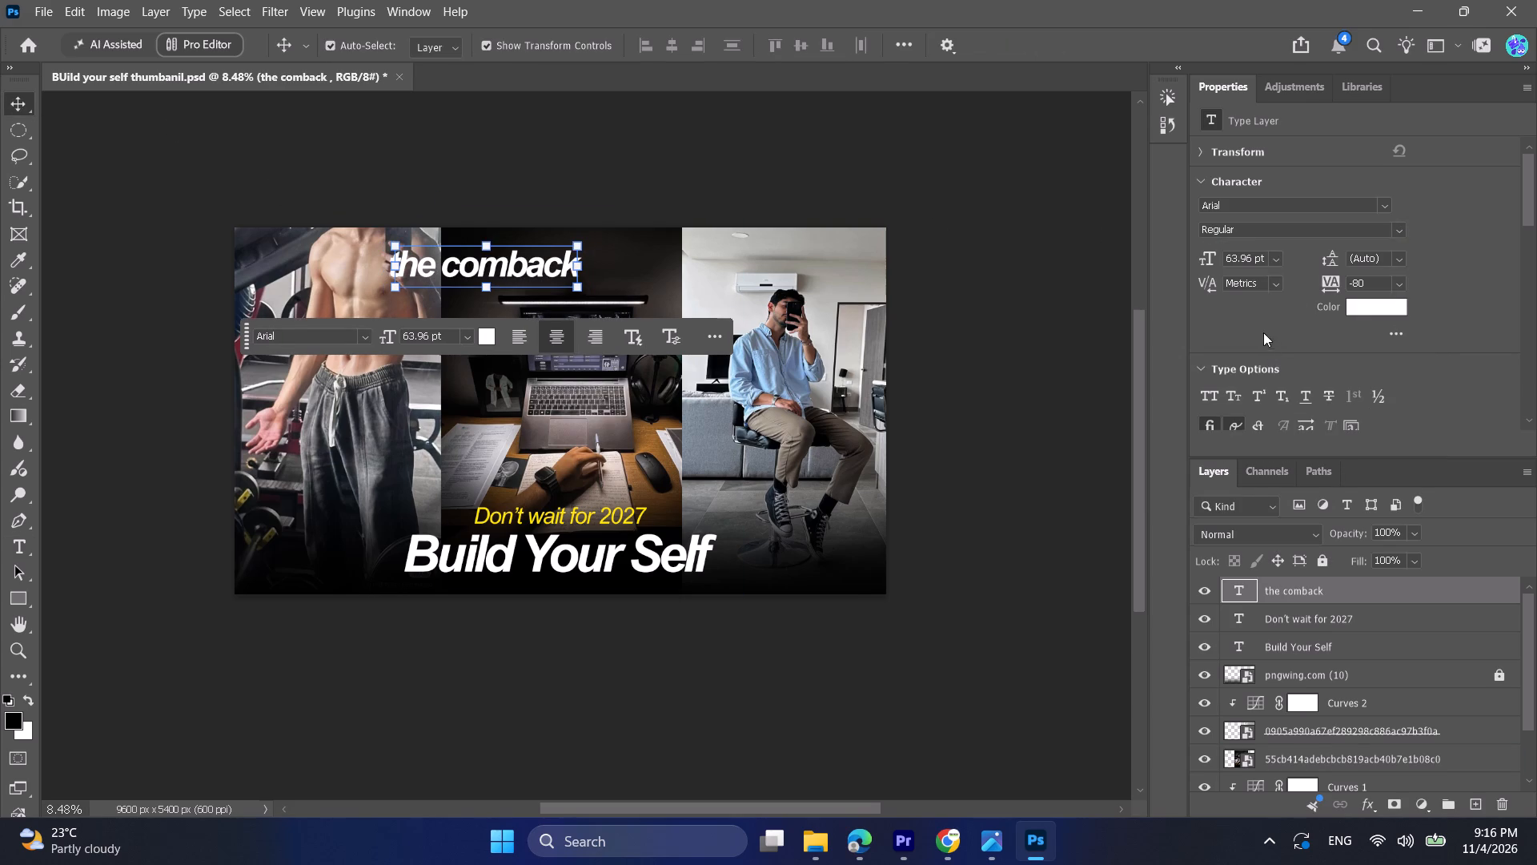
pyautogui.click(1210, 394)
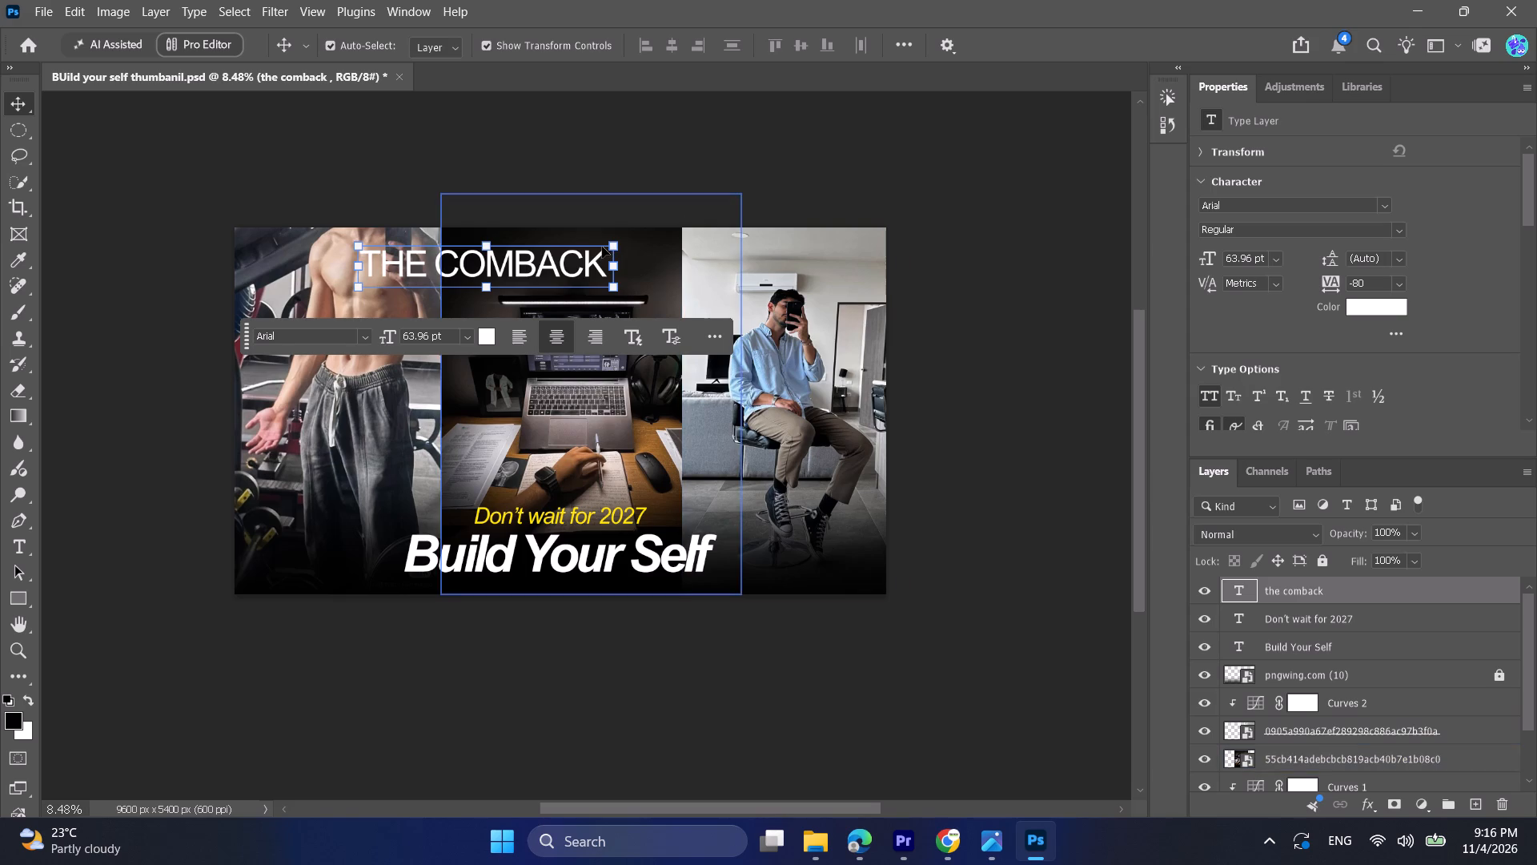
# Scale the "THE COMBACK" text down to about 20 pt and center it horizontally near the top of the canvas.
pyautogui.moveTo(619, 244); pyautogui.dragTo(465, 269)
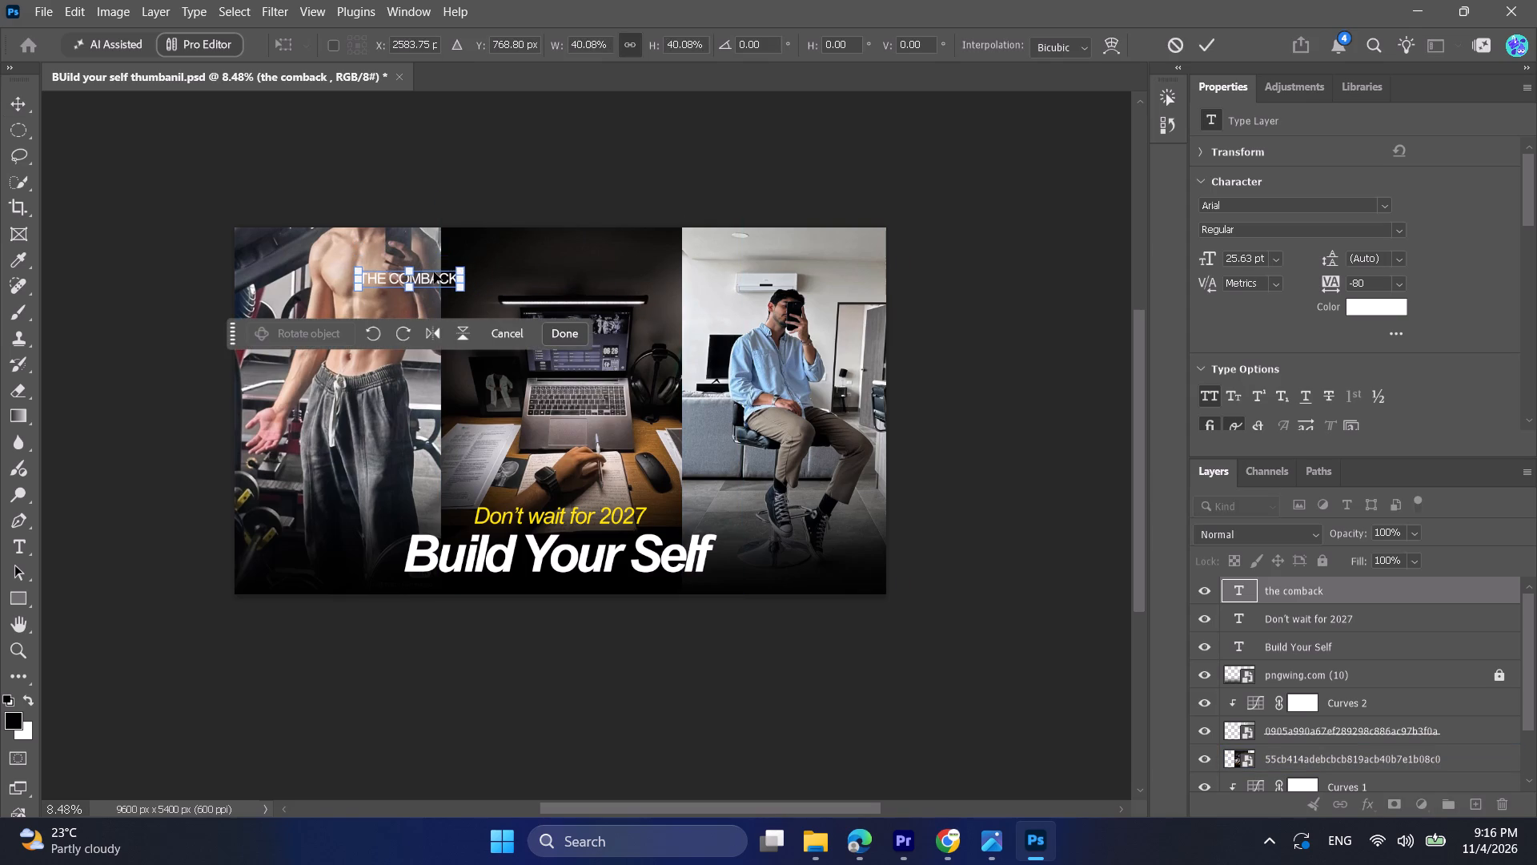
pyautogui.moveTo(434, 272); pyautogui.dragTo(576, 263)
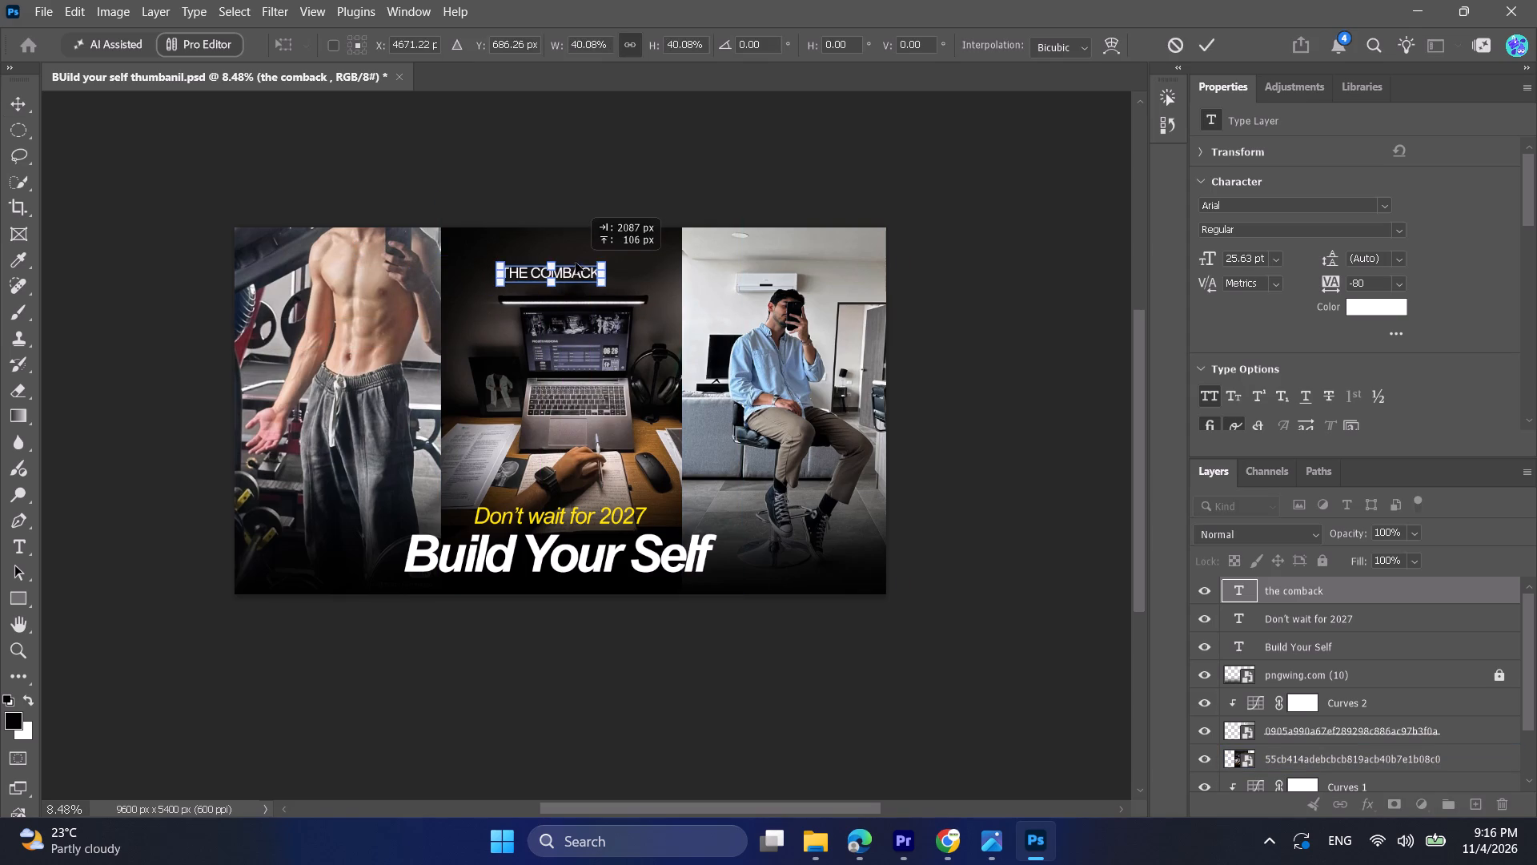
pyautogui.moveTo(576, 263); pyautogui.dragTo(584, 252)
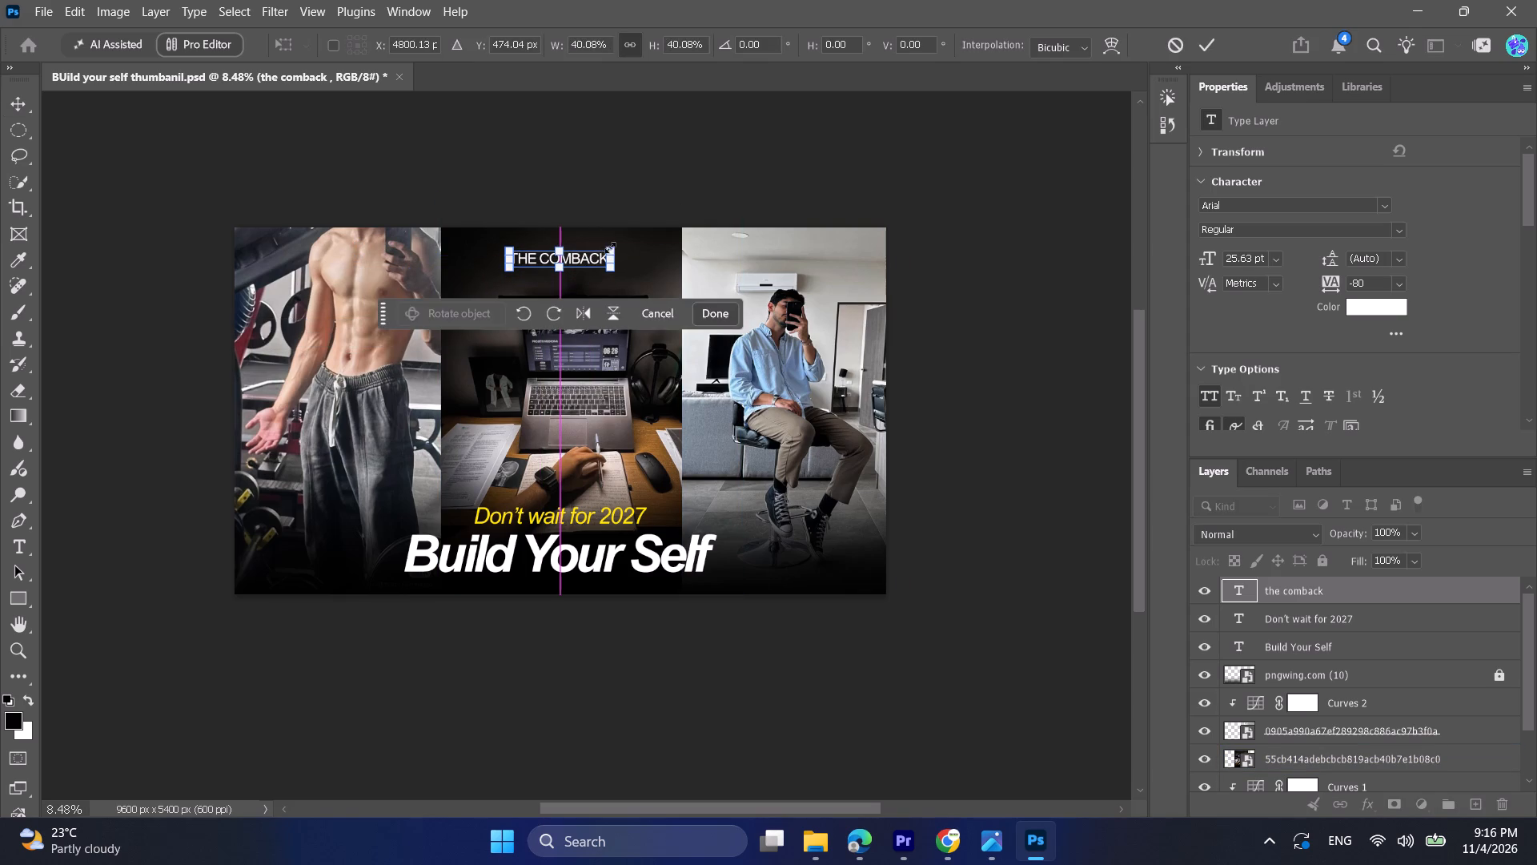
pyautogui.moveTo(610, 247); pyautogui.dragTo(587, 247)
pyautogui.moveTo(571, 259); pyautogui.dragTo(571, 260)
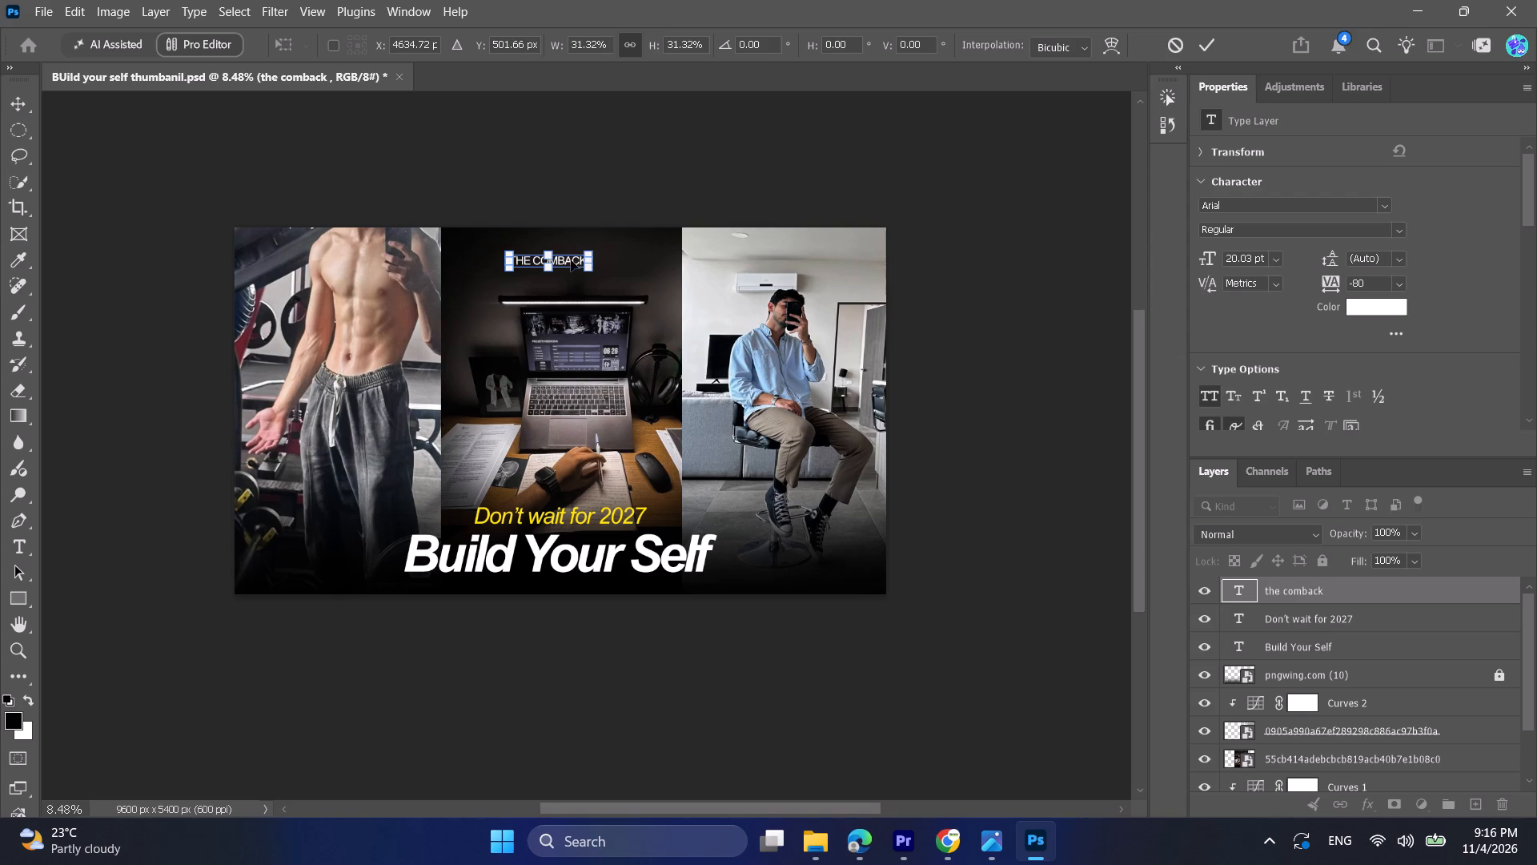
pyautogui.moveTo(571, 260); pyautogui.dragTo(582, 251)
pyautogui.click(714, 300)
pyautogui.click(969, 324)
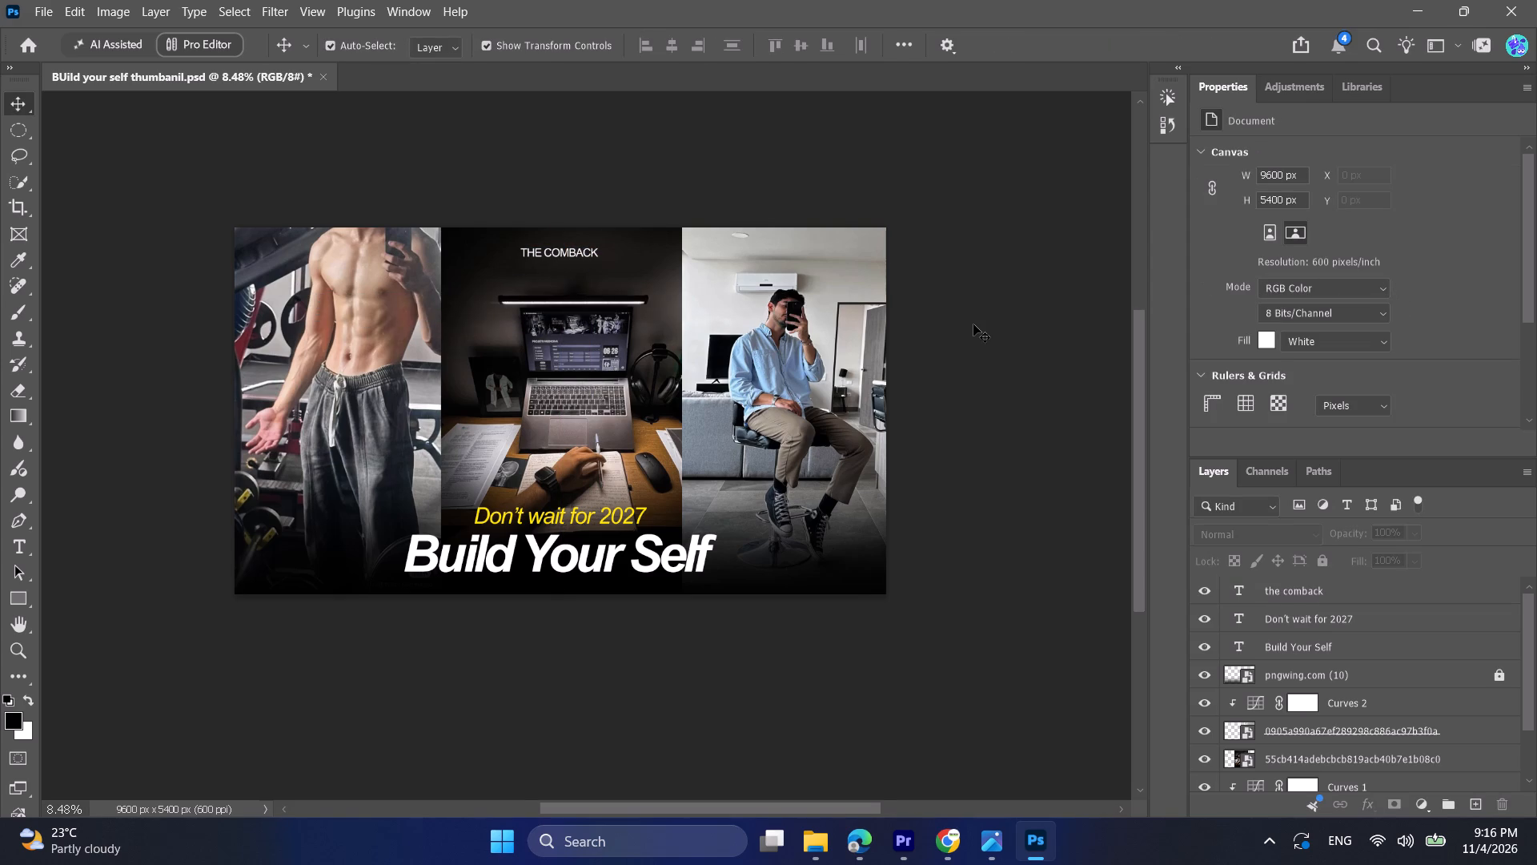
# Convert the "Build Your Self" text to a smart object and apply a Gaussian Blur with a 7.4-pixel radius.
pyautogui.keyDown('alt'); pyautogui.scroll(-3, 973, 324); pyautogui.keyUp('alt')
pyautogui.keyDown('alt'); pyautogui.scroll(4, 977, 324); pyautogui.keyUp('alt')
pyautogui.scroll(1, 977, 324)
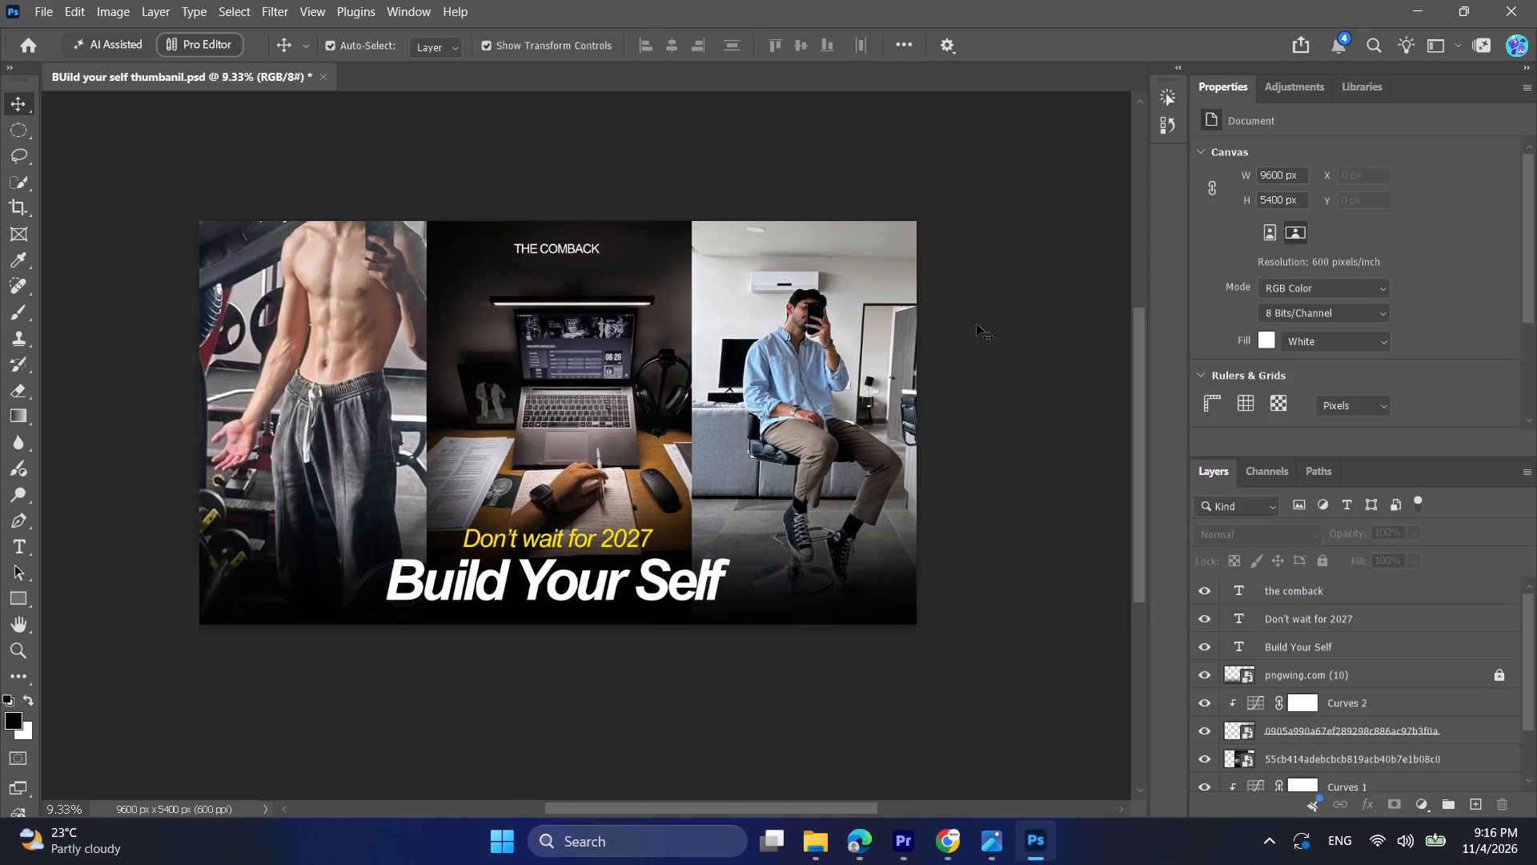
pyautogui.click(645, 579)
pyautogui.click(264, 18)
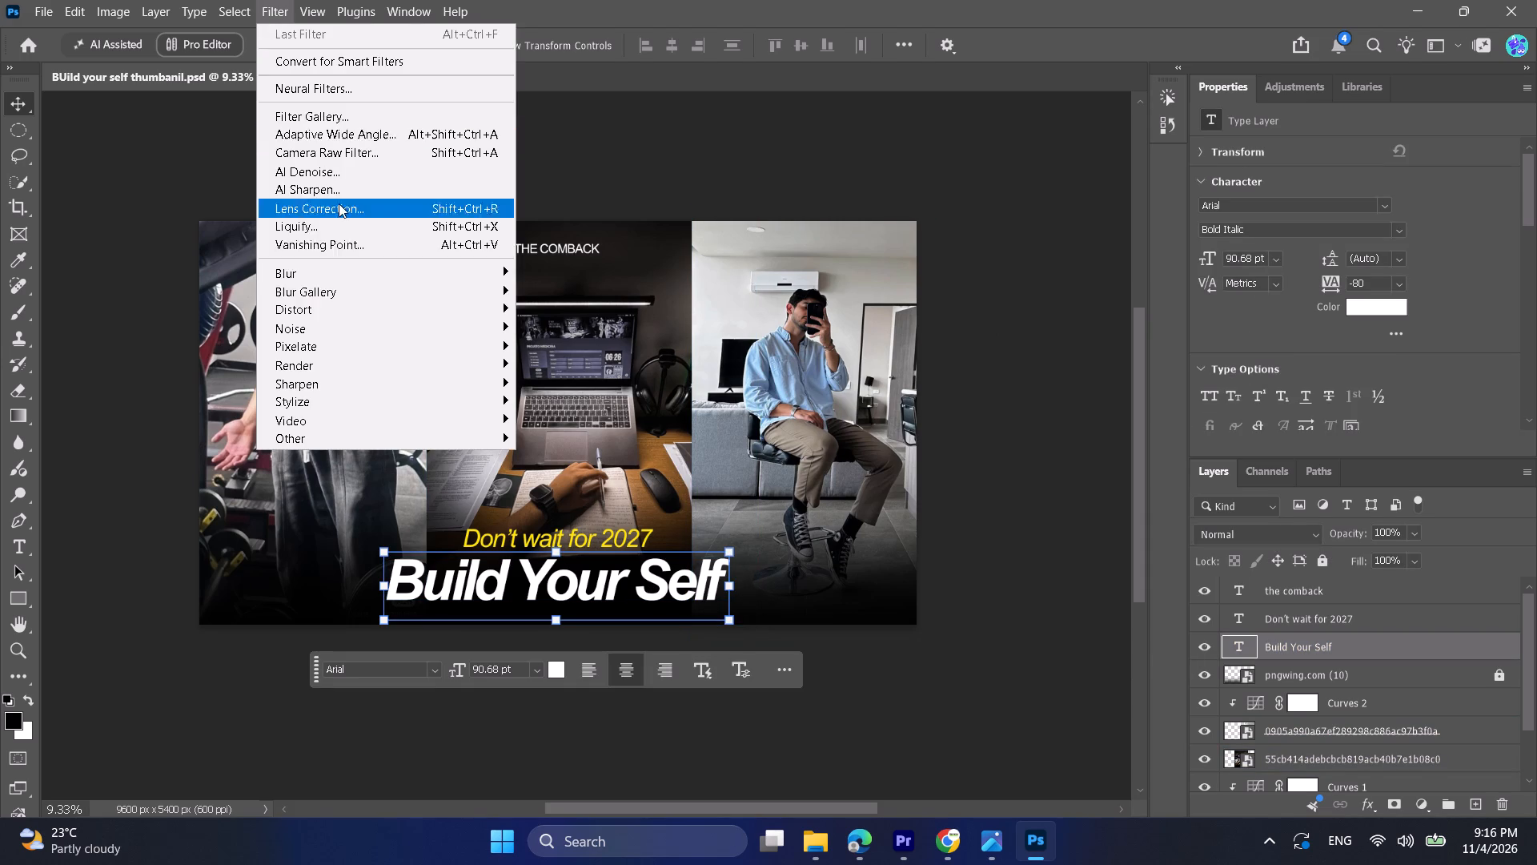
pyautogui.click(347, 290)
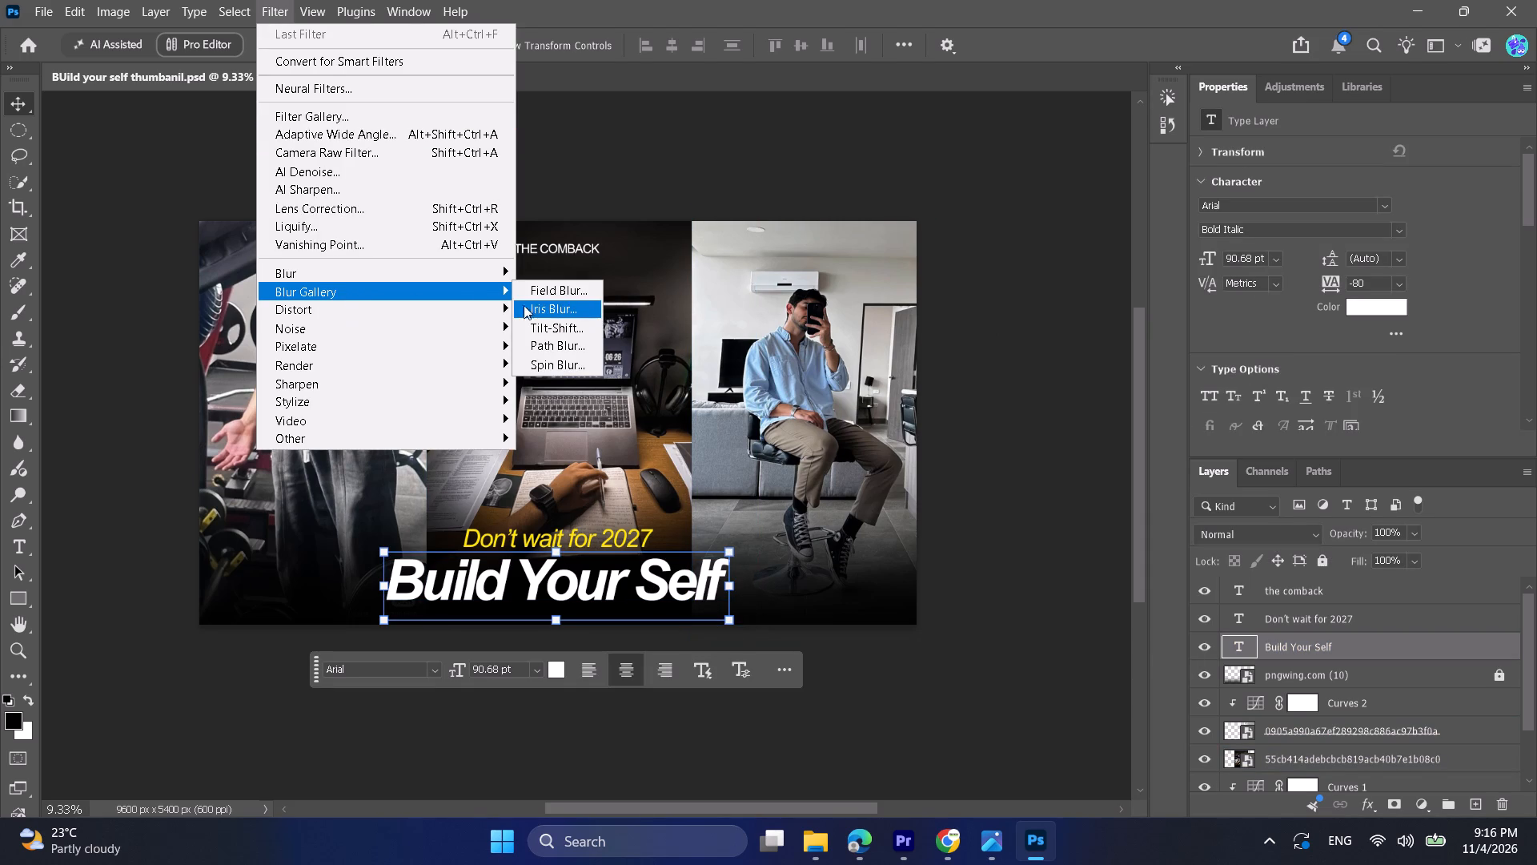
pyautogui.click(431, 266)
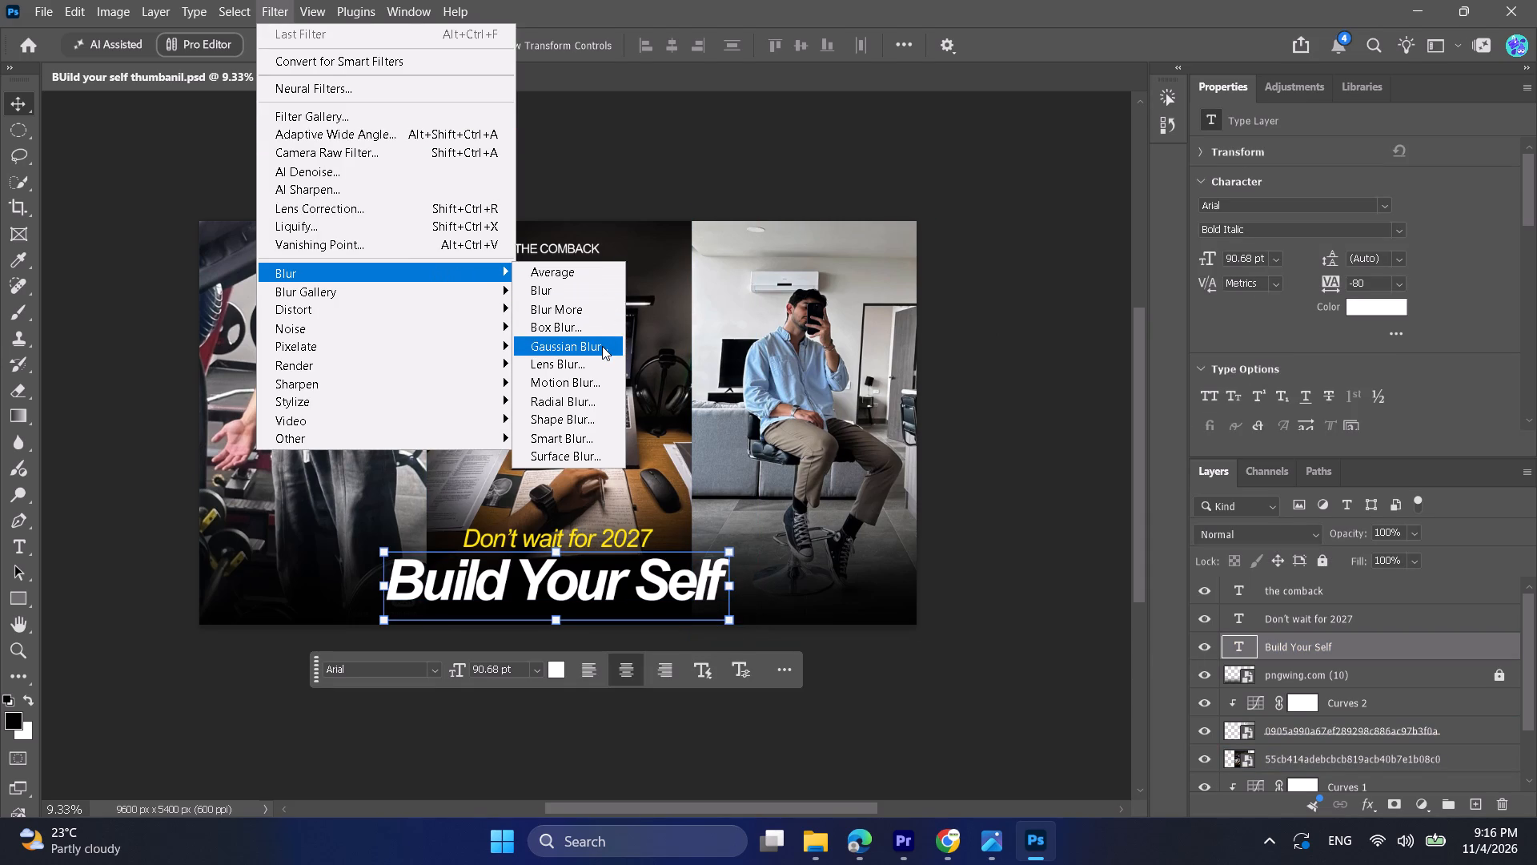
pyautogui.click(602, 346)
pyautogui.click(735, 334)
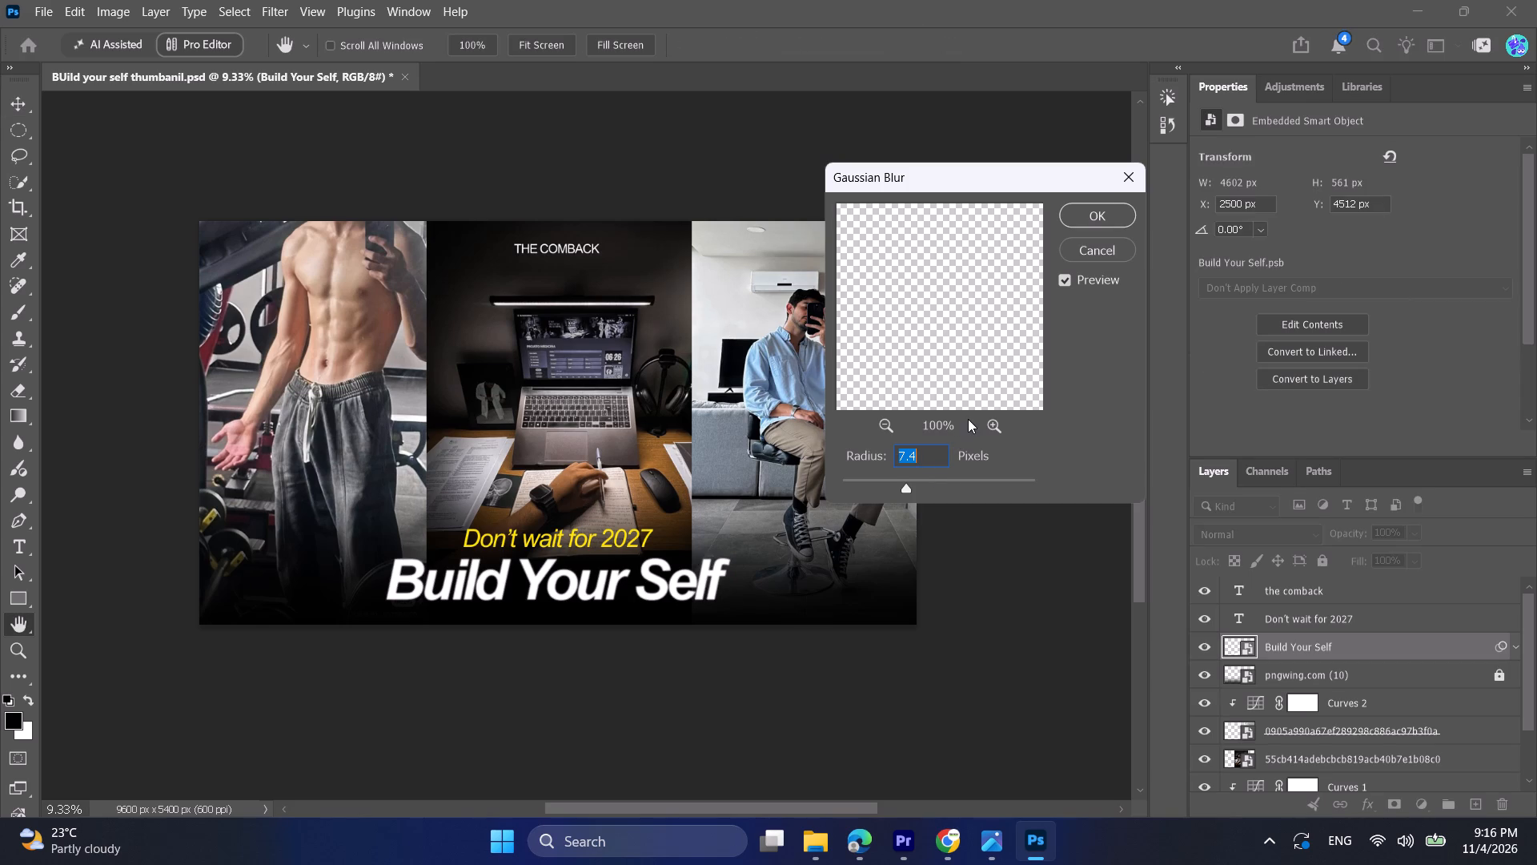
pyautogui.click(1111, 219)
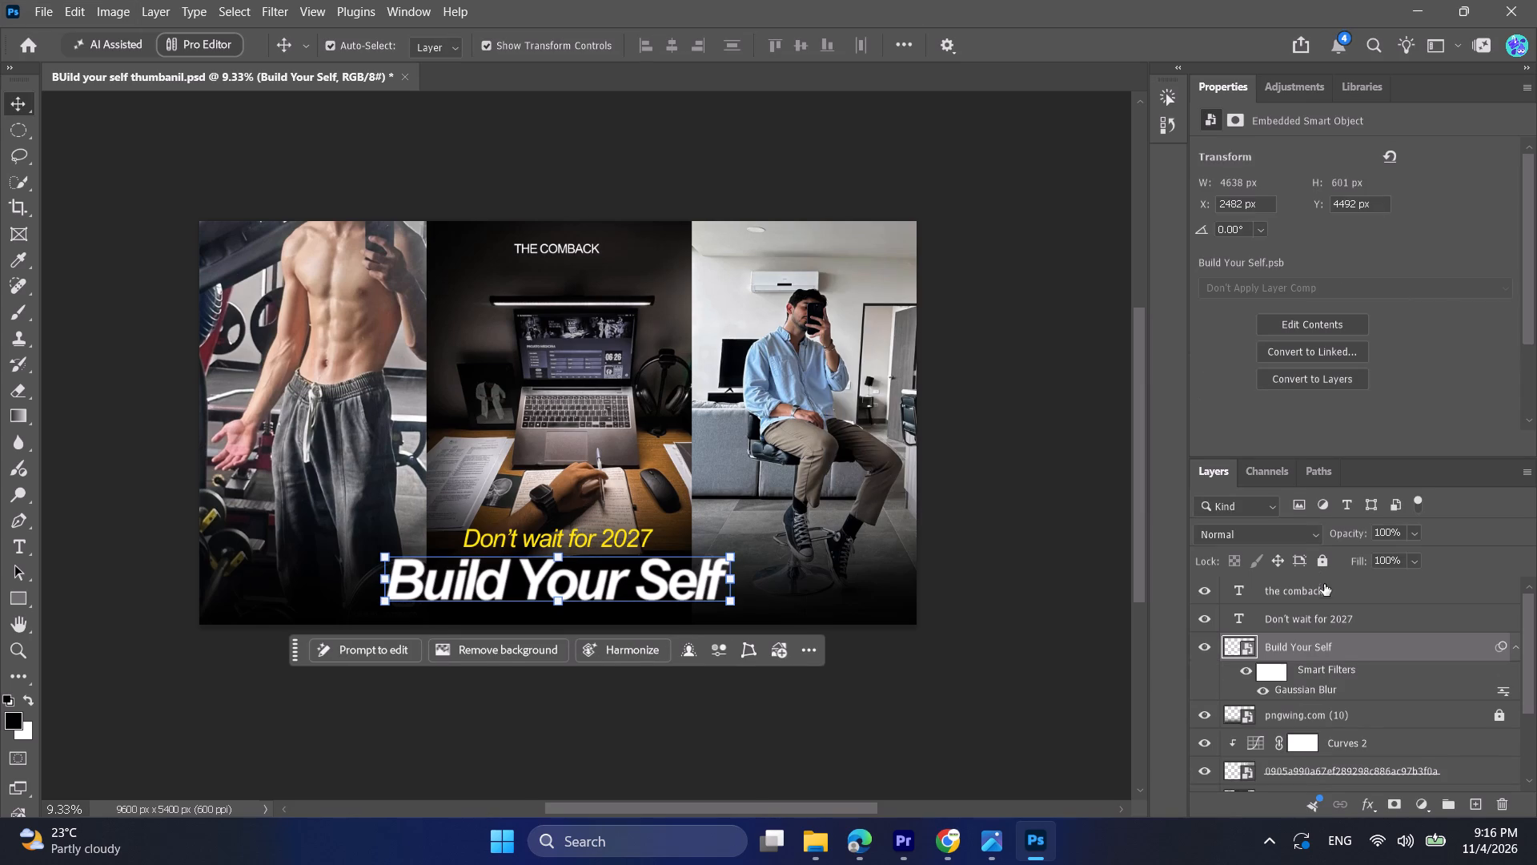
# Duplicate the blurred "Build Your Self" layer.
pyautogui.hotkey('ctrl', 'j')
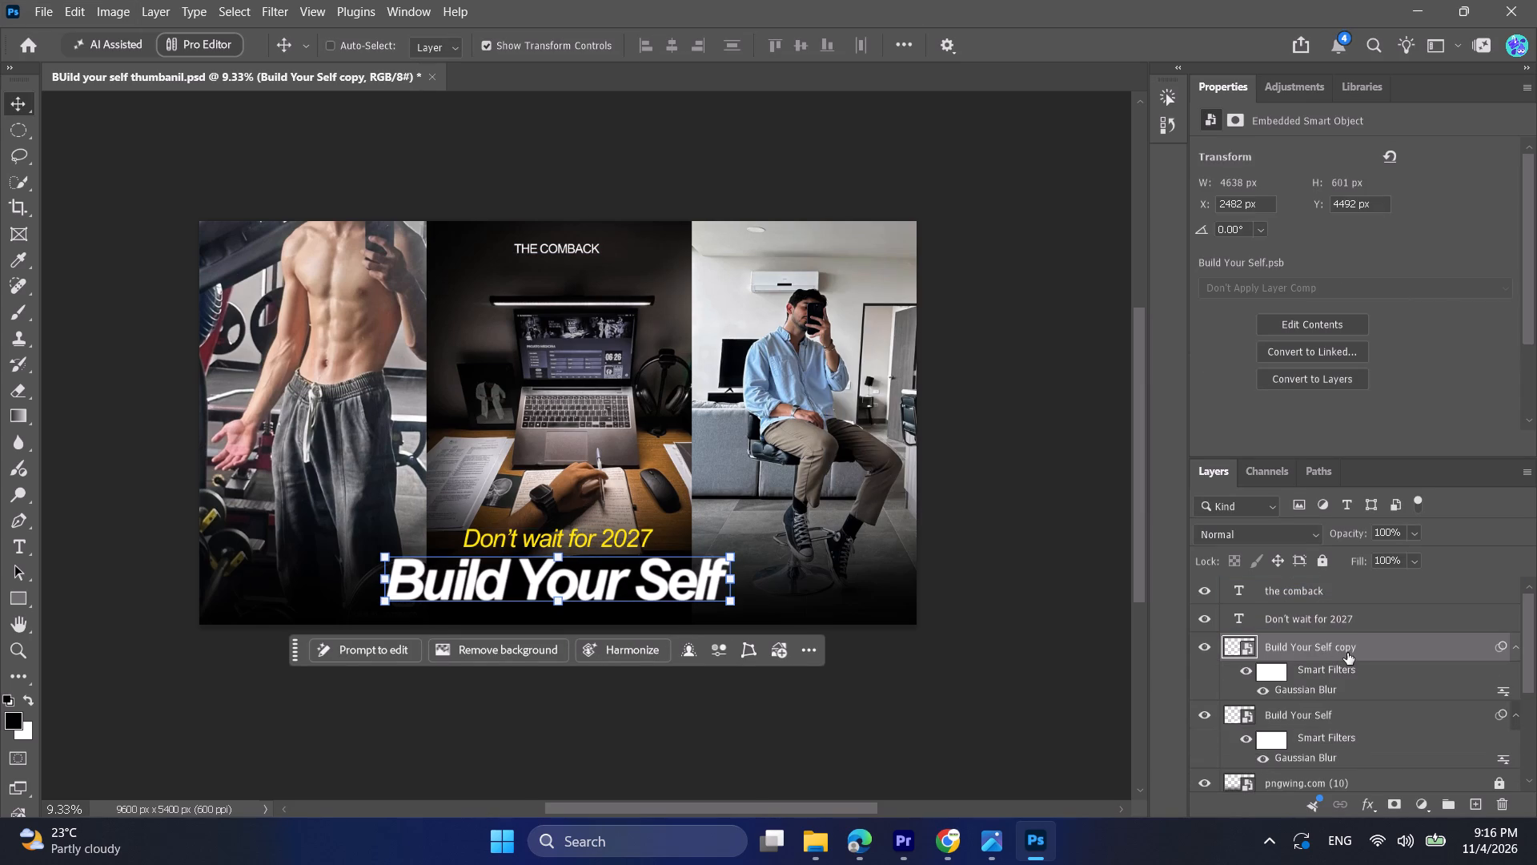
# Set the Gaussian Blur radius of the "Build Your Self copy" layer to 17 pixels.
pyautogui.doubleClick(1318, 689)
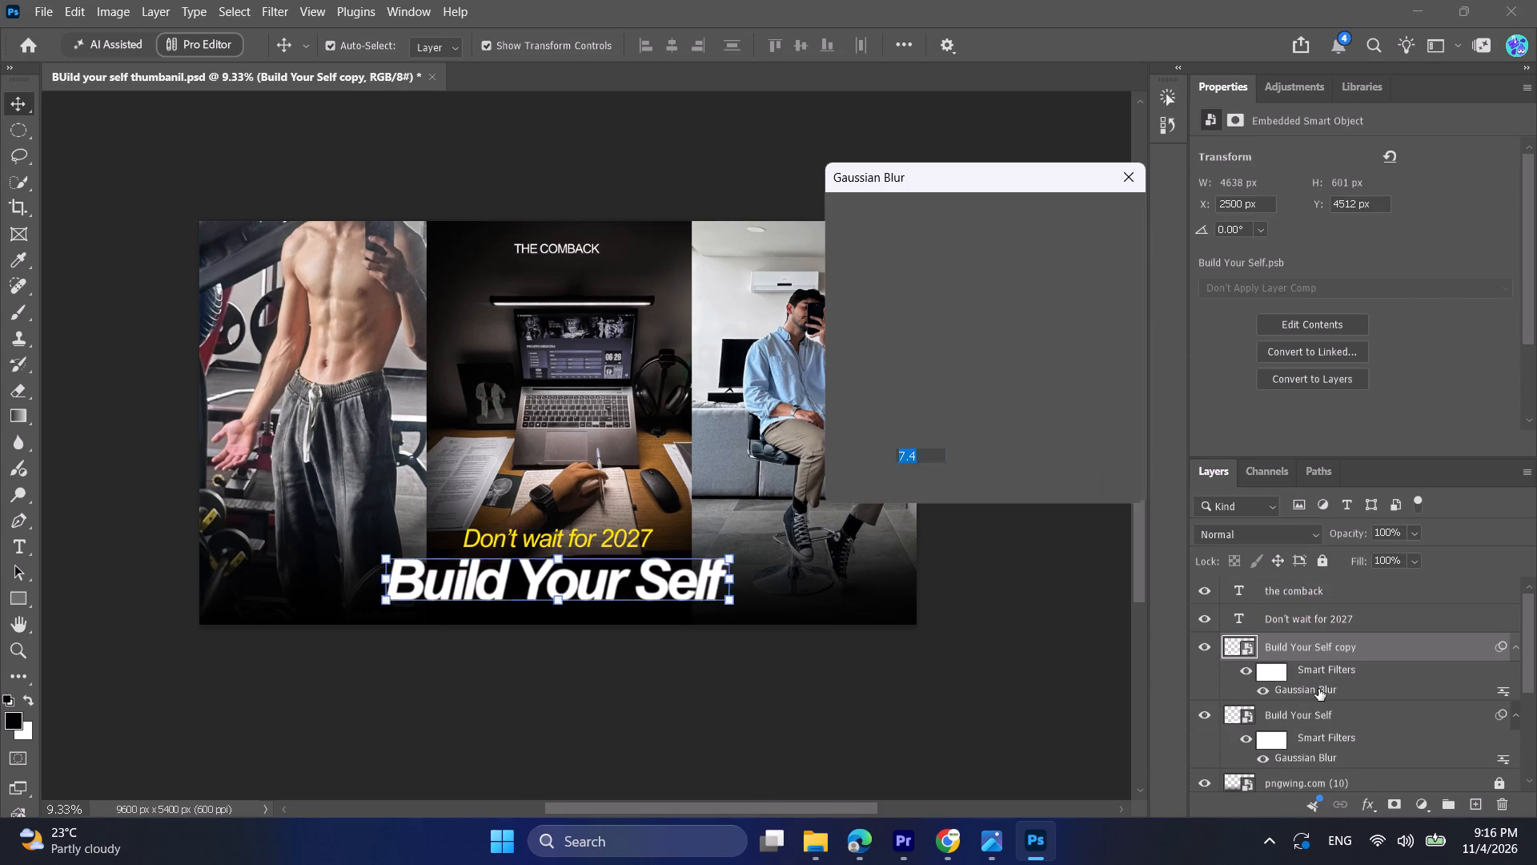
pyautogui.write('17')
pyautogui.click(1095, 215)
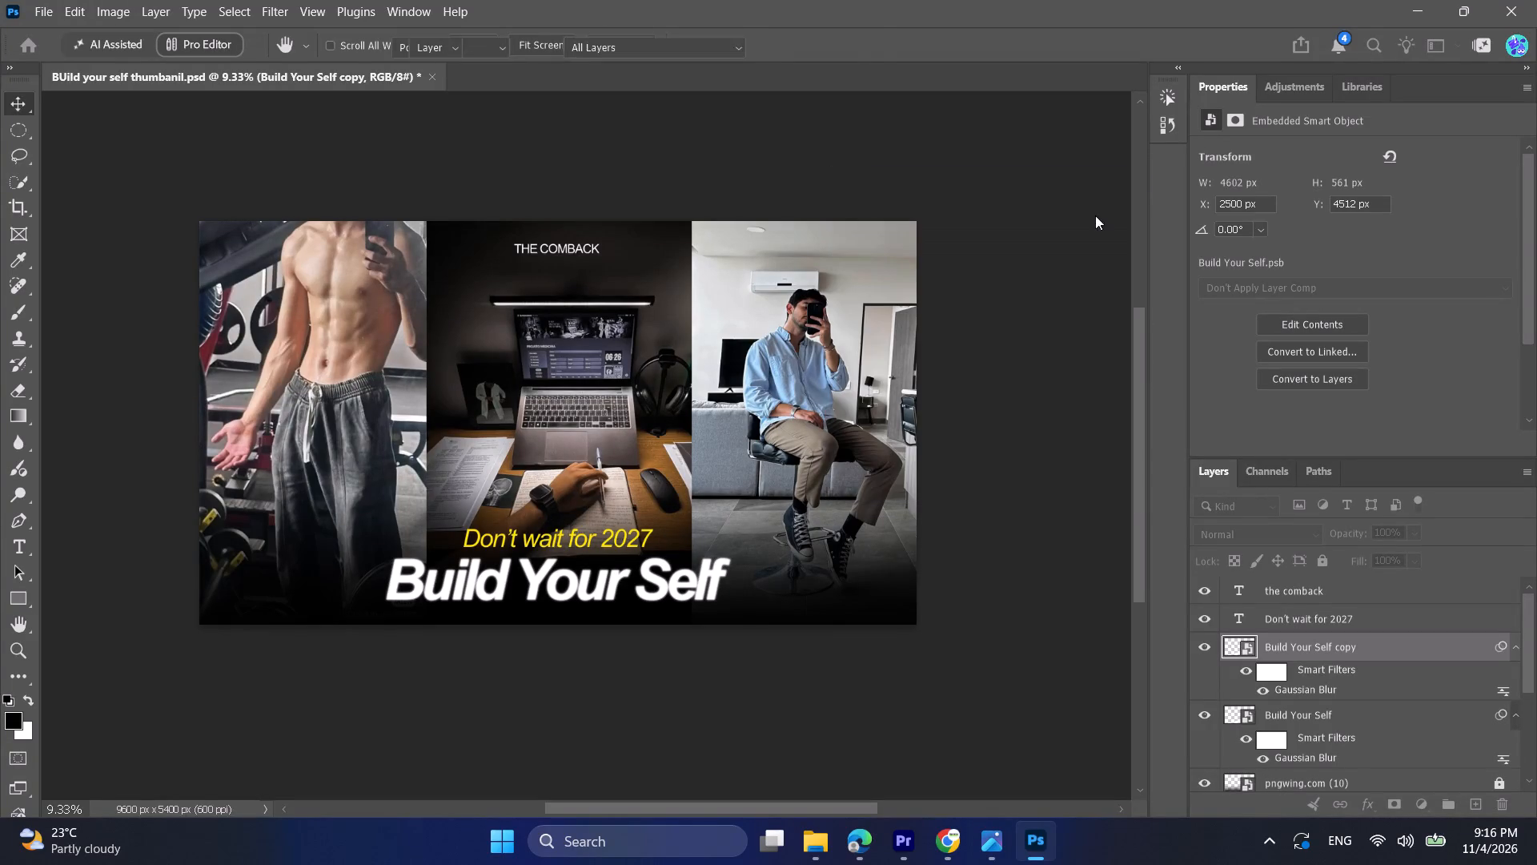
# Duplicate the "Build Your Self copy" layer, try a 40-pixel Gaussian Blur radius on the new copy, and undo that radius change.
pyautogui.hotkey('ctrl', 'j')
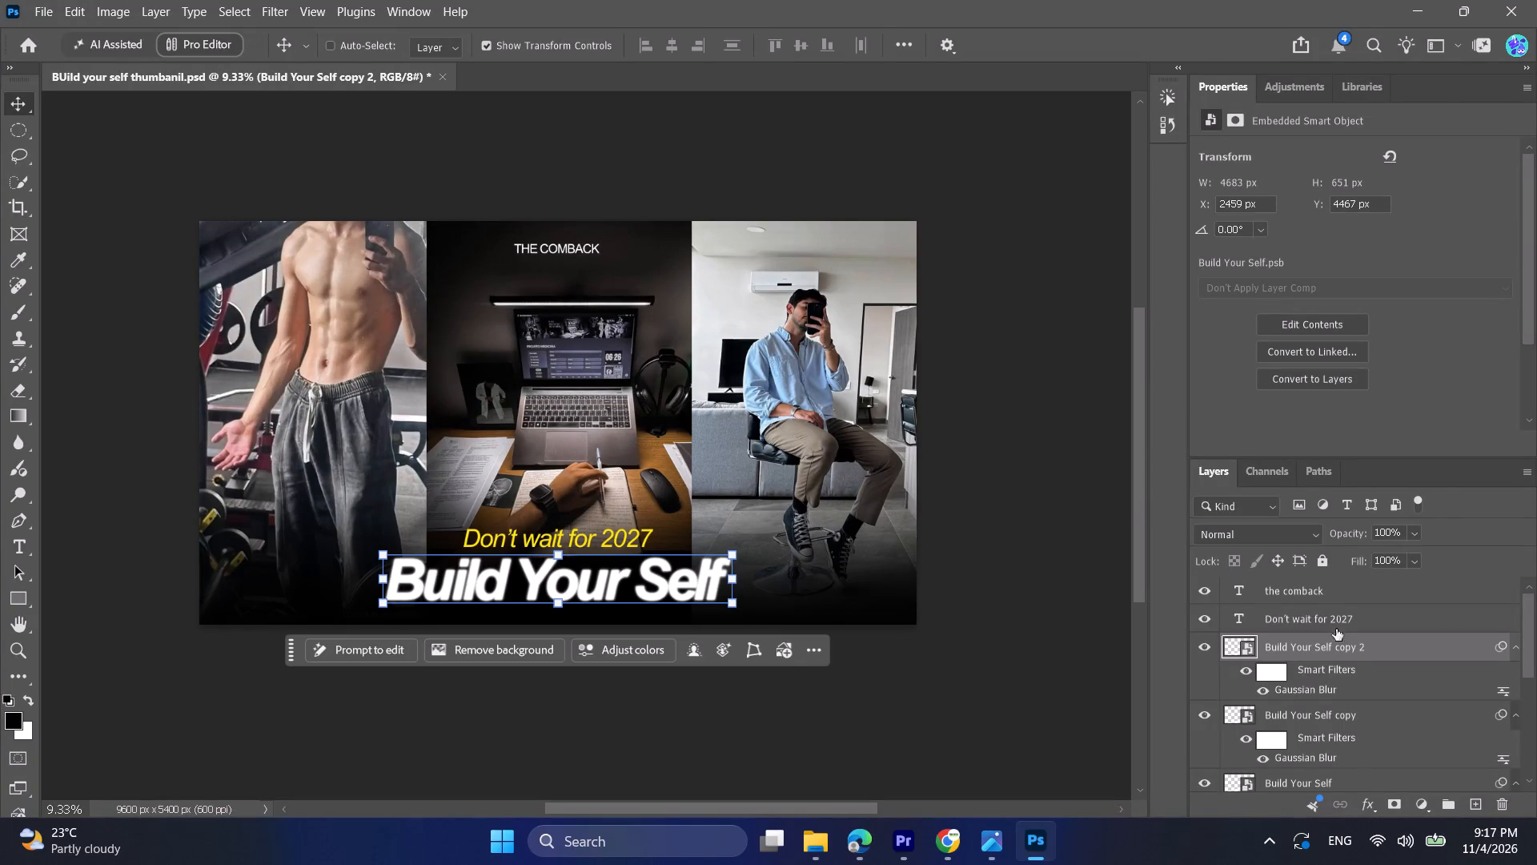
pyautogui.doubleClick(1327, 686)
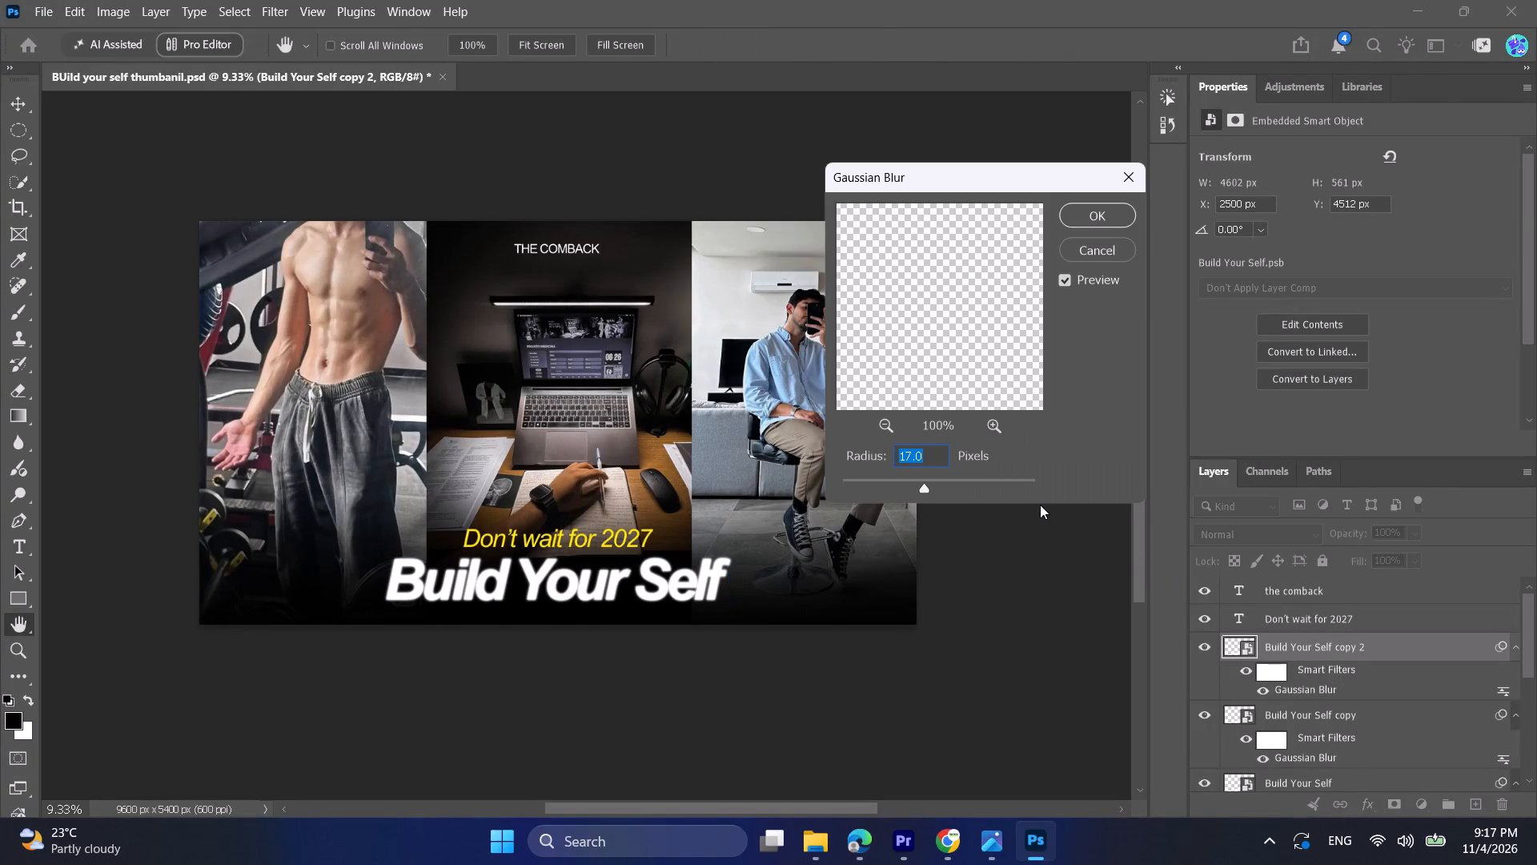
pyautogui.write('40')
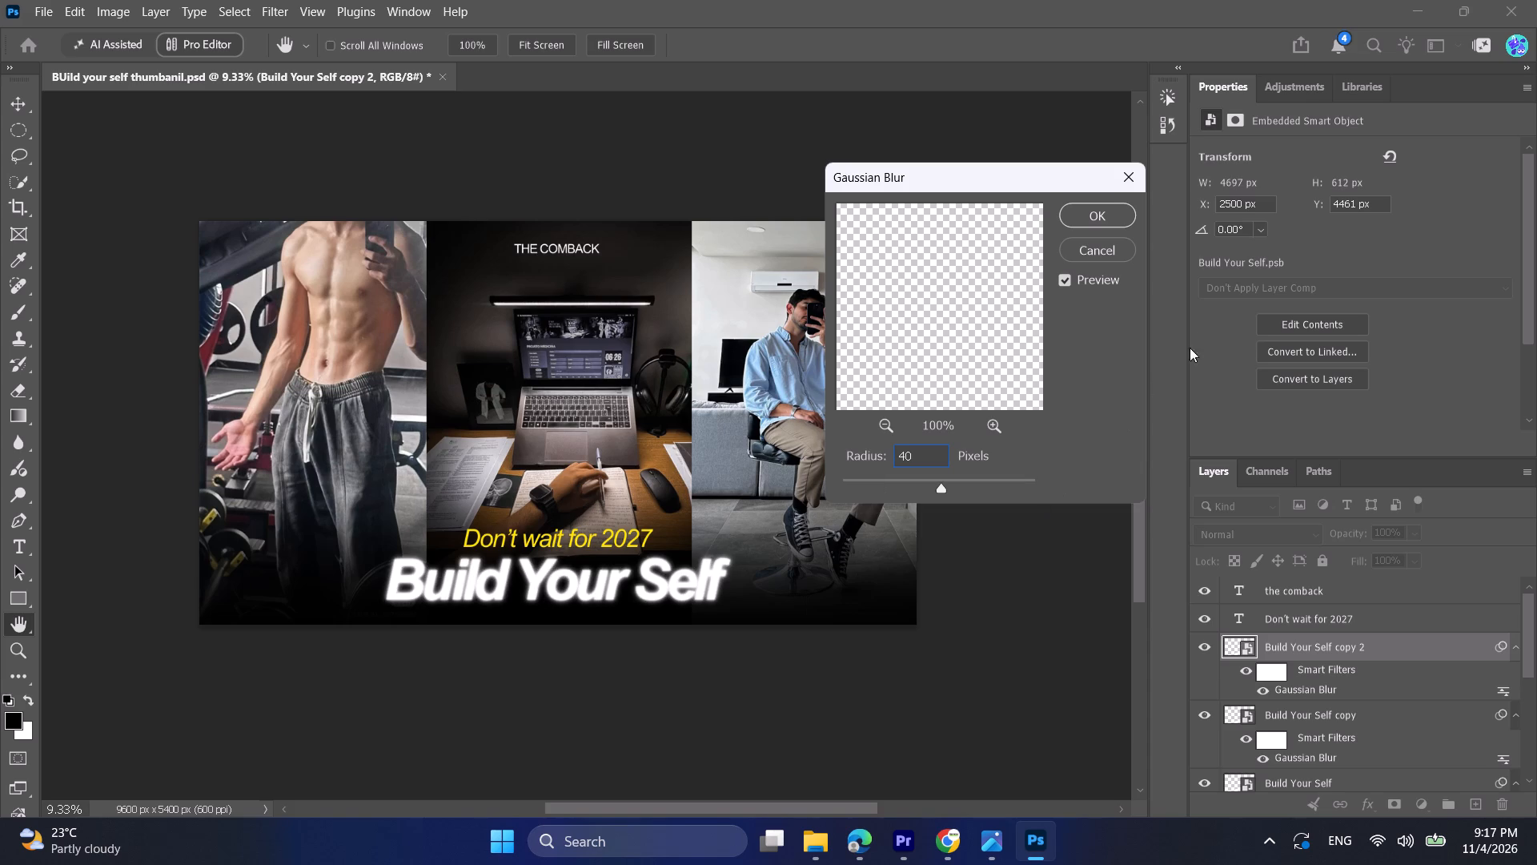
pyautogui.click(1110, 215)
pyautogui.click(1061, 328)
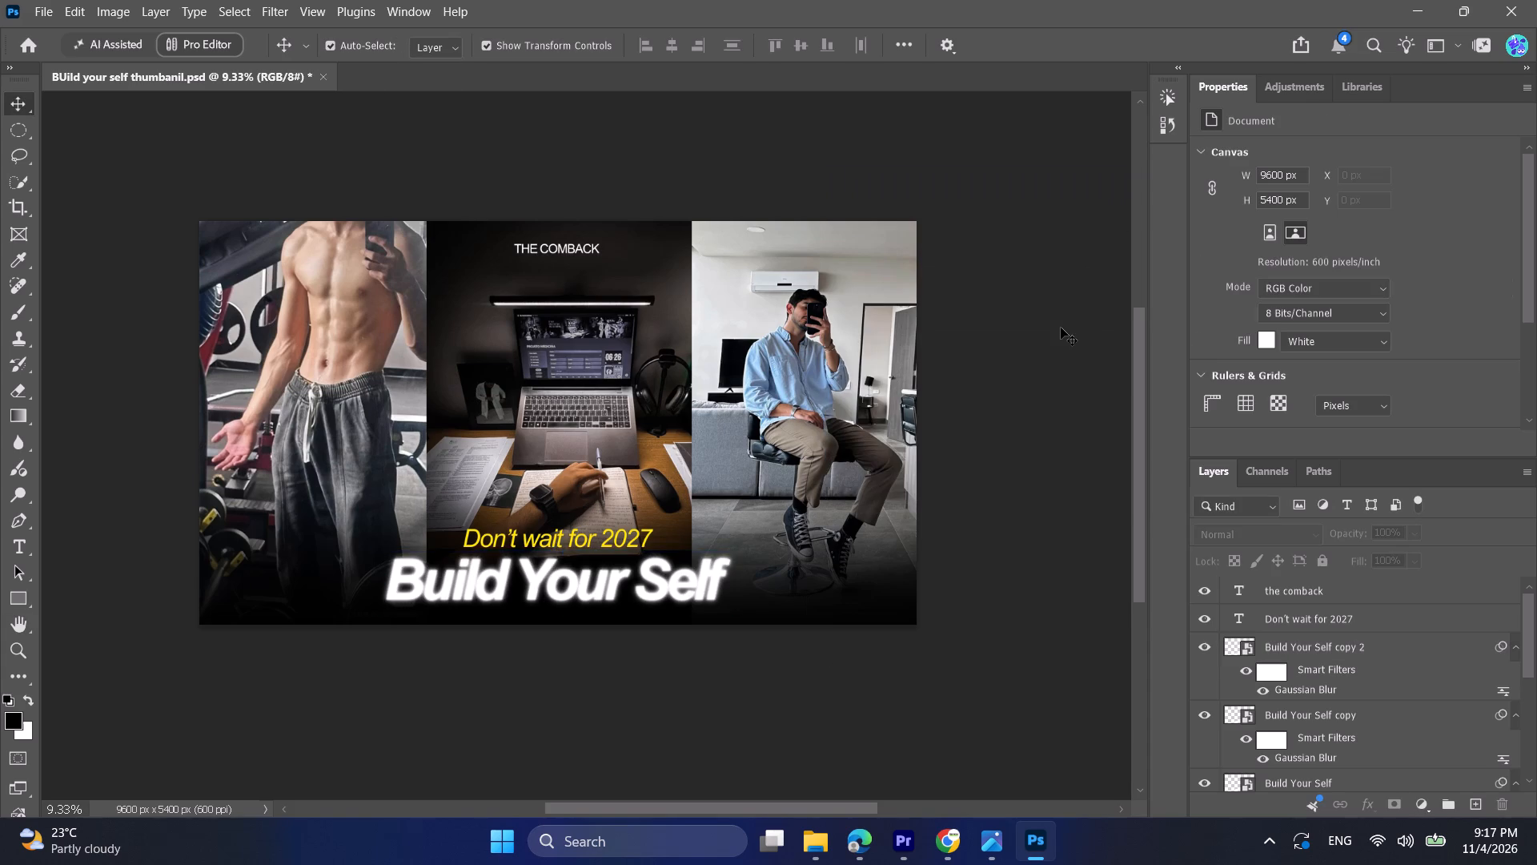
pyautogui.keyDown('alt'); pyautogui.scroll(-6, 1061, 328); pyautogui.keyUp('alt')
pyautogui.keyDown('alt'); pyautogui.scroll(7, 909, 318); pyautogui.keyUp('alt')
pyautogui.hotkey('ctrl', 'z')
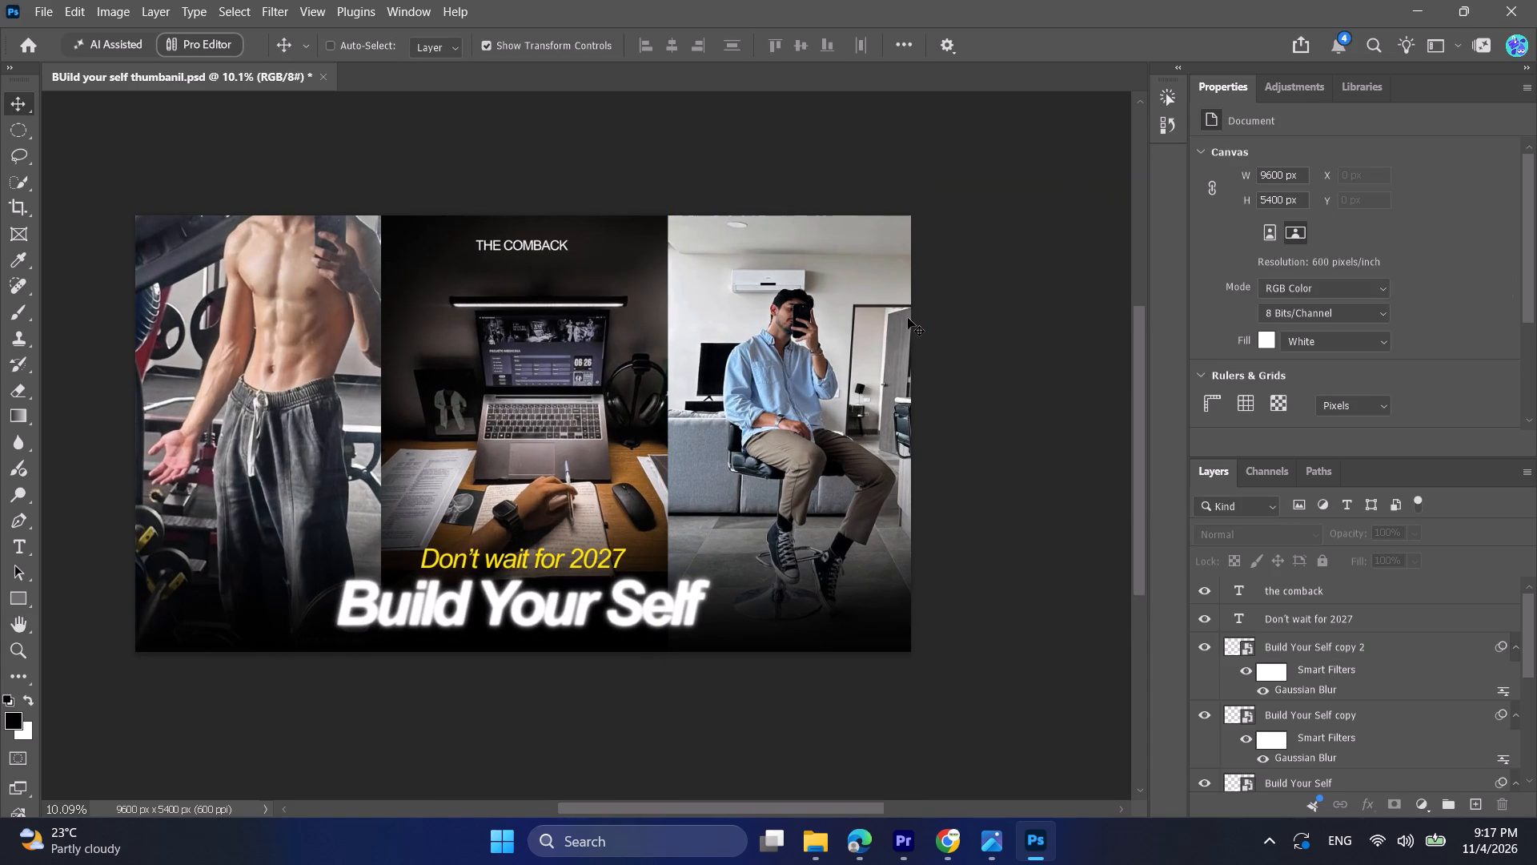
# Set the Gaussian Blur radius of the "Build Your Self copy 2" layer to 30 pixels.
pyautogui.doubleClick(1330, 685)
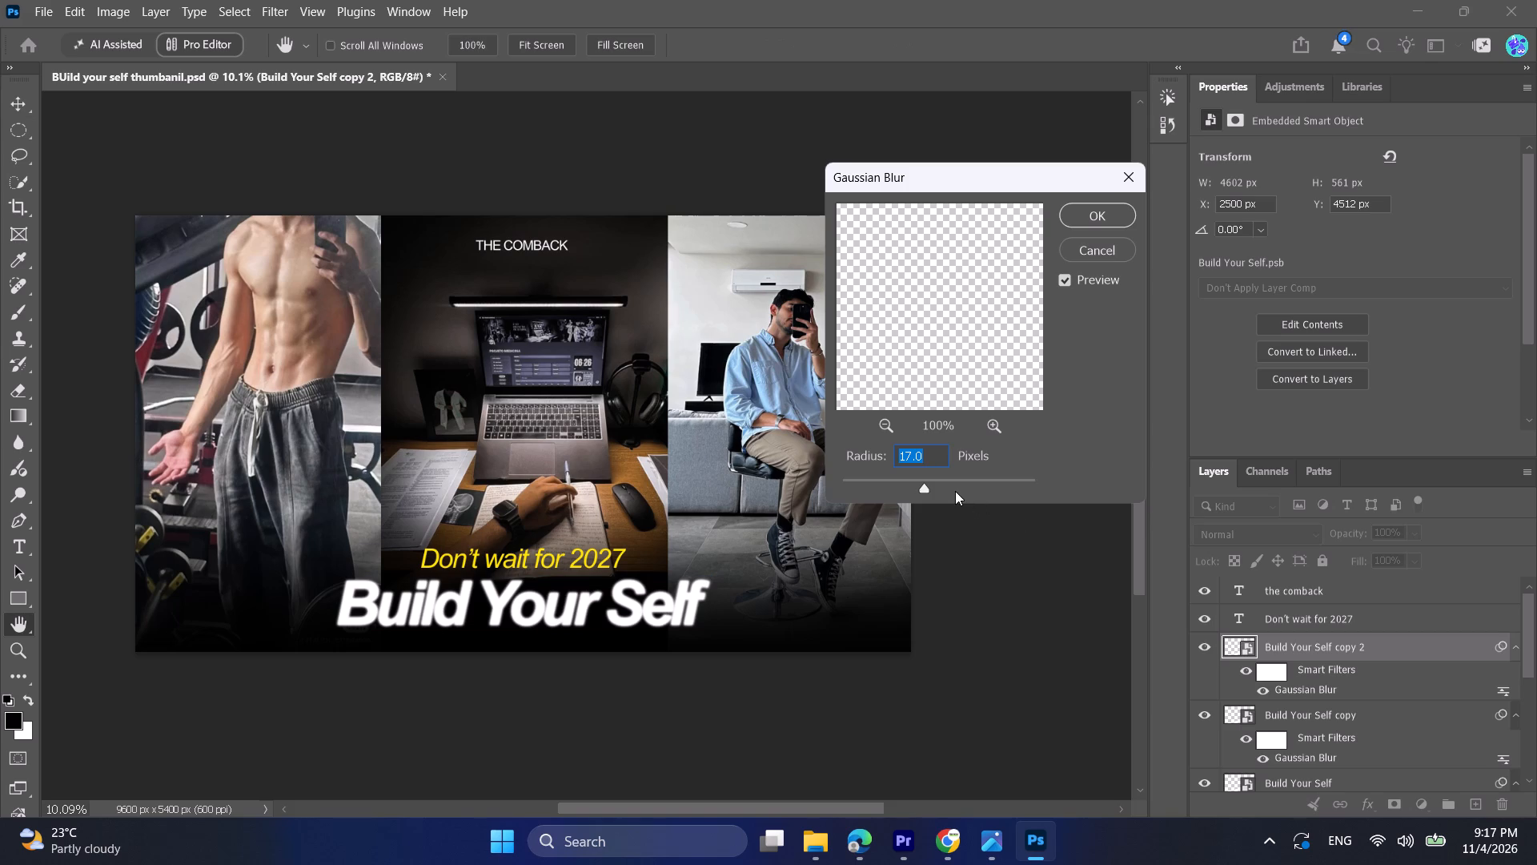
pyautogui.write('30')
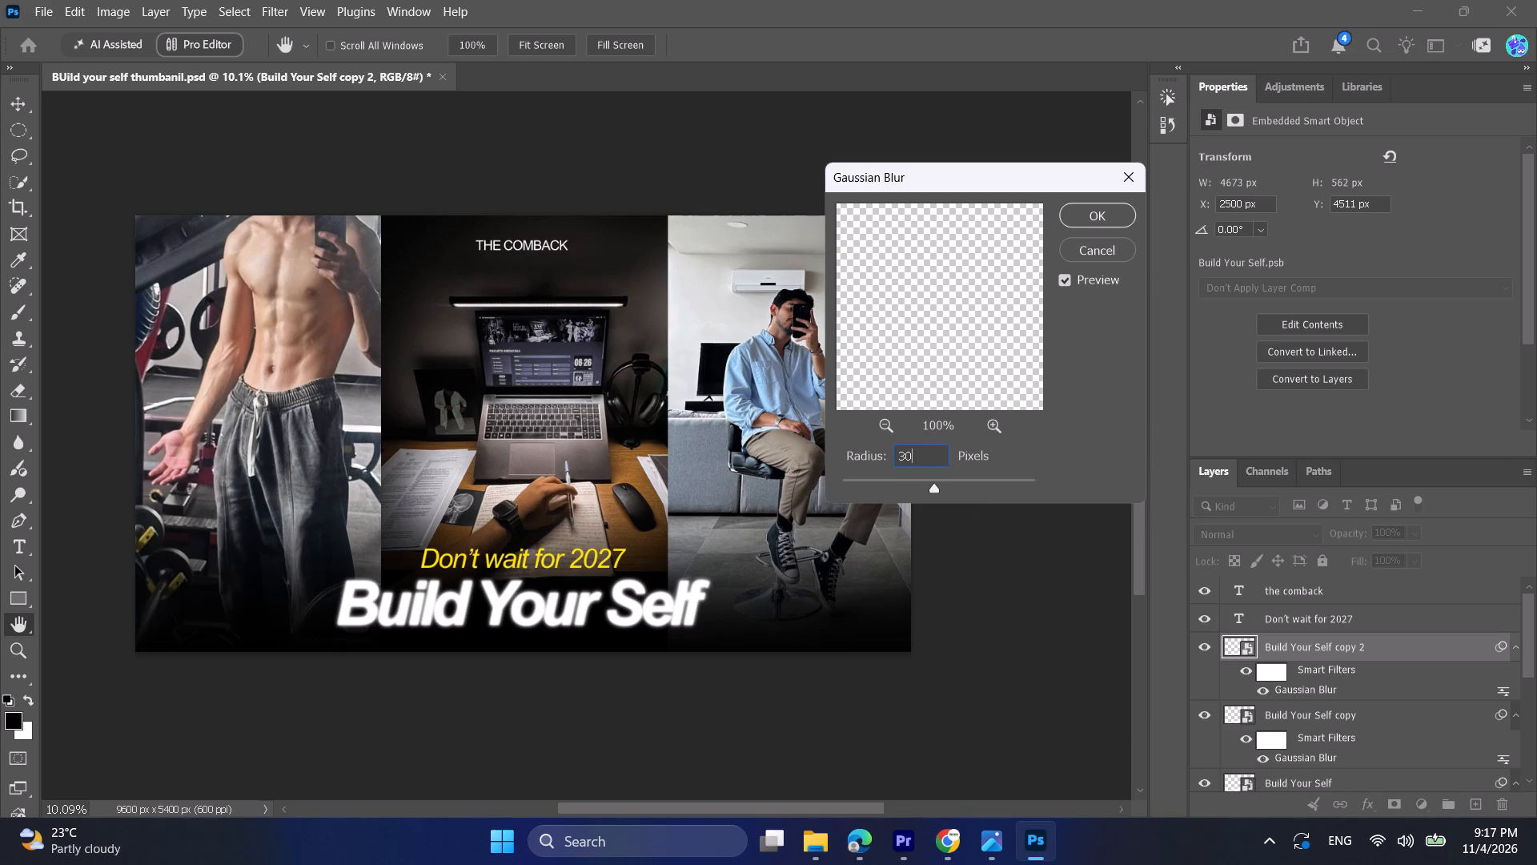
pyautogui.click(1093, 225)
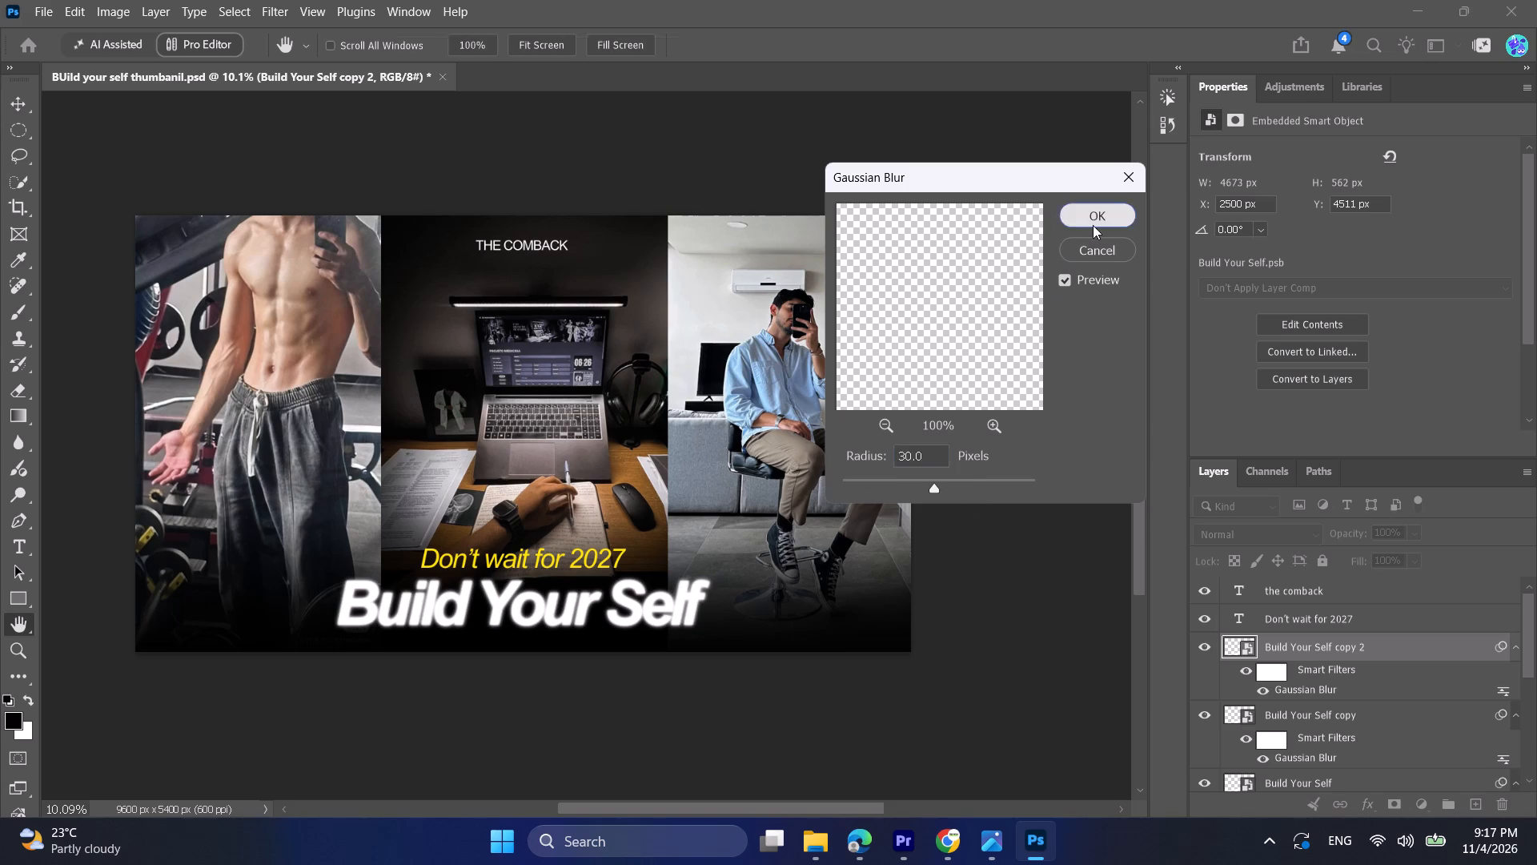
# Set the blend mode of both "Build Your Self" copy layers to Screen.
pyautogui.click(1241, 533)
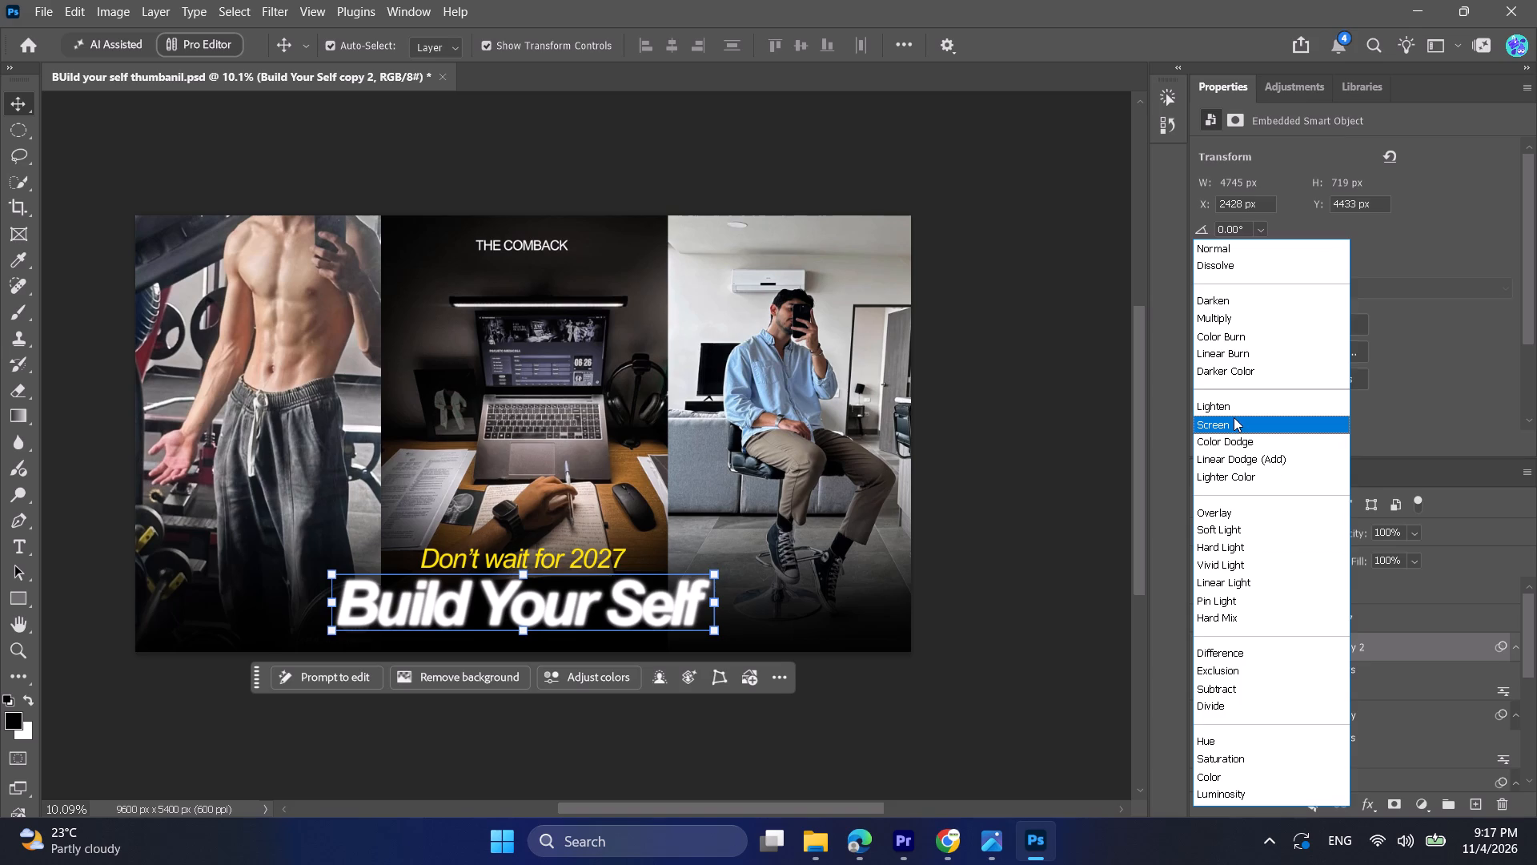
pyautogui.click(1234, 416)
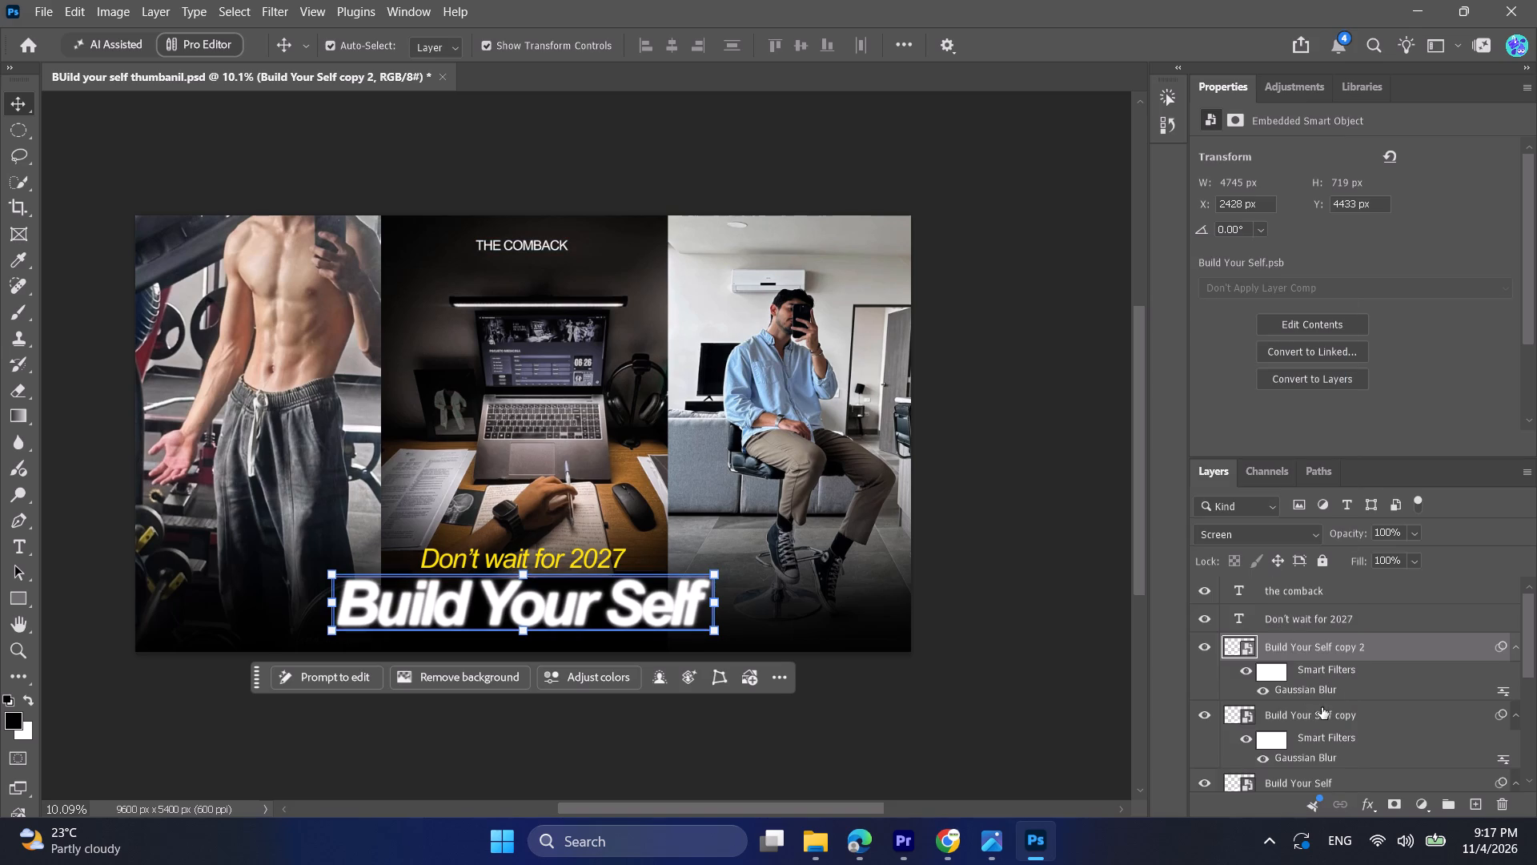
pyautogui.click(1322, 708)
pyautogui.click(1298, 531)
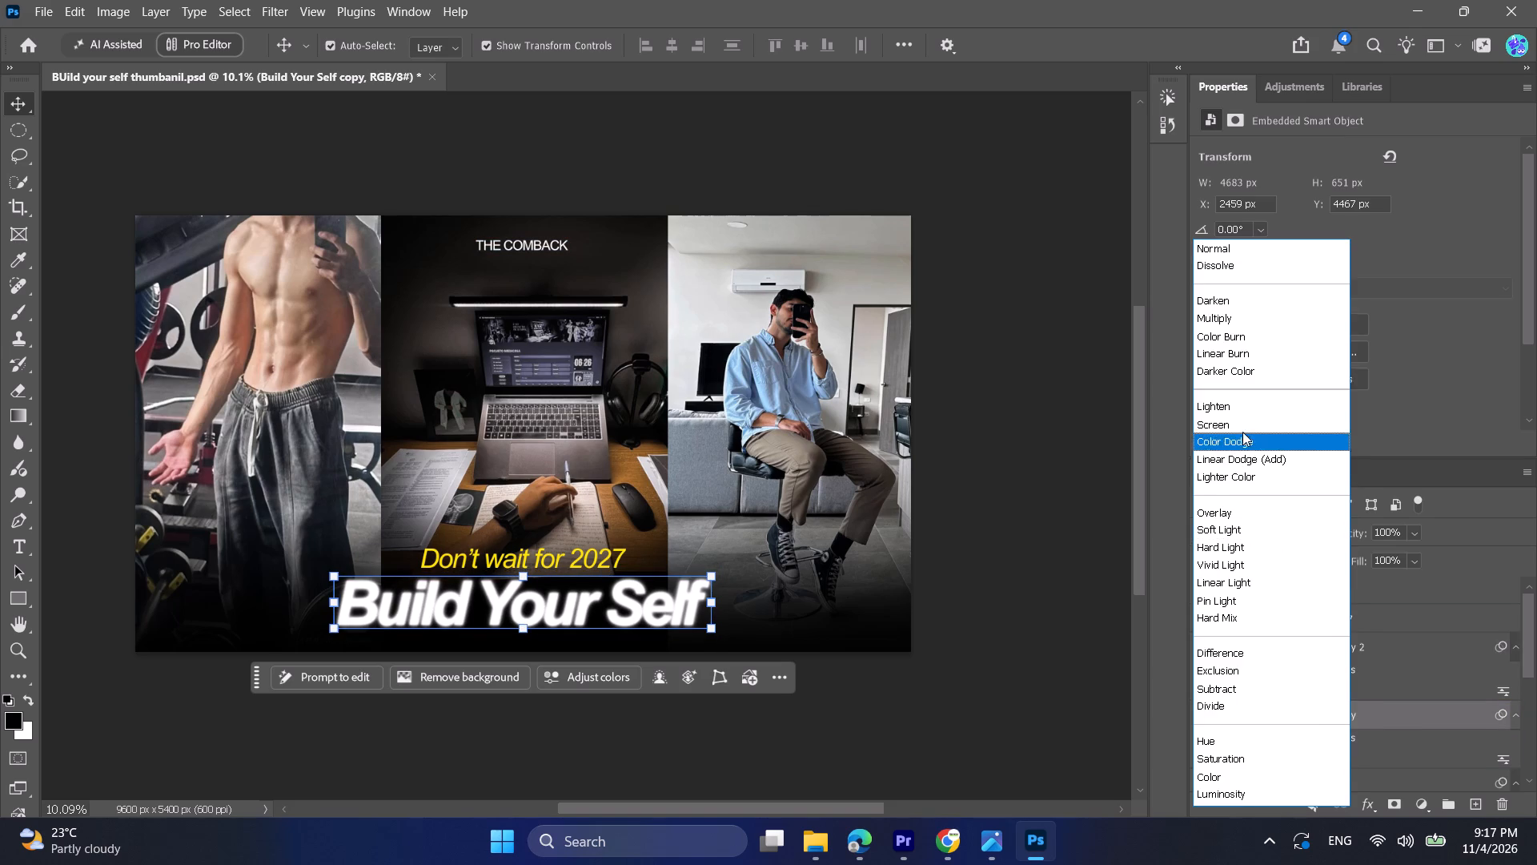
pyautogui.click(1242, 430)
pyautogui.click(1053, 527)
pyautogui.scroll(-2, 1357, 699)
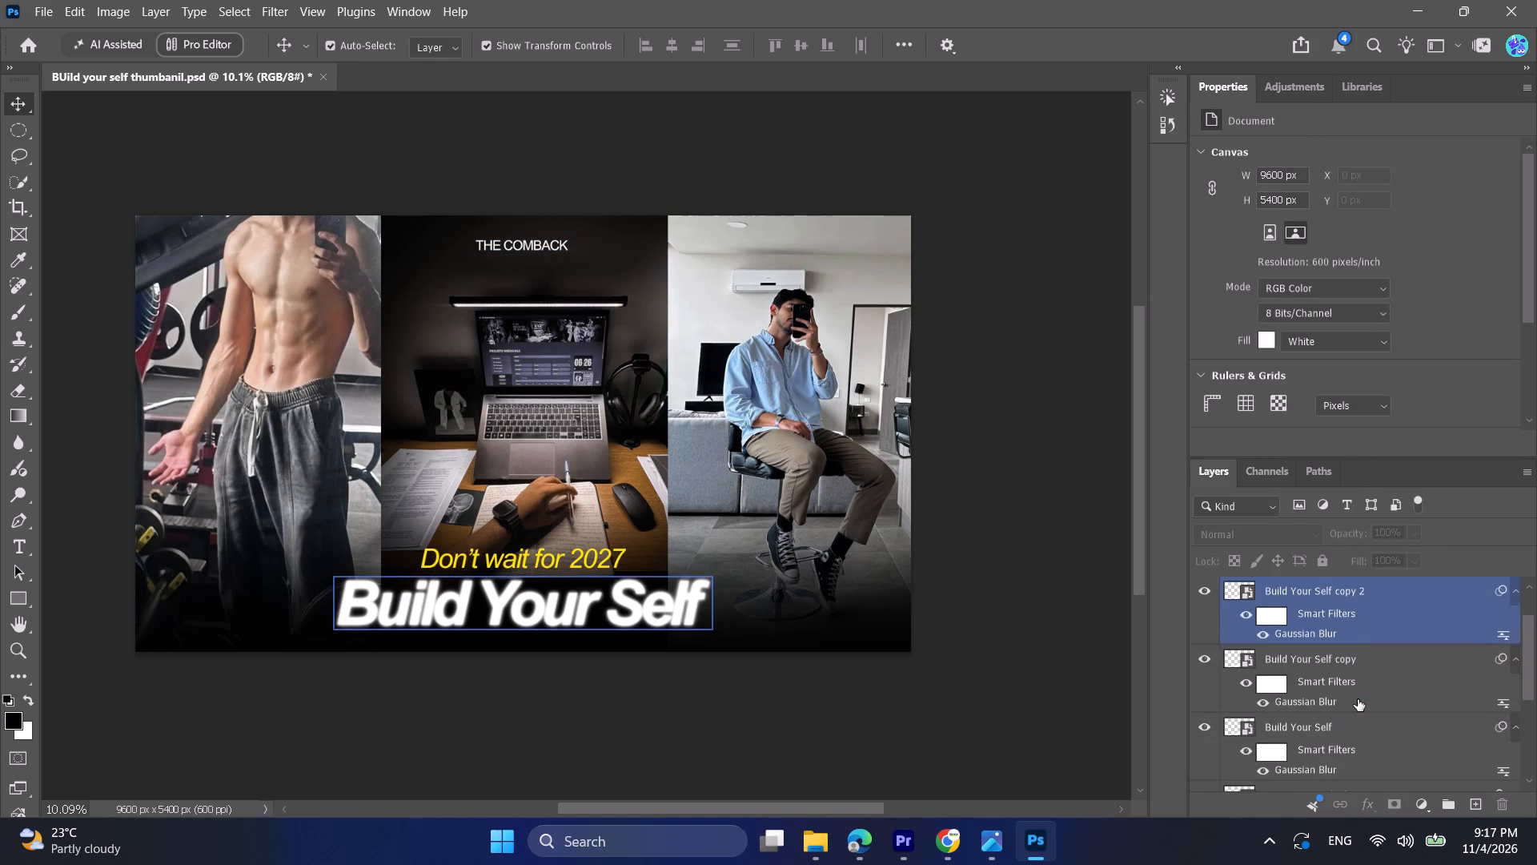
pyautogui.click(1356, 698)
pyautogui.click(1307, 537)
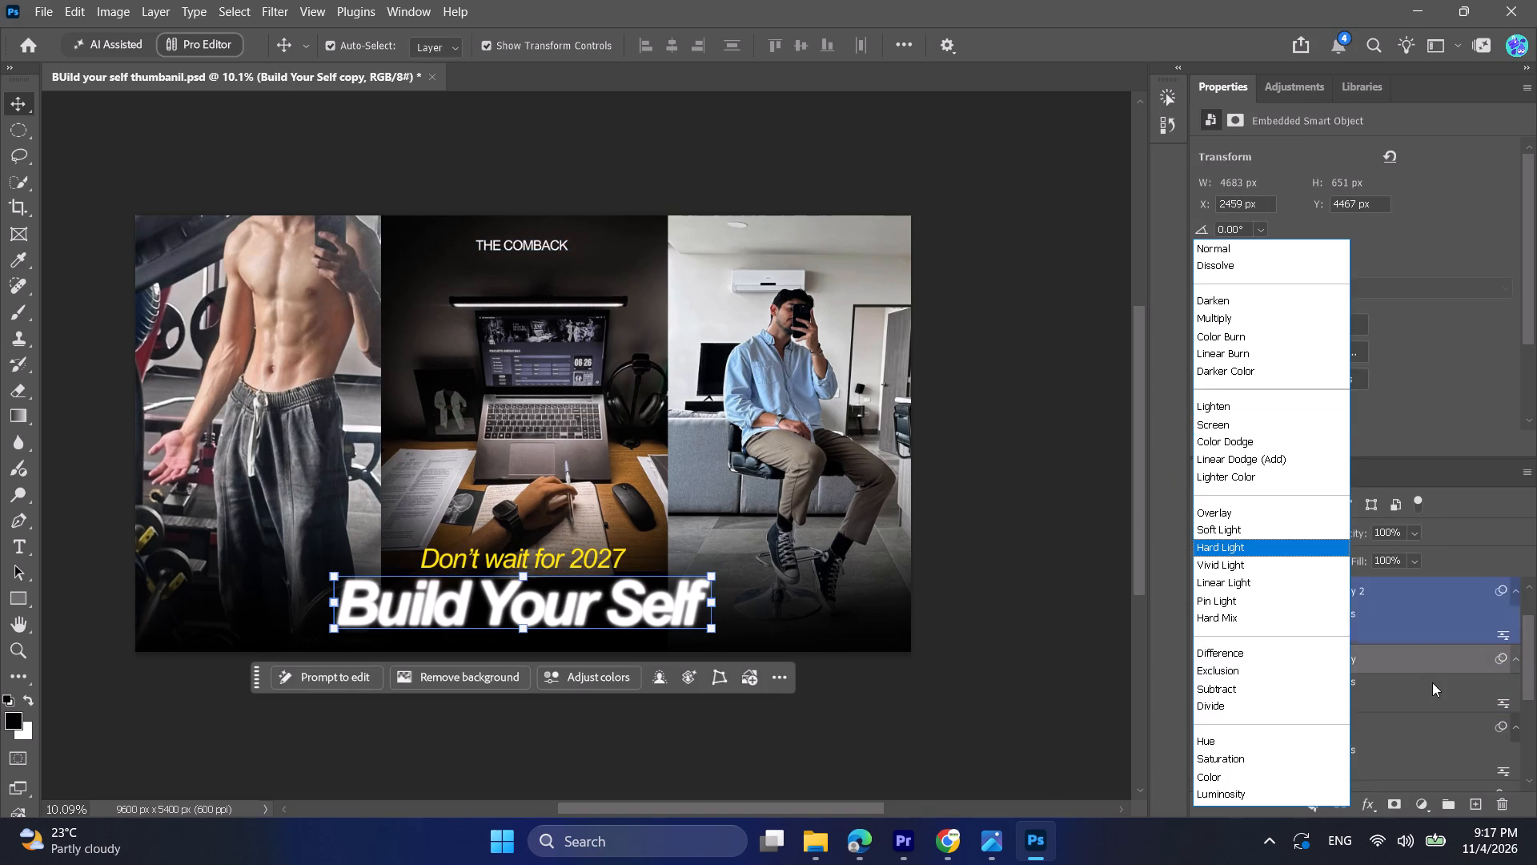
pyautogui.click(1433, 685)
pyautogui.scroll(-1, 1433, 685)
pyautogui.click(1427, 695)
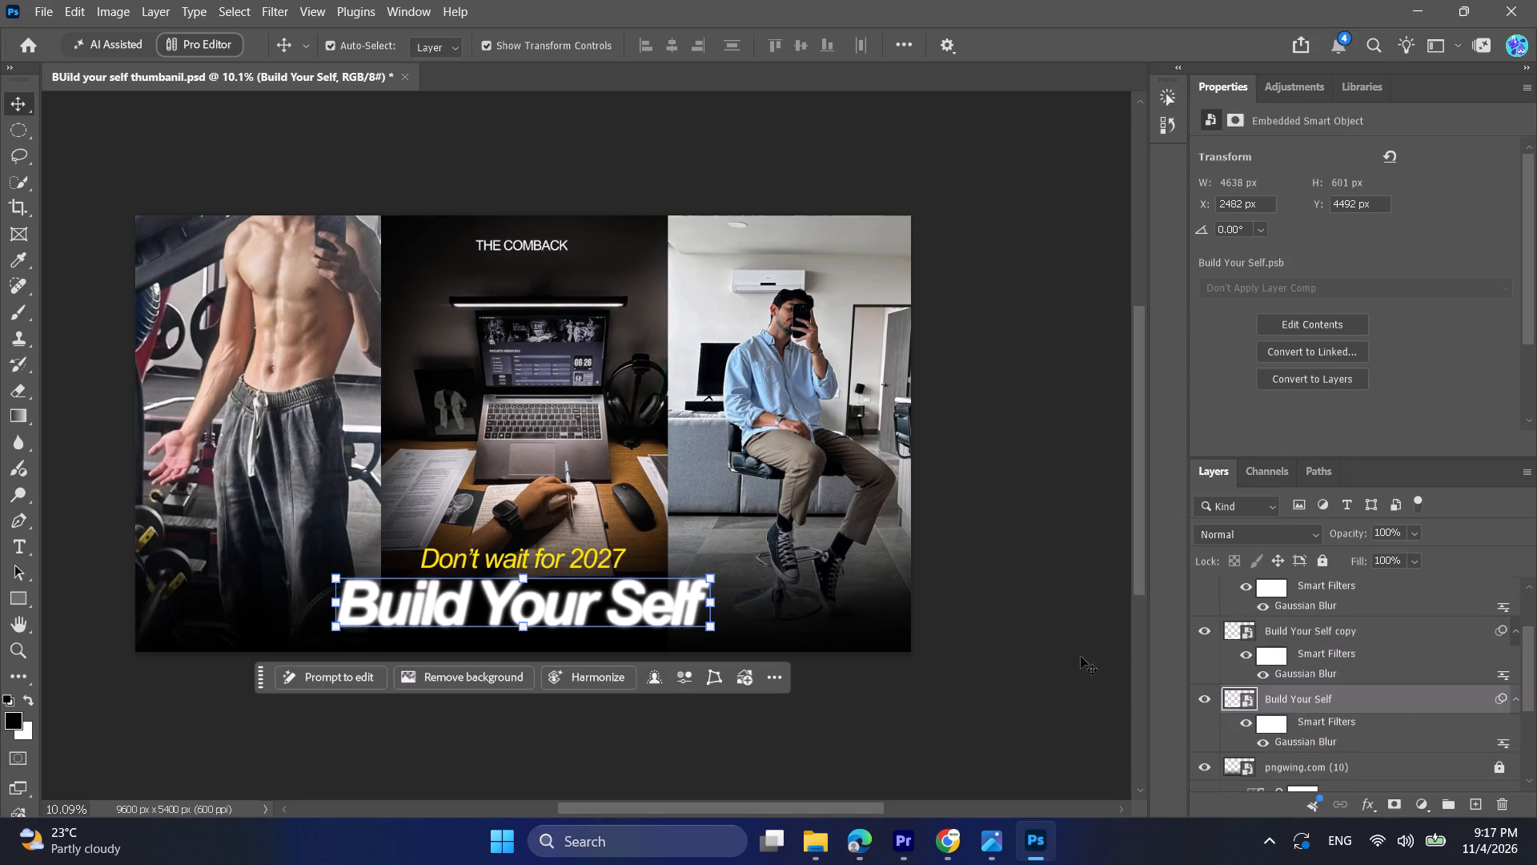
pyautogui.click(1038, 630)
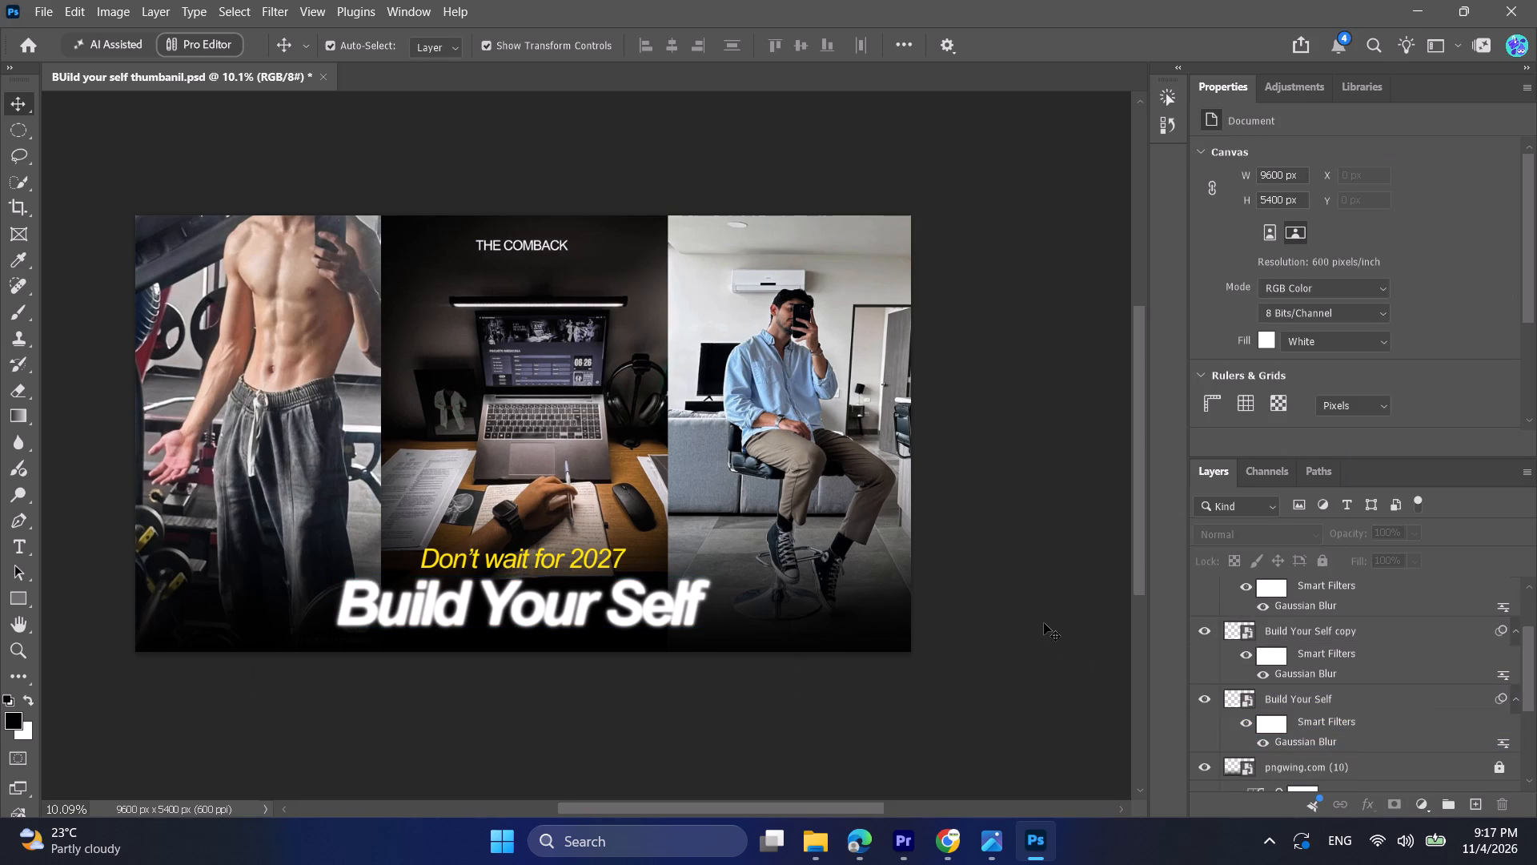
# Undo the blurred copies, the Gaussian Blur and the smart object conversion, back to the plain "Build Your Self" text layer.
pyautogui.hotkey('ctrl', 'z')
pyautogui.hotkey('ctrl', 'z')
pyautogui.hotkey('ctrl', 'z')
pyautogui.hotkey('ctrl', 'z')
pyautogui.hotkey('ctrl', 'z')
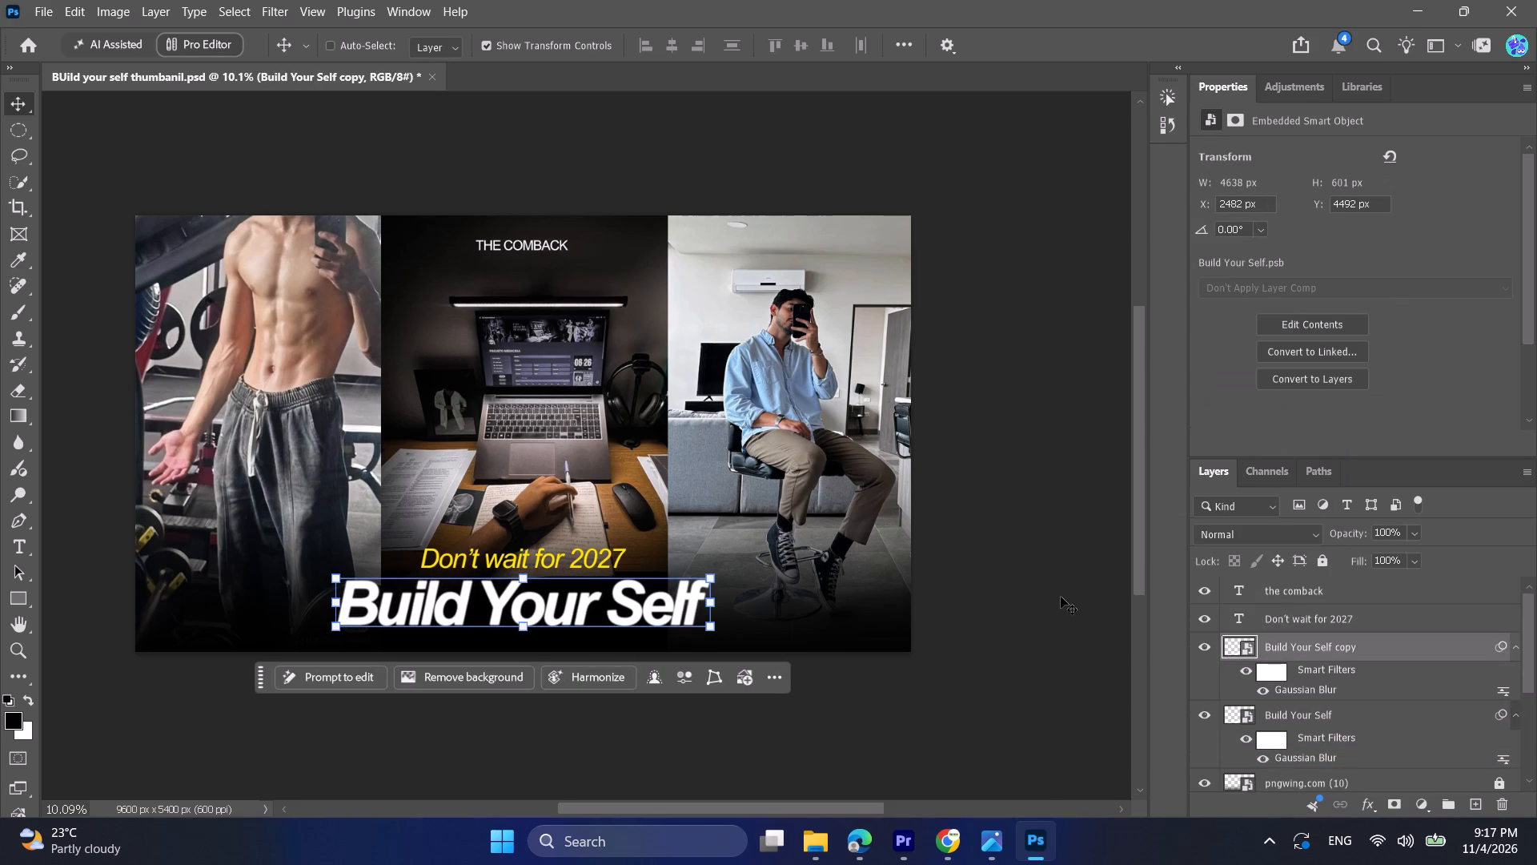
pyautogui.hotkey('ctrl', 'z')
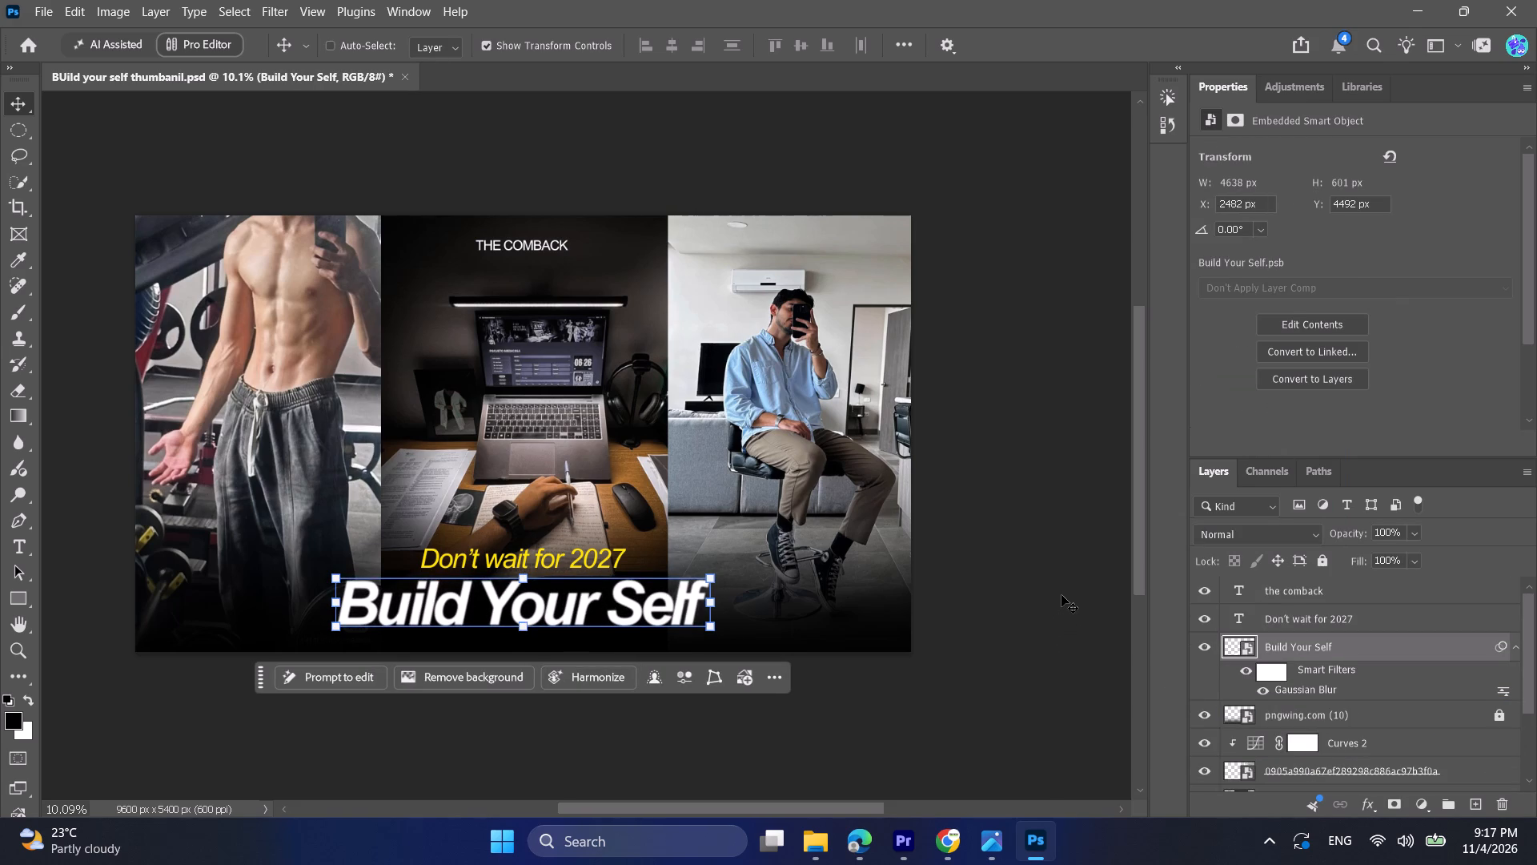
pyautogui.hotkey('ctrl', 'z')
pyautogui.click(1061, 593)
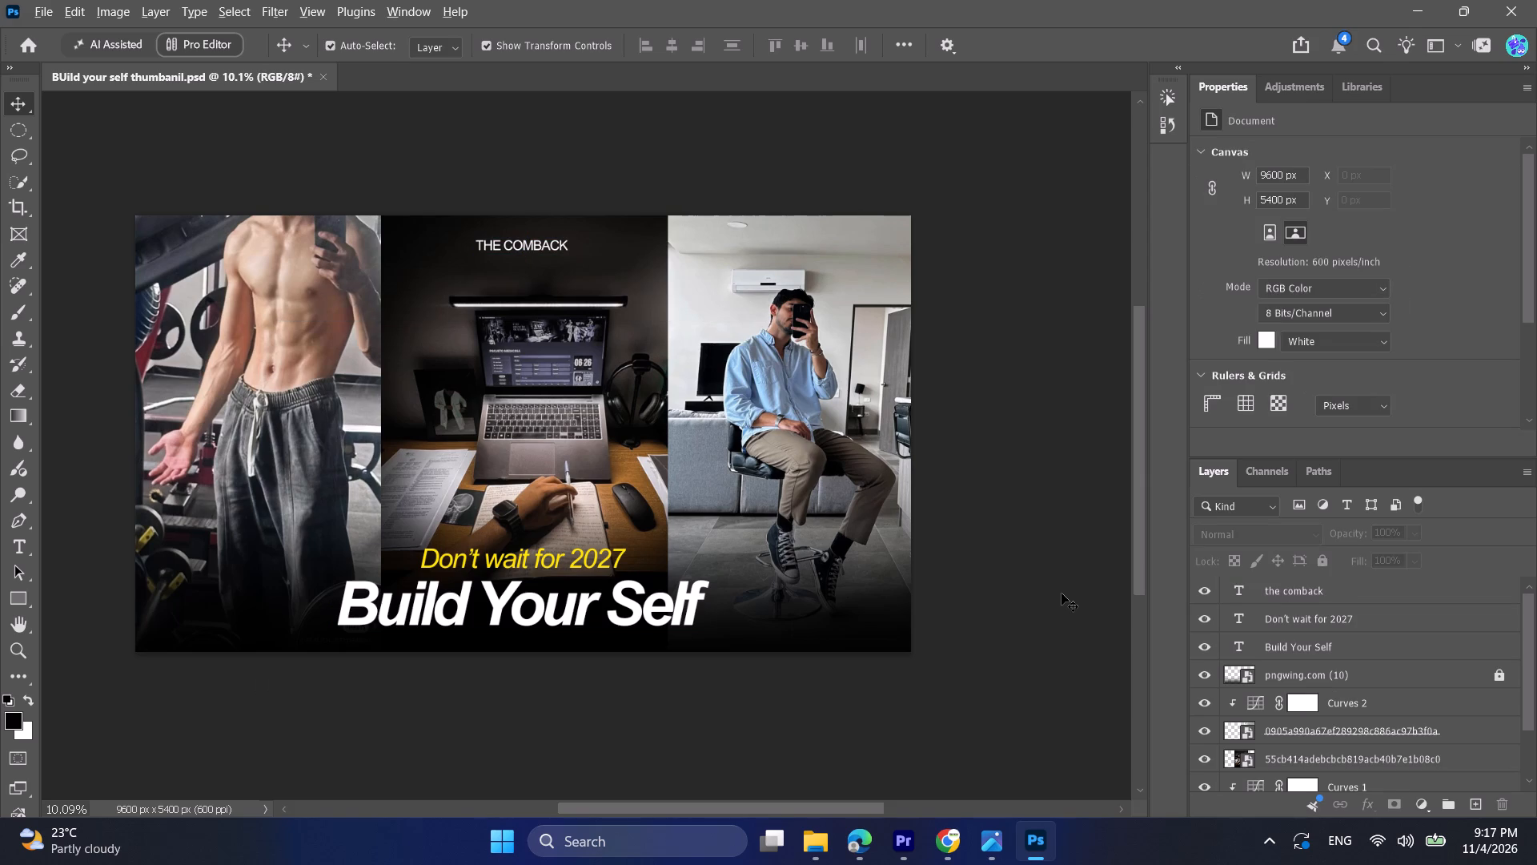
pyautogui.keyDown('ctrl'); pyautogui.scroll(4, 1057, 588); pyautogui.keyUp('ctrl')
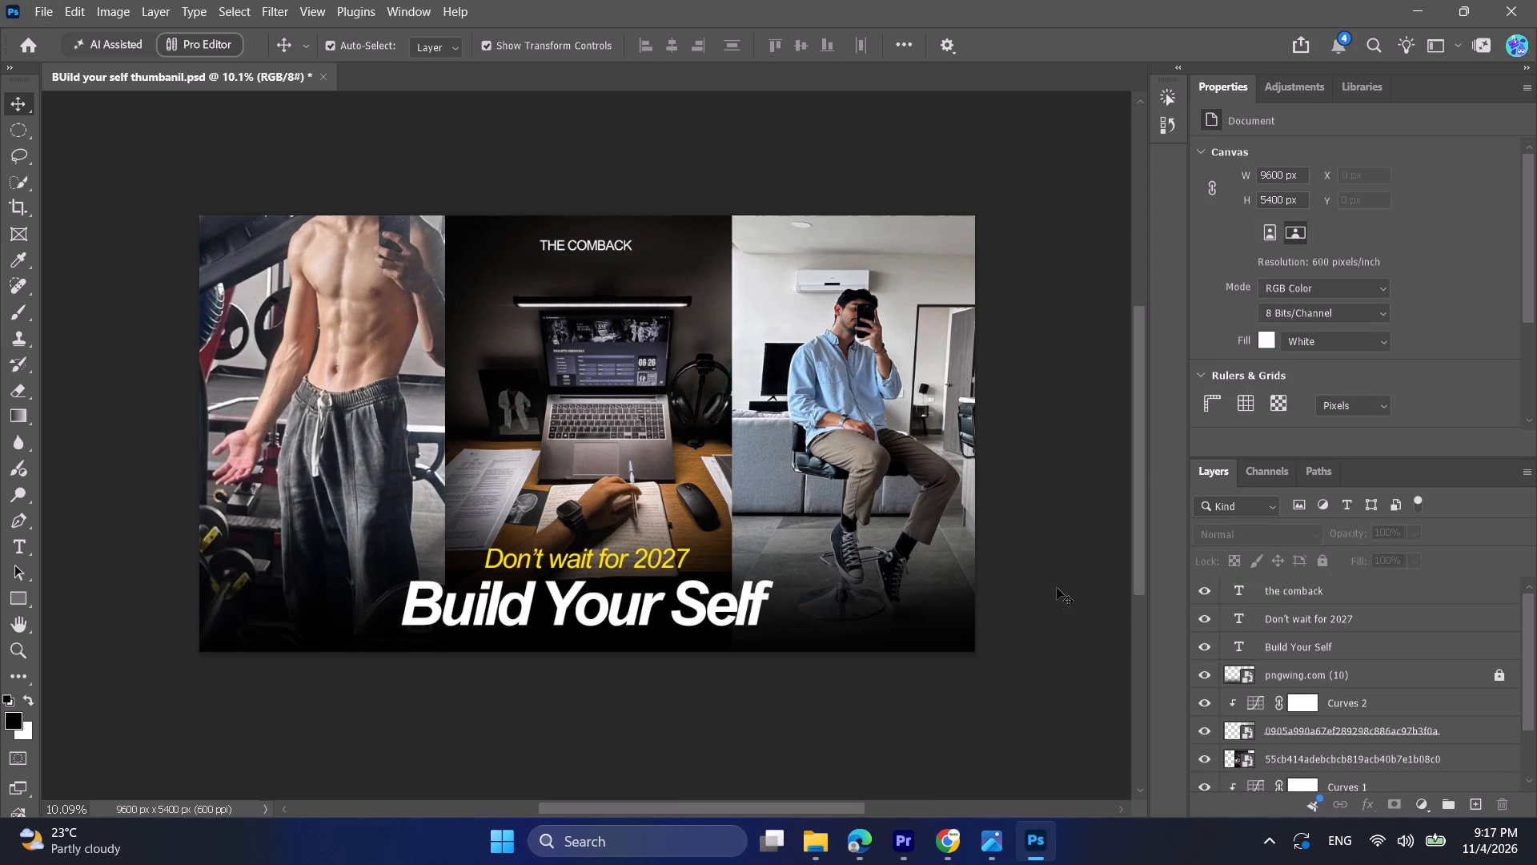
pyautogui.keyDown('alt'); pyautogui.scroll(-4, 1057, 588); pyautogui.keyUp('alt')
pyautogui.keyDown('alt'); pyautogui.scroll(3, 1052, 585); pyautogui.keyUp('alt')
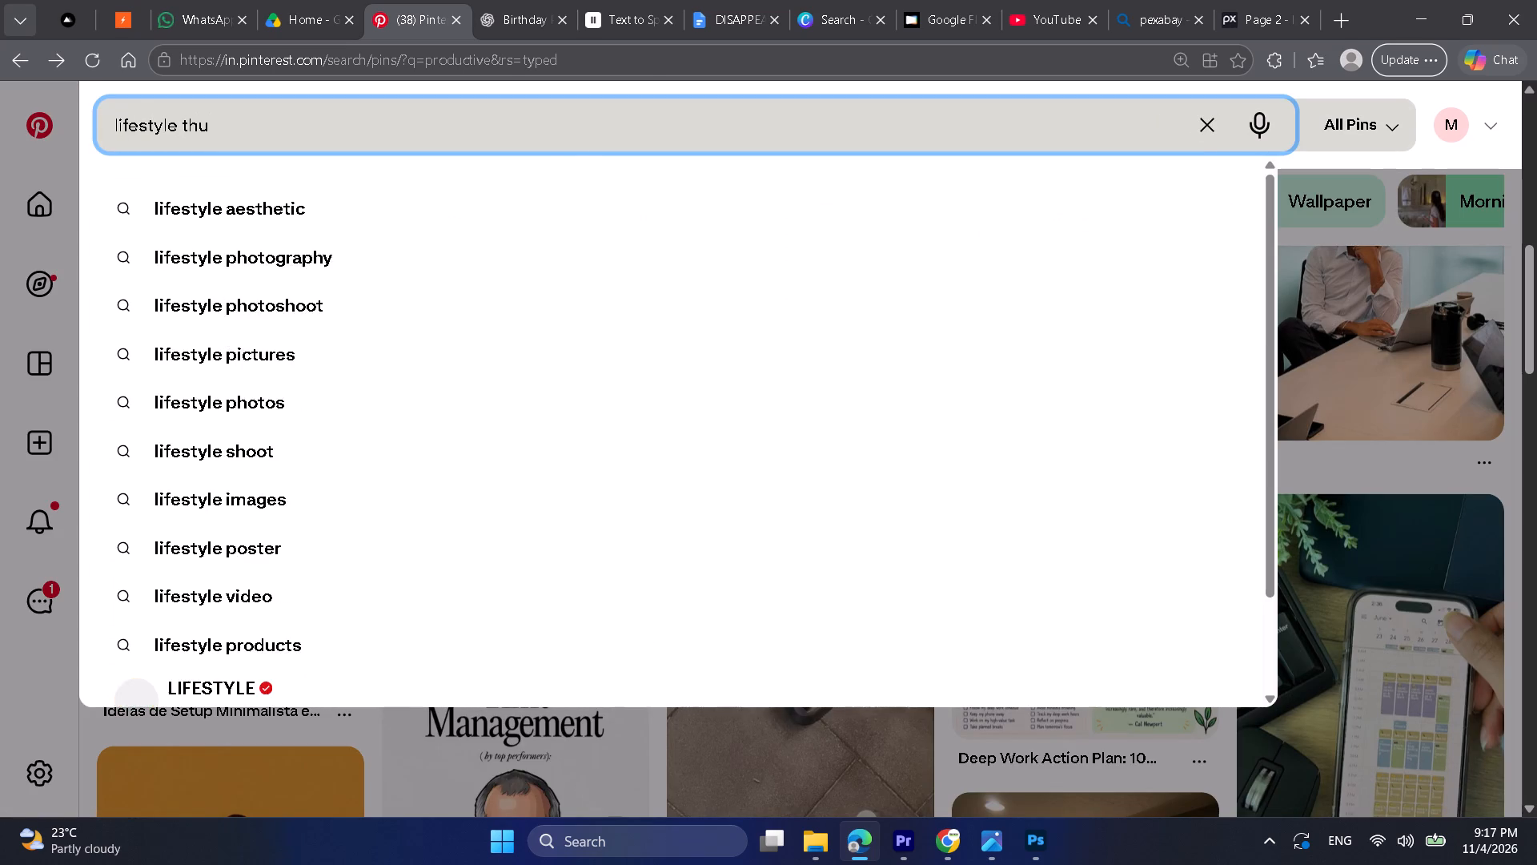
pyautogui.click(367, 231)
pyautogui.click(343, 203)
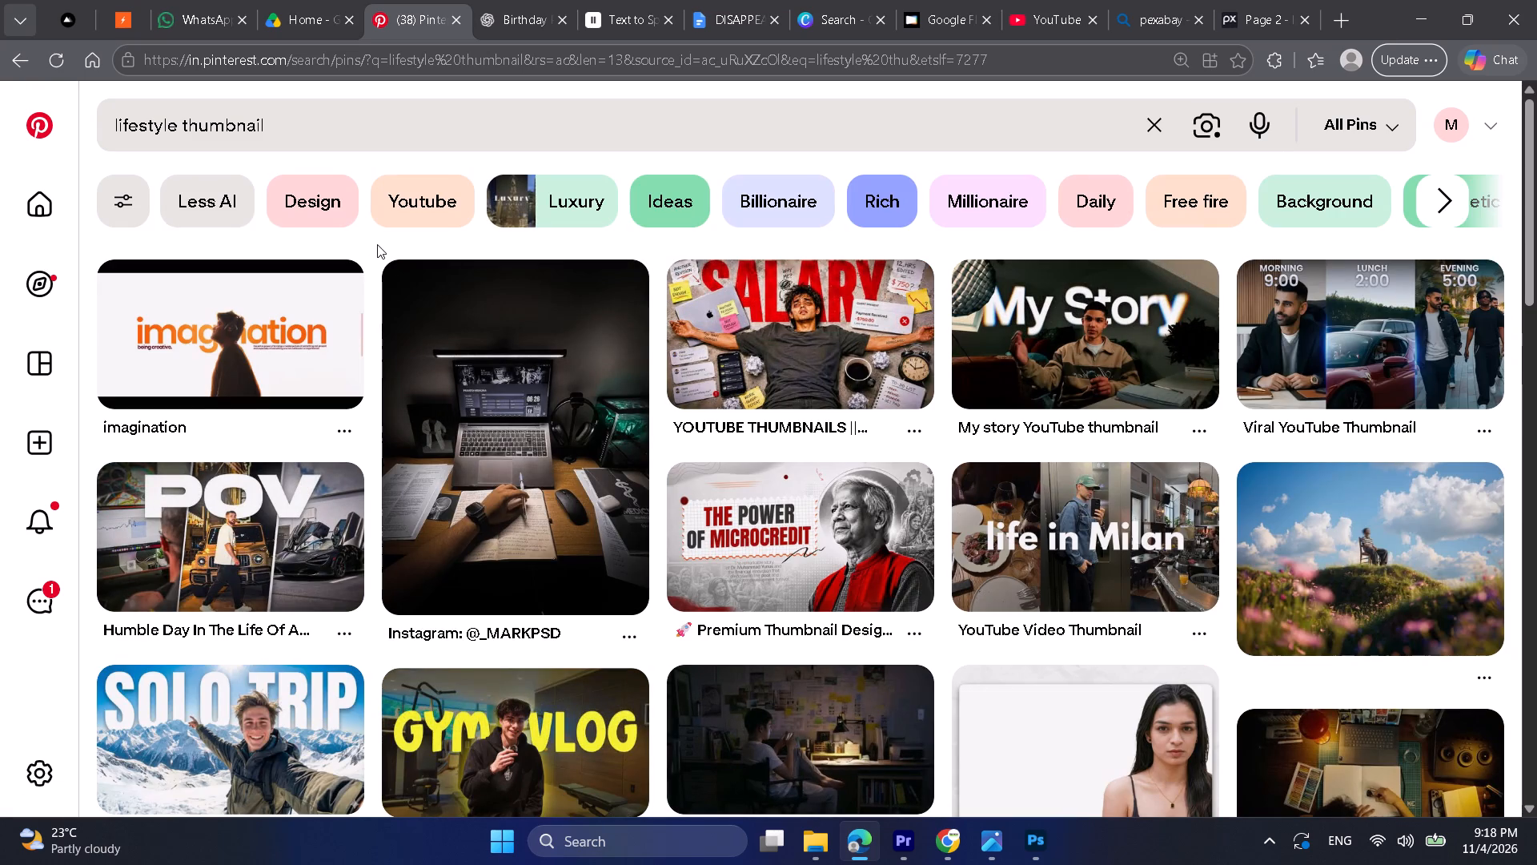
# Browse the lifestyle thumbnail results and open the "the perfect morning habits" thumbnail pin.
pyautogui.scroll(-2, 381, 244)
pyautogui.scroll(-2, 387, 410)
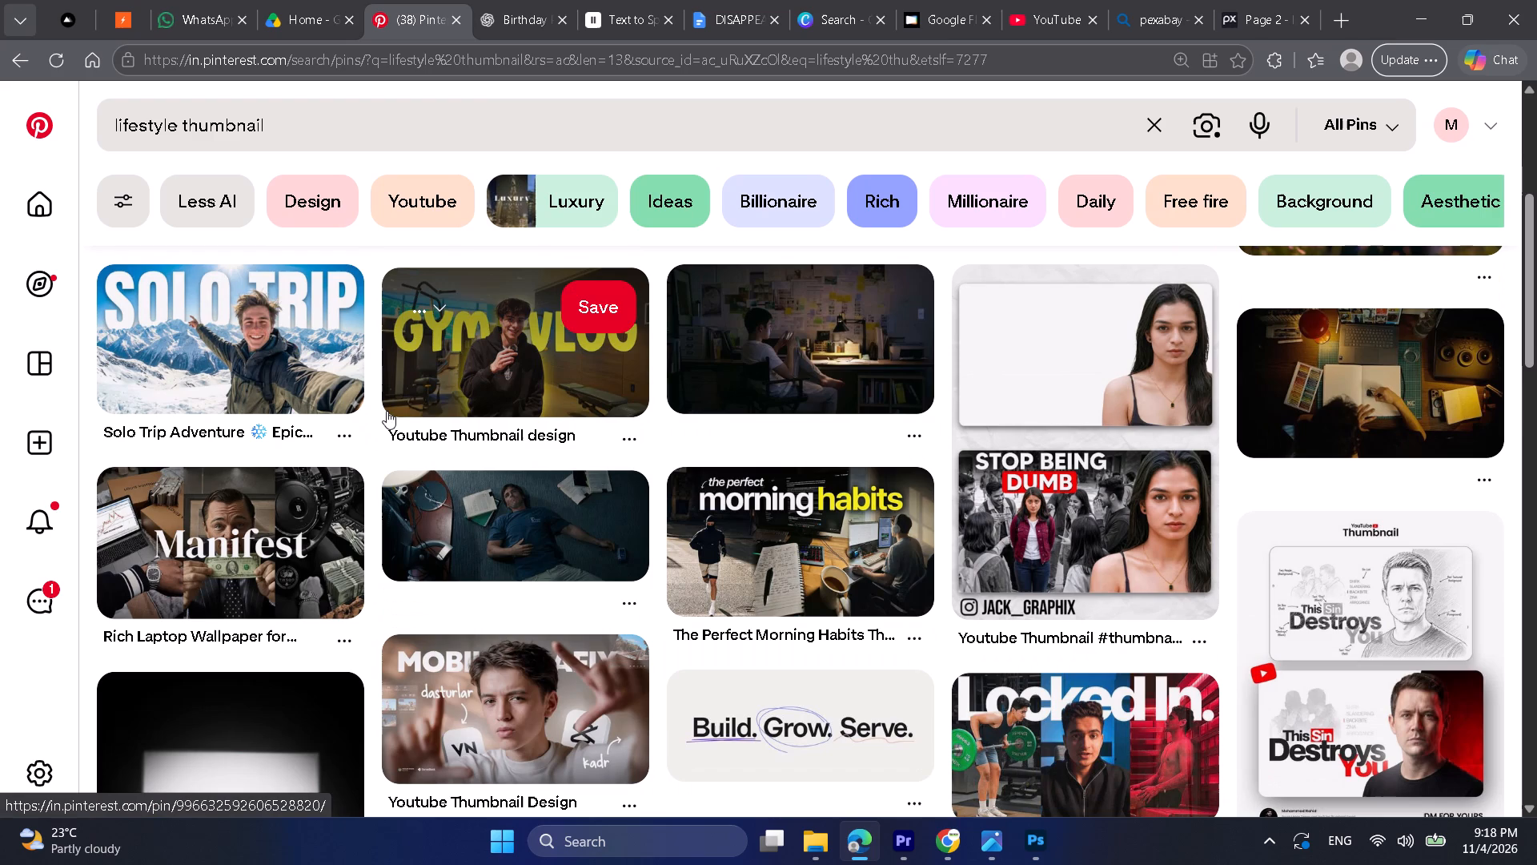
pyautogui.click(738, 575)
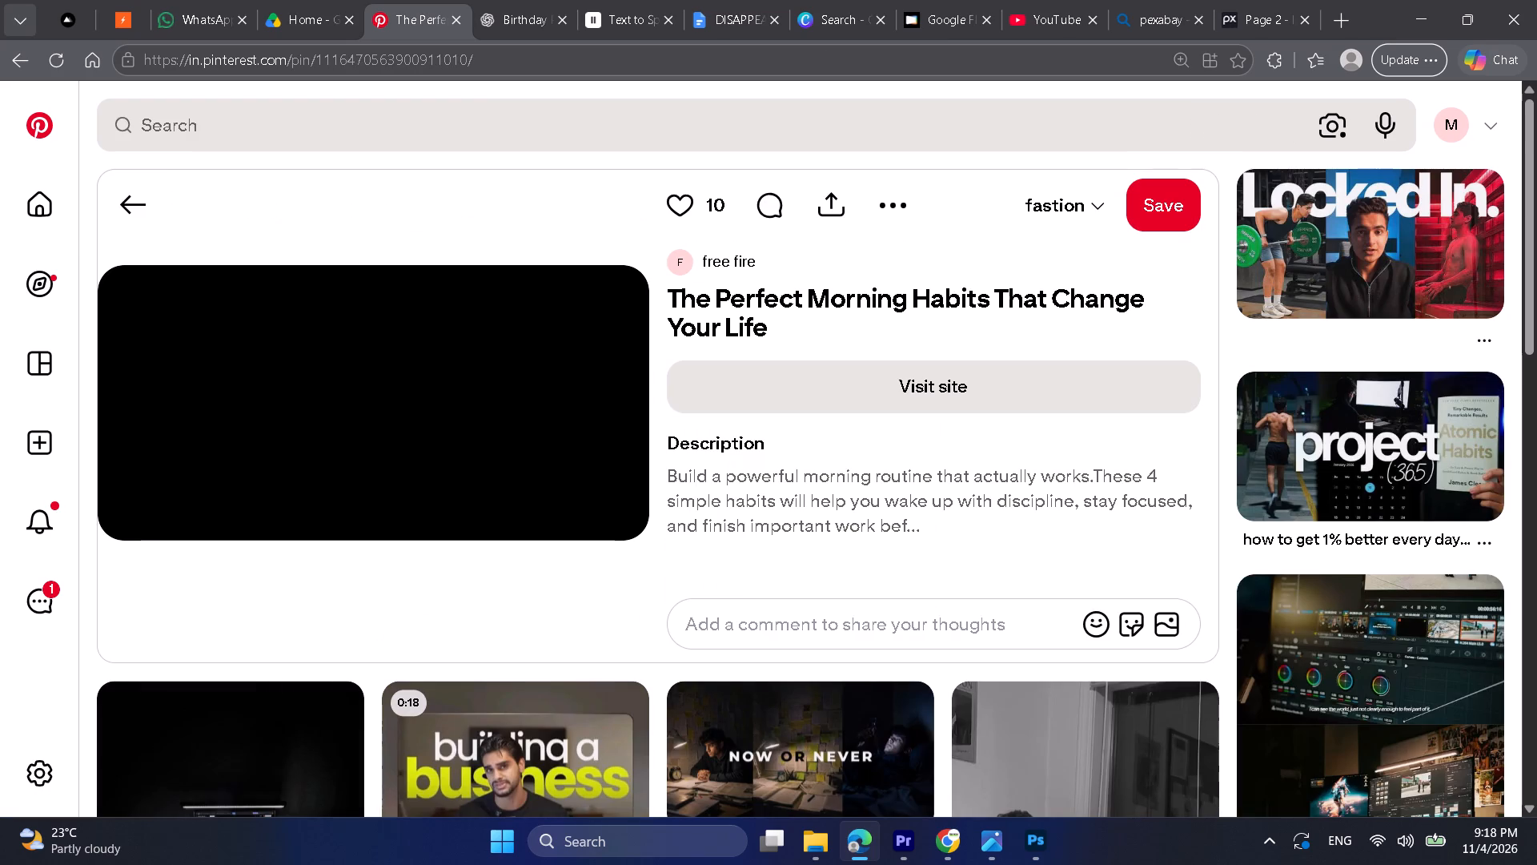
# Browse the related thumbnail pins below the morning habits pin for text and layout ideas.
pyautogui.scroll(-1, 752, 449)
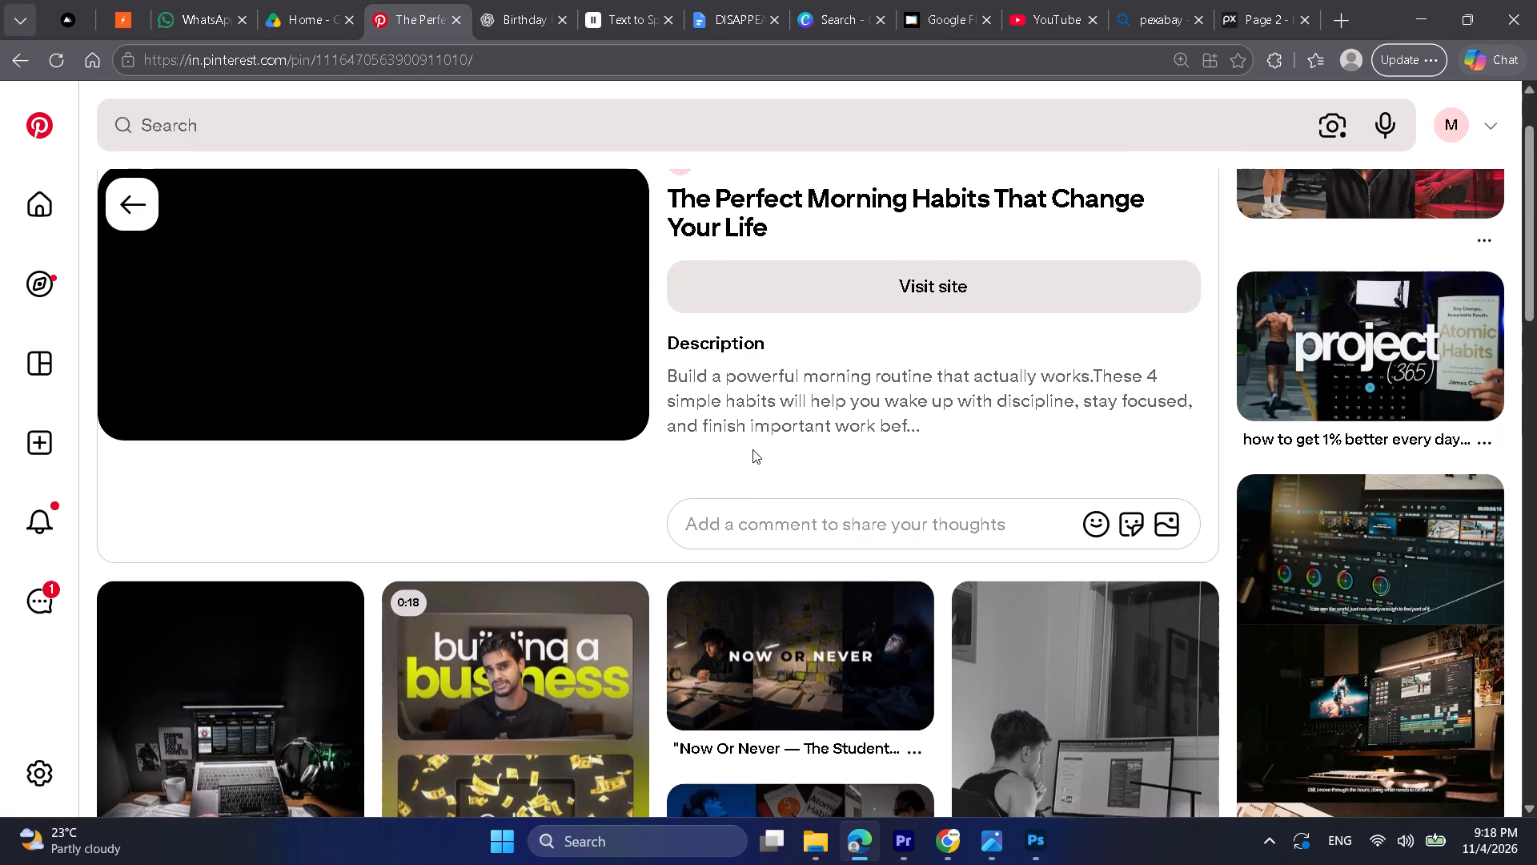
pyautogui.scroll(-1, 661, 512)
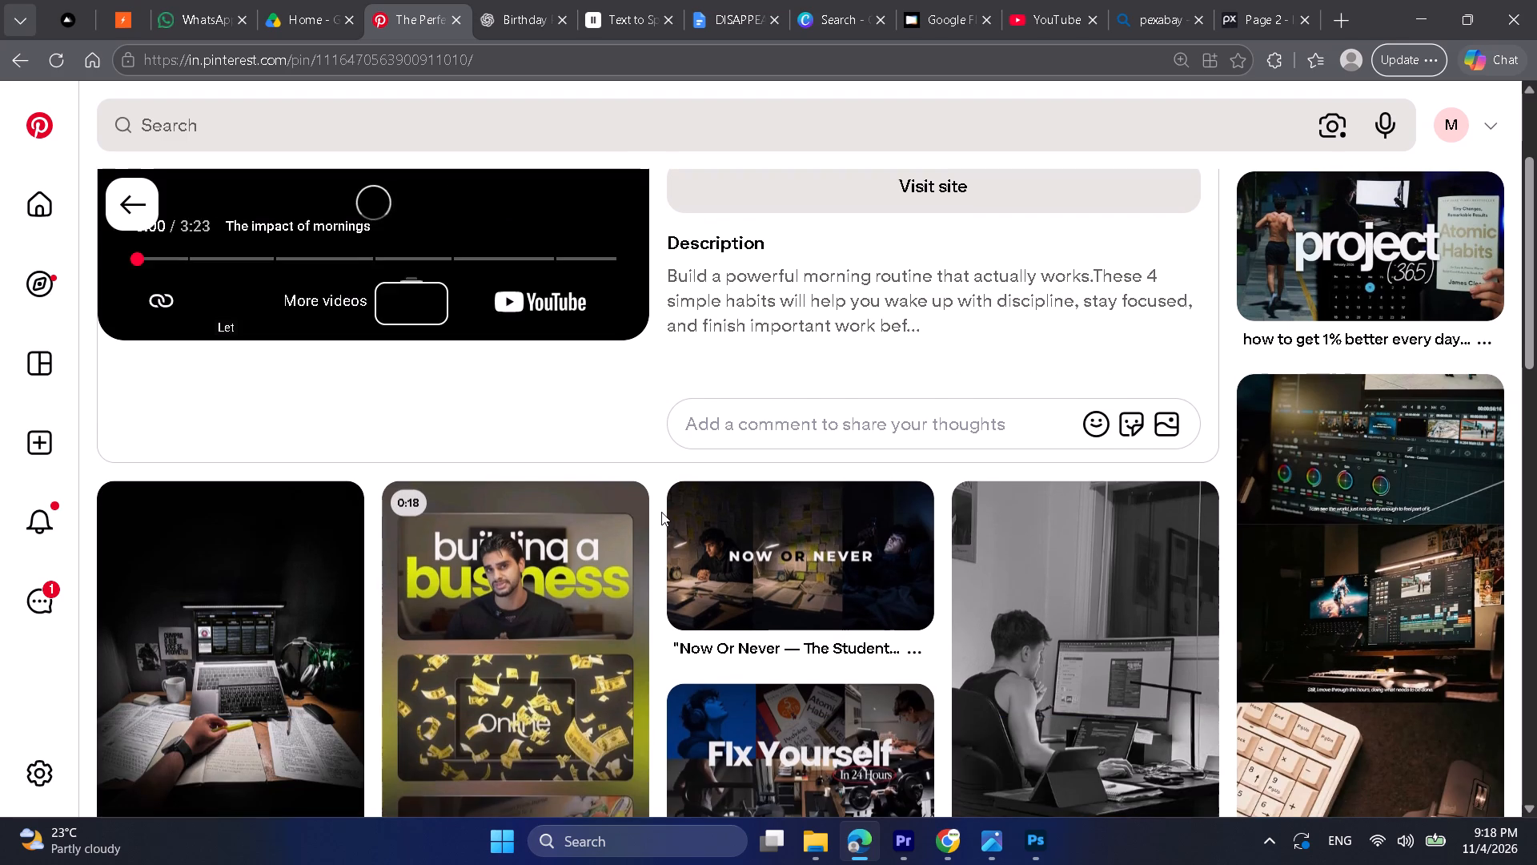
pyautogui.scroll(-2, 661, 512)
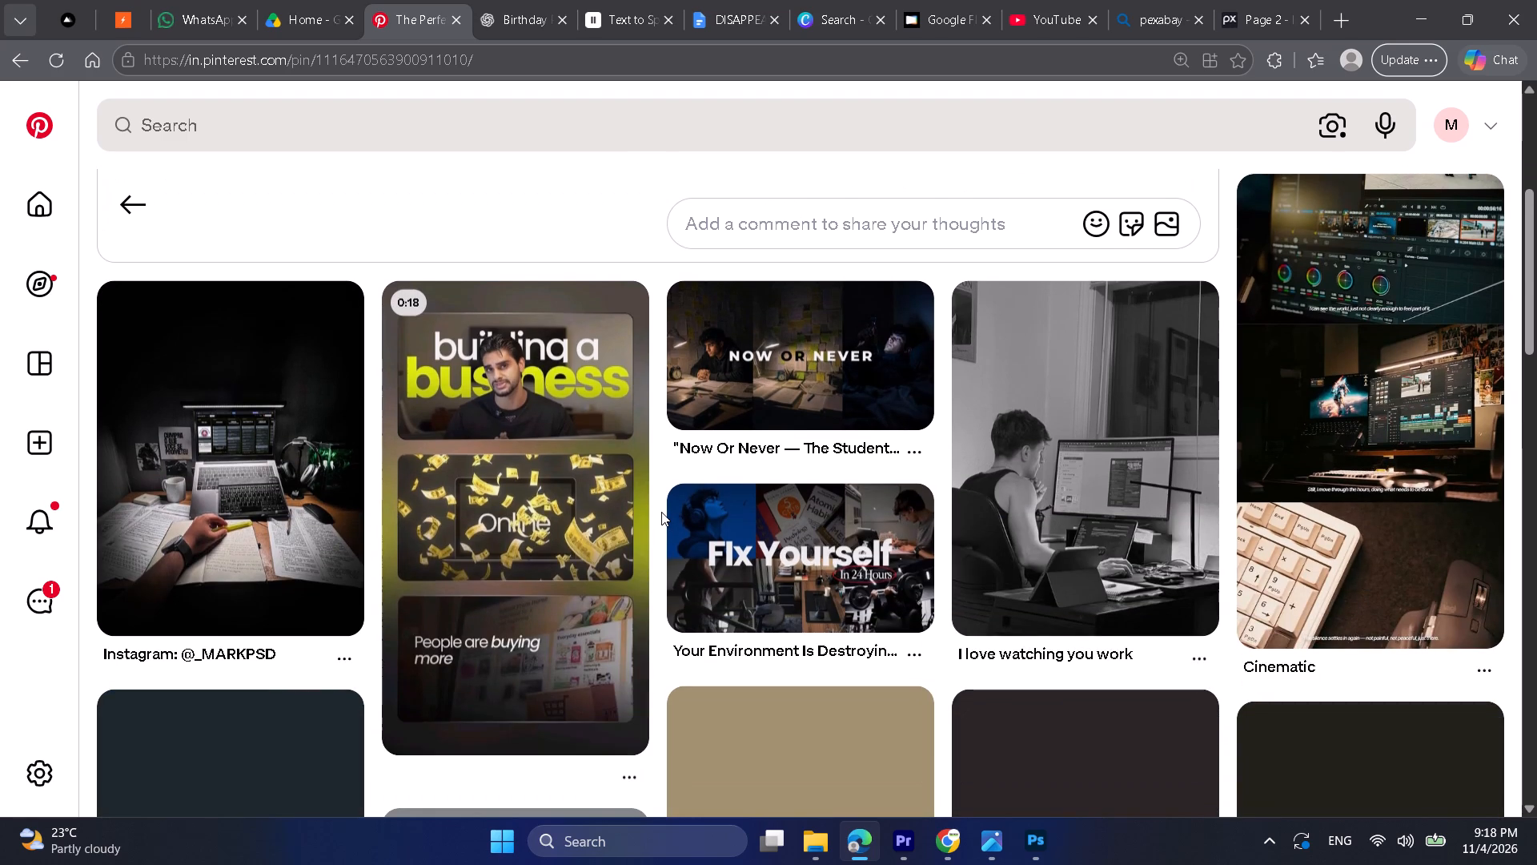
pyautogui.scroll(-5, 661, 512)
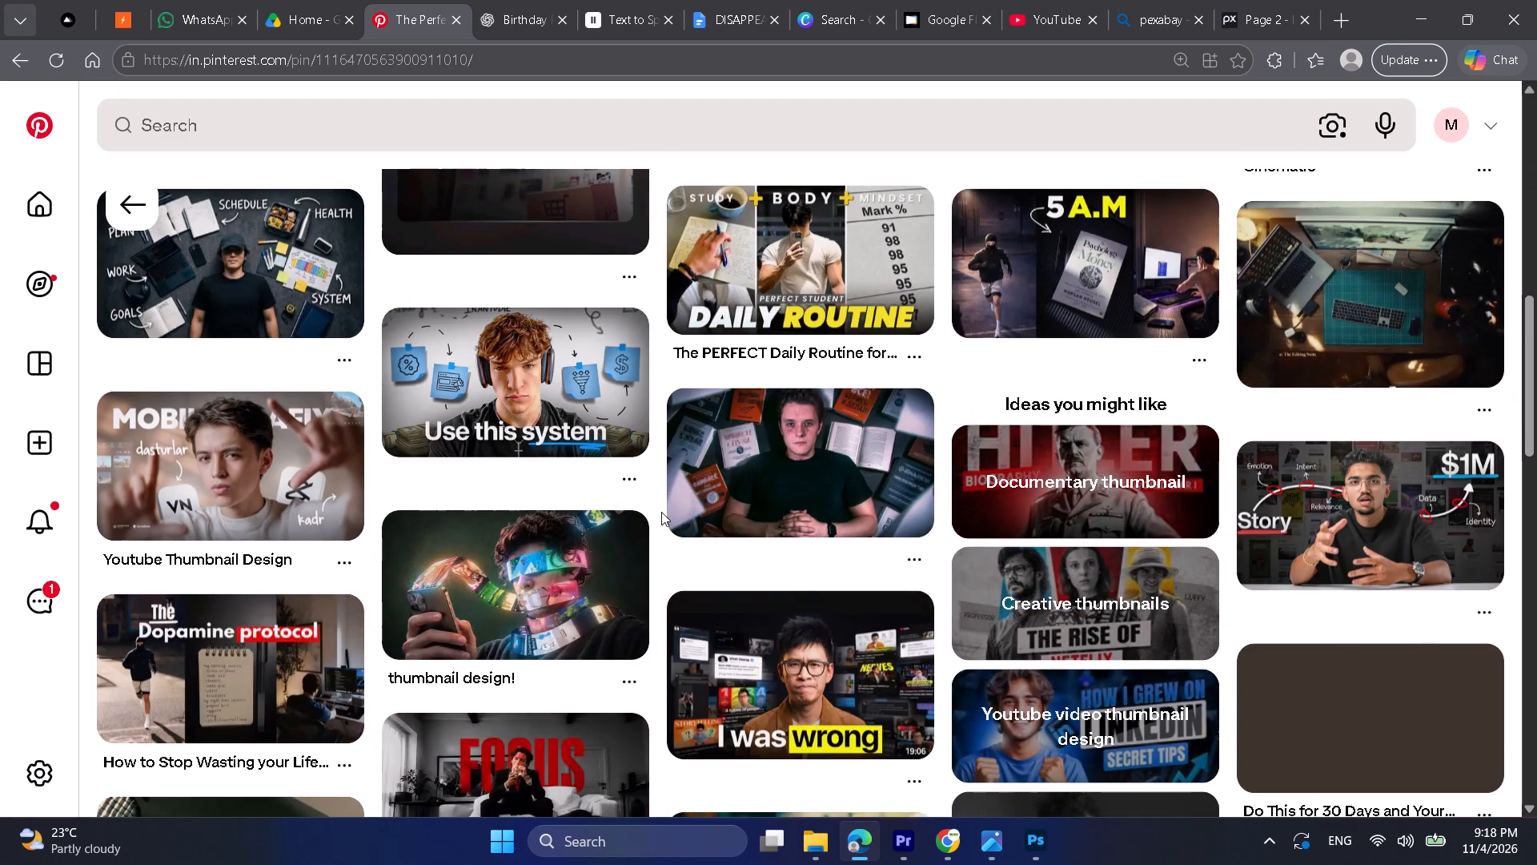
pyautogui.scroll(1, 661, 512)
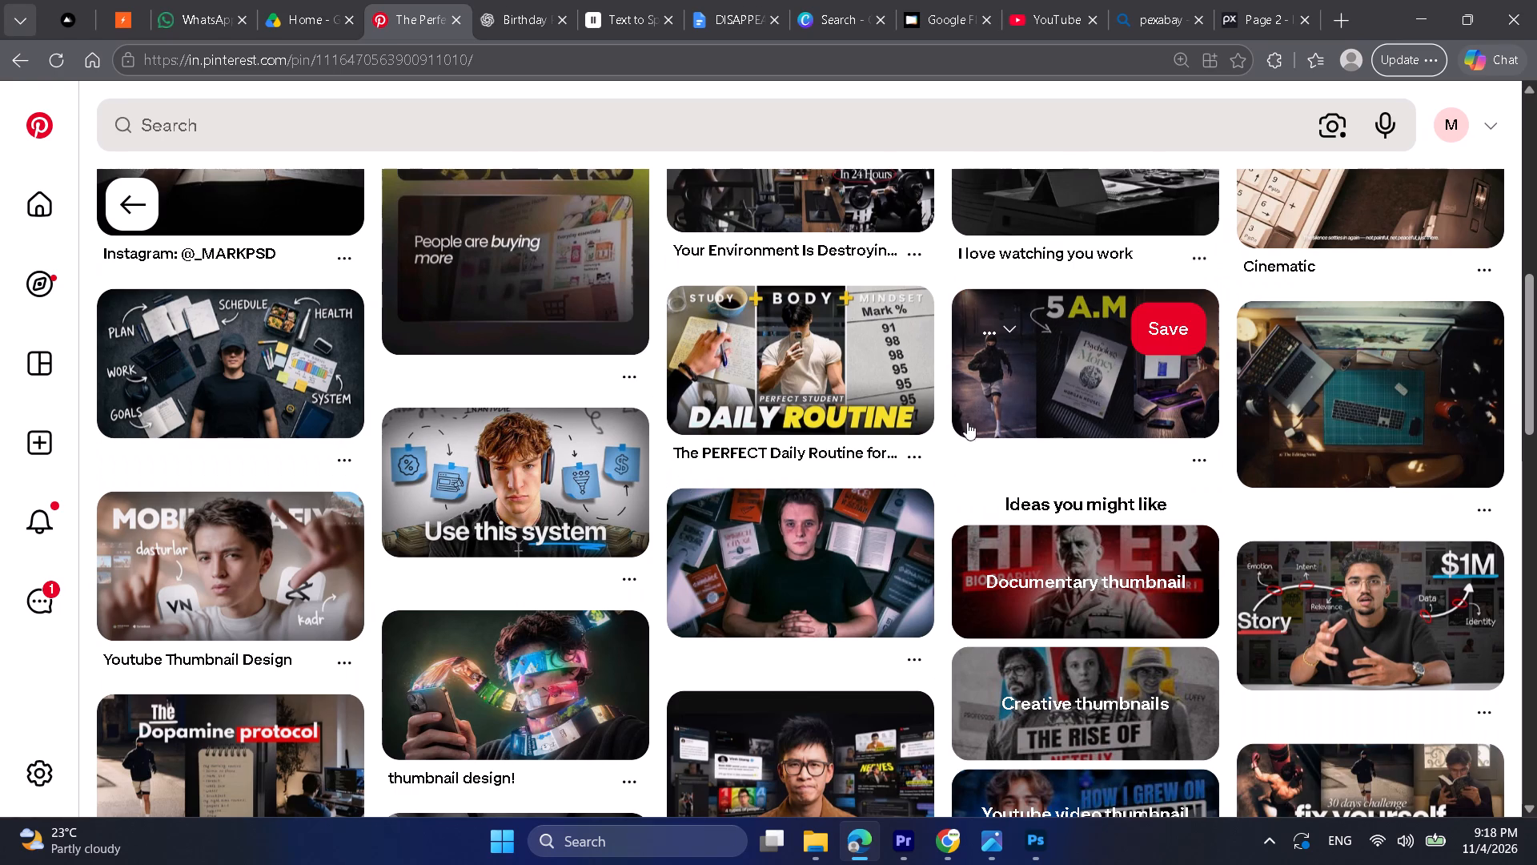
pyautogui.scroll(-2, 1049, 389)
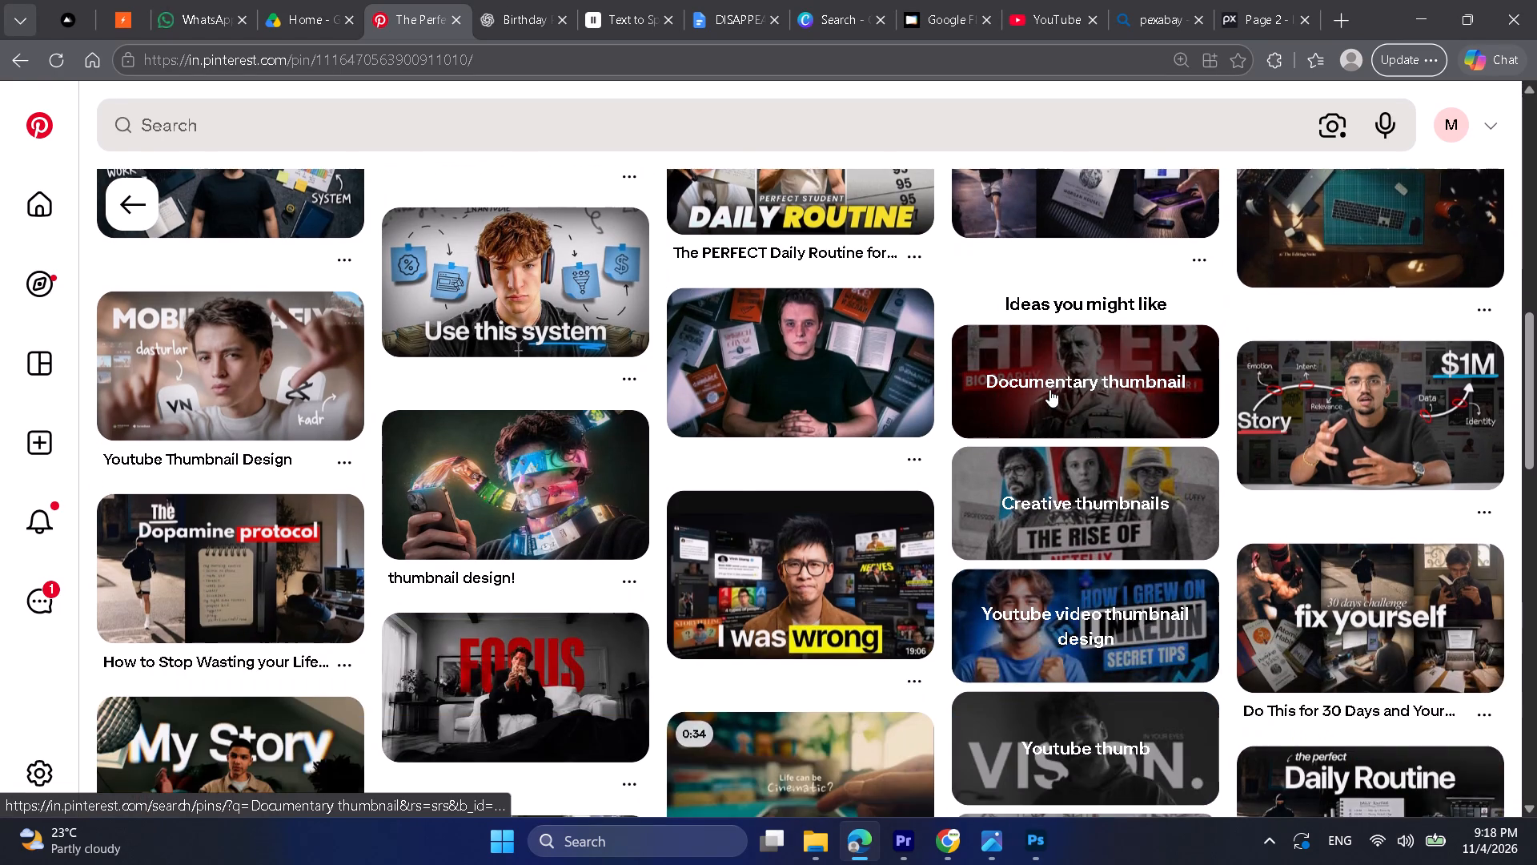
pyautogui.scroll(-6, 1049, 389)
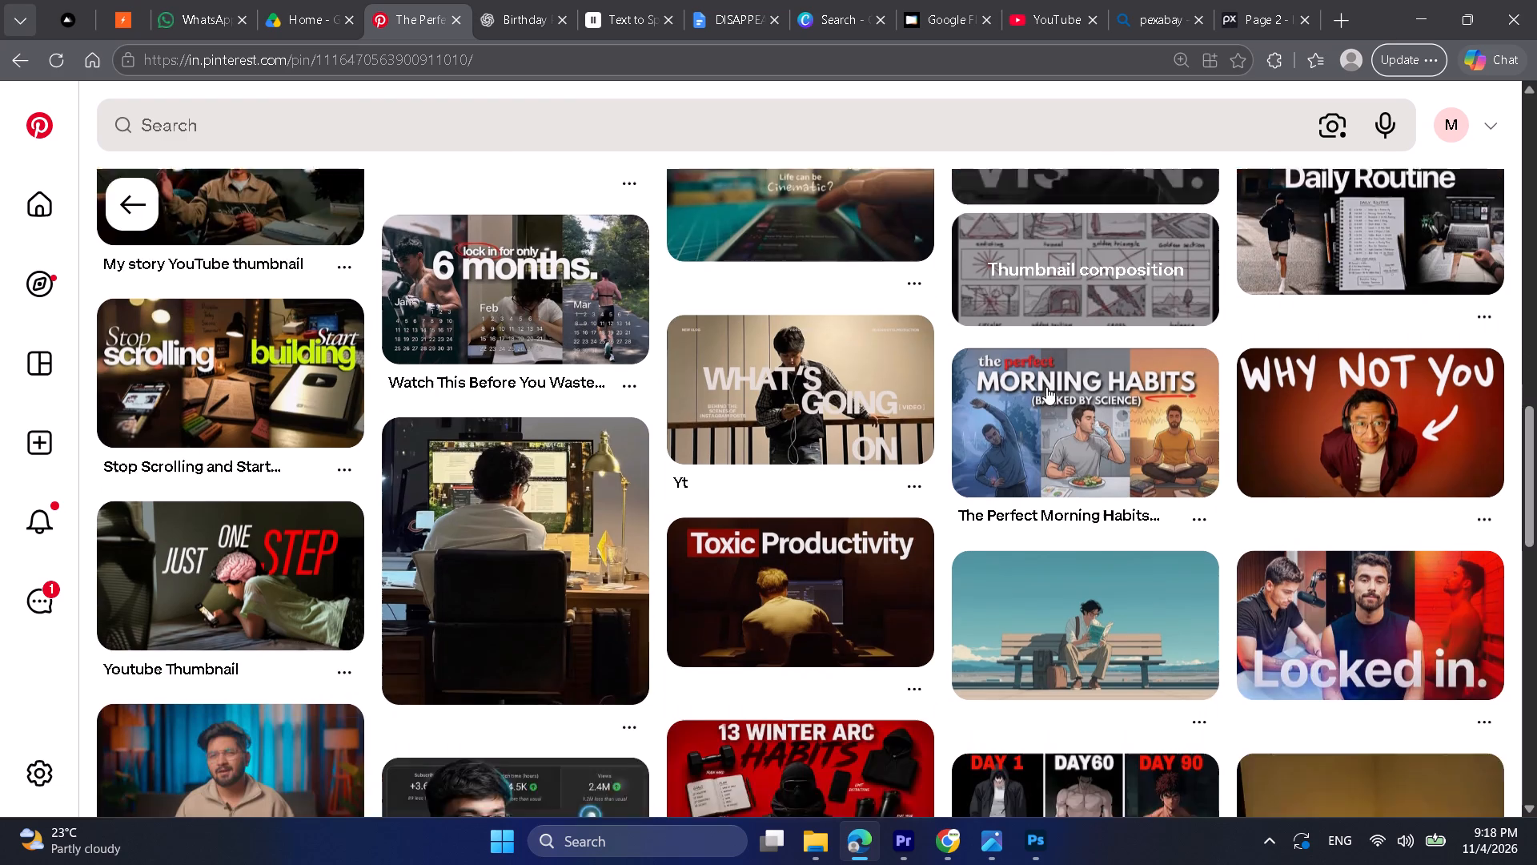
pyautogui.scroll(-1, 1046, 387)
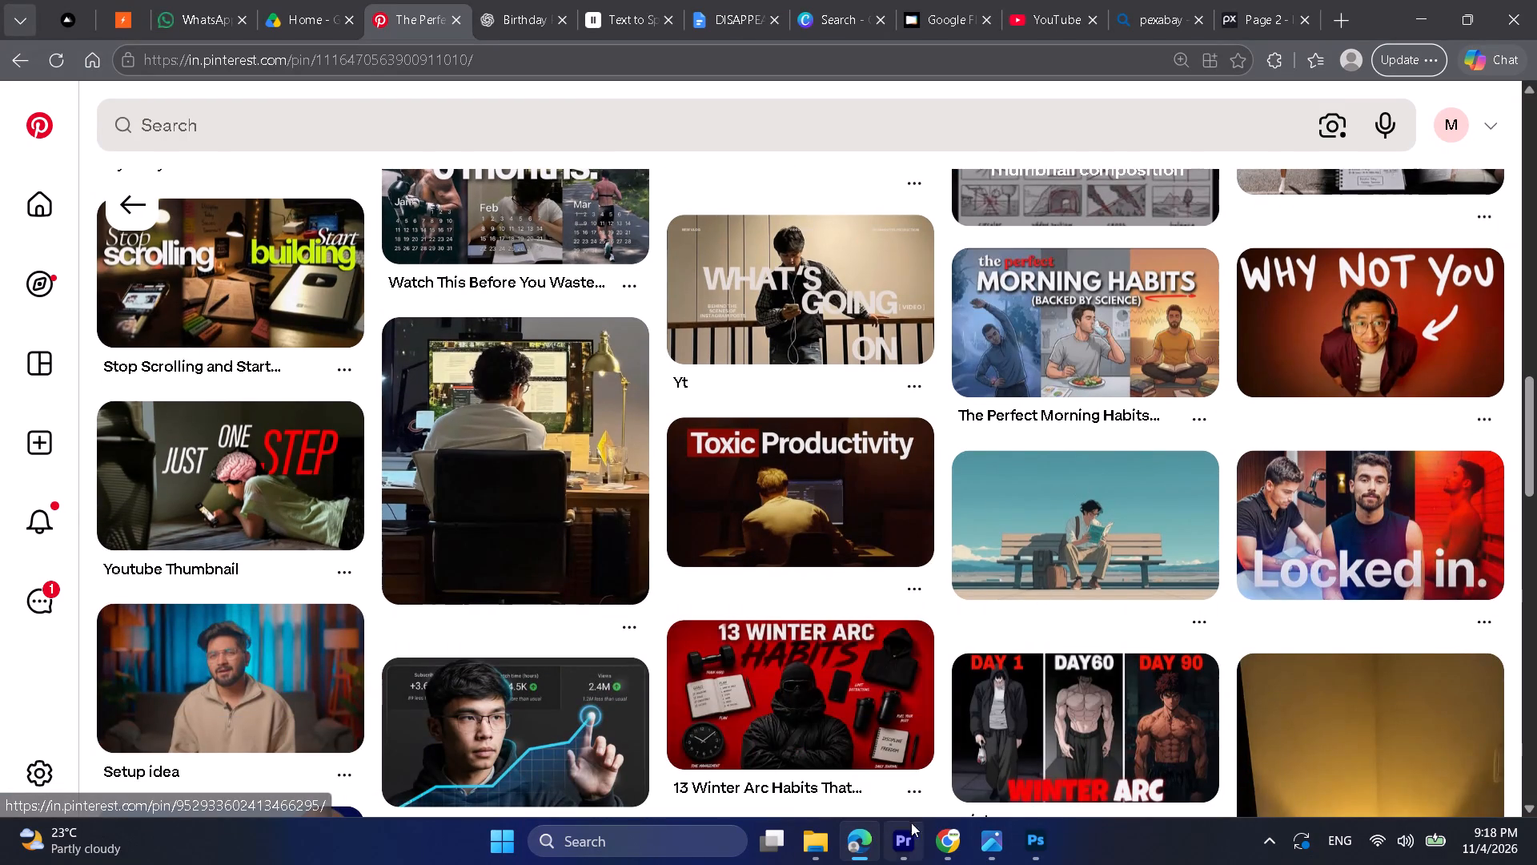
# Switch to Photoshop and move the yellow "Don't wait for 2027" text slightly up, away from the title.
pyautogui.click(1029, 841)
pyautogui.keyDown('alt'); pyautogui.scroll(-2, 802, 438); pyautogui.keyUp('alt')
pyautogui.keyDown('alt'); pyautogui.scroll(1, 802, 438); pyautogui.keyUp('alt')
pyautogui.keyDown('alt'); pyautogui.scroll(-5, 802, 438); pyautogui.keyUp('alt')
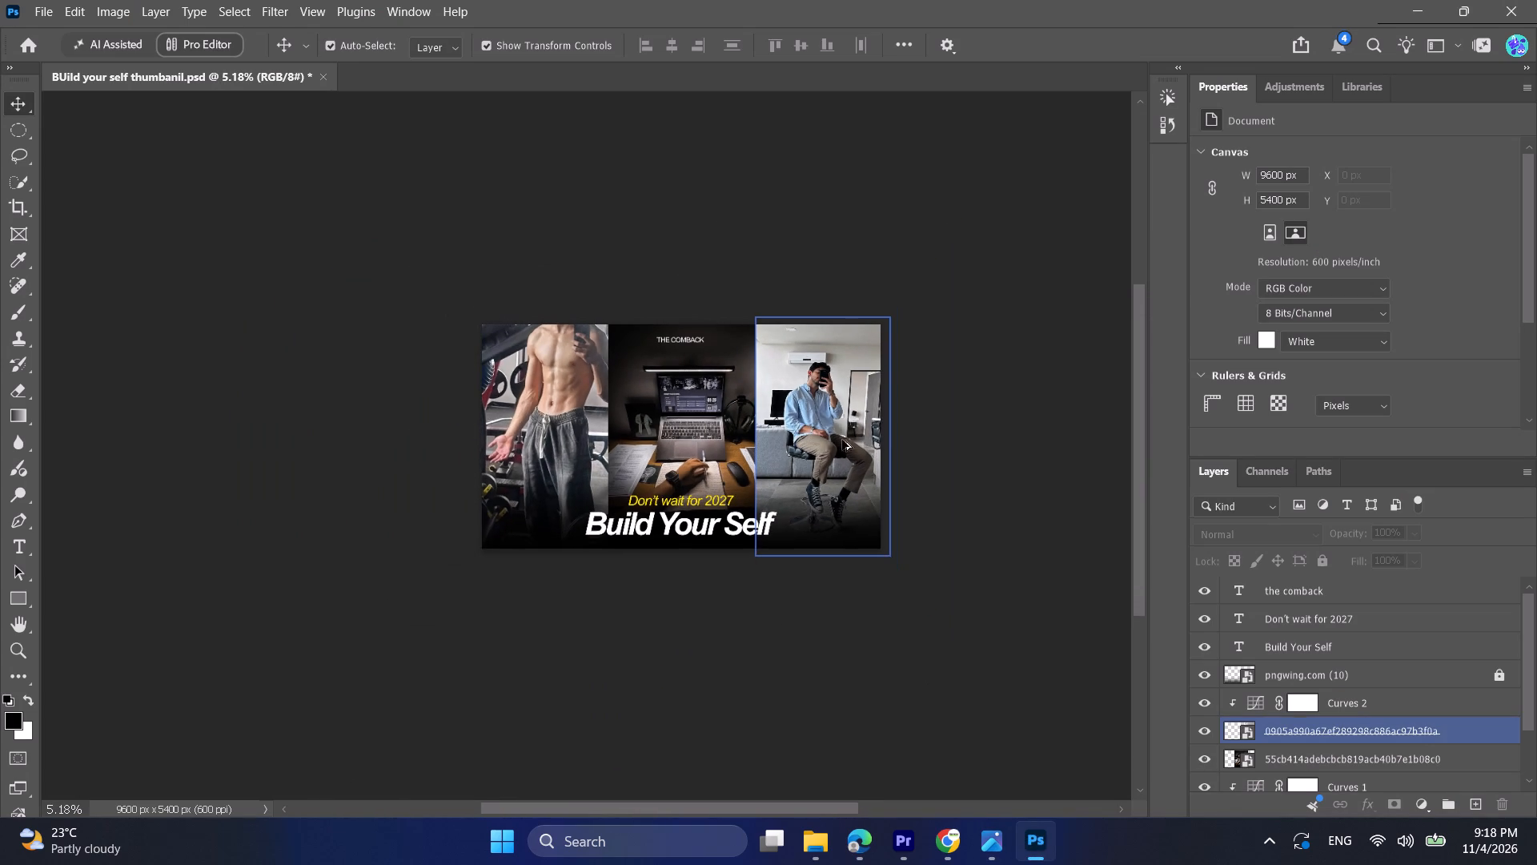
pyautogui.keyDown('ctrl'); pyautogui.scroll(-3, 982, 444); pyautogui.keyUp('ctrl')
pyautogui.moveTo(648, 501); pyautogui.dragTo(648, 481)
pyautogui.click(697, 589)
# Enlarge the "Build Your Self" title to about 125% and recentre it horizontally near the thumbnail's lower edge.
pyautogui.click(682, 532)
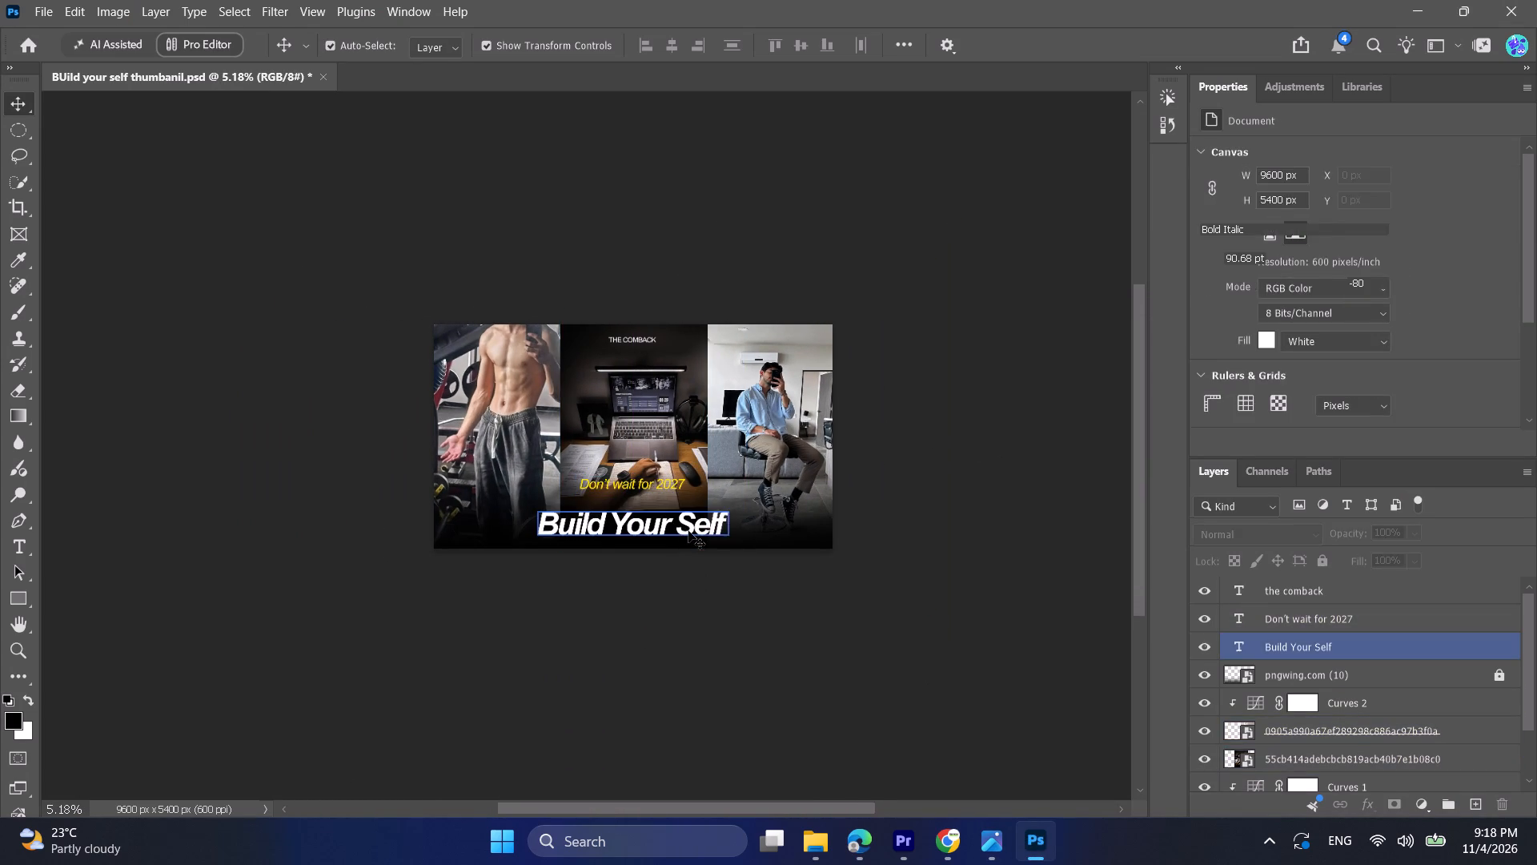
pyautogui.moveTo(725, 509); pyautogui.dragTo(772, 489)
pyautogui.moveTo(733, 512); pyautogui.dragTo(705, 511)
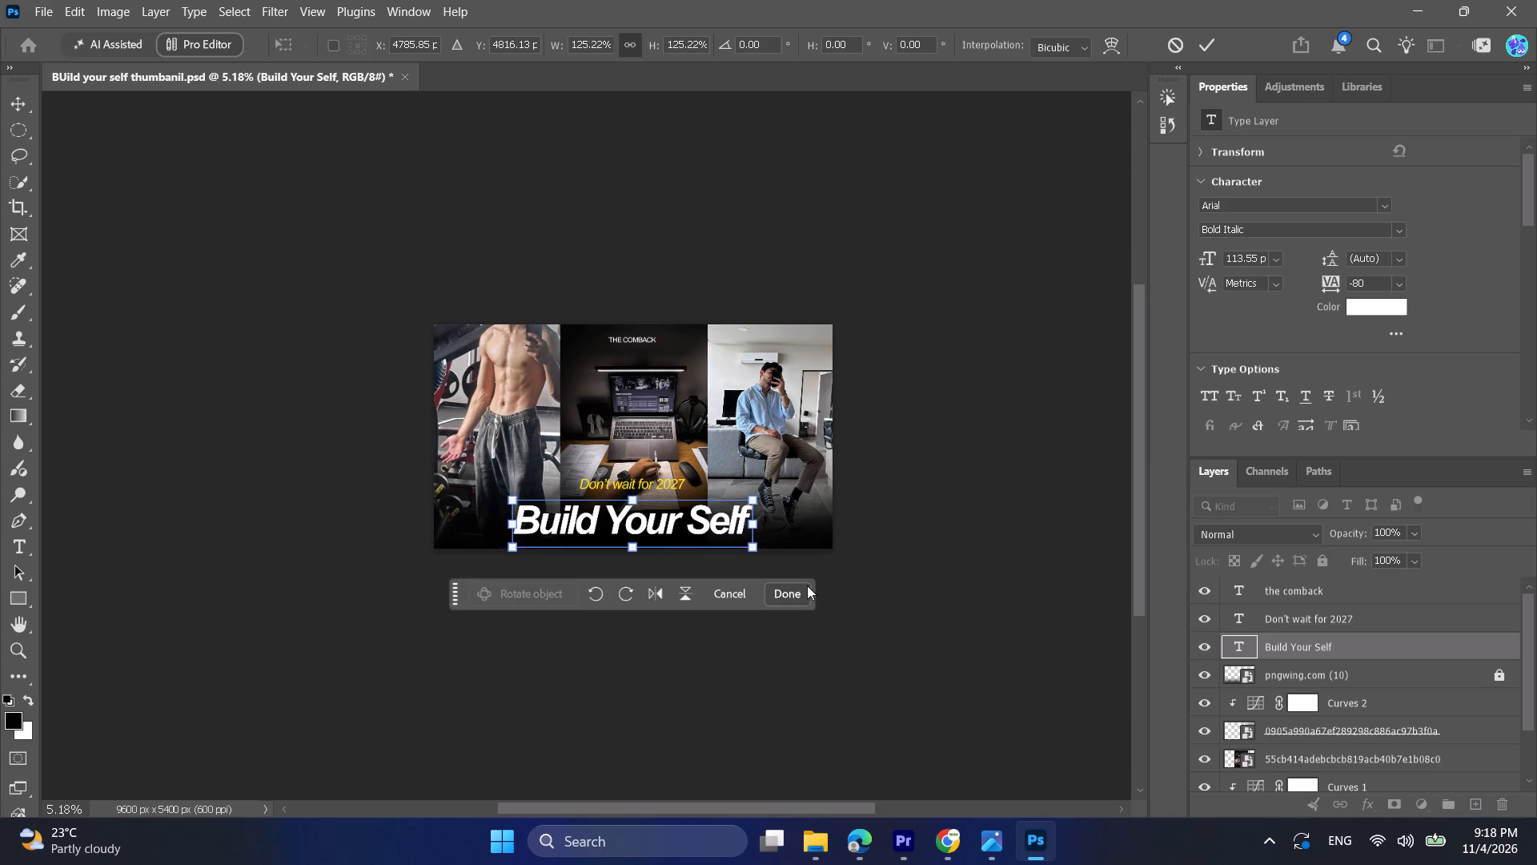
pyautogui.click(797, 597)
pyautogui.click(877, 569)
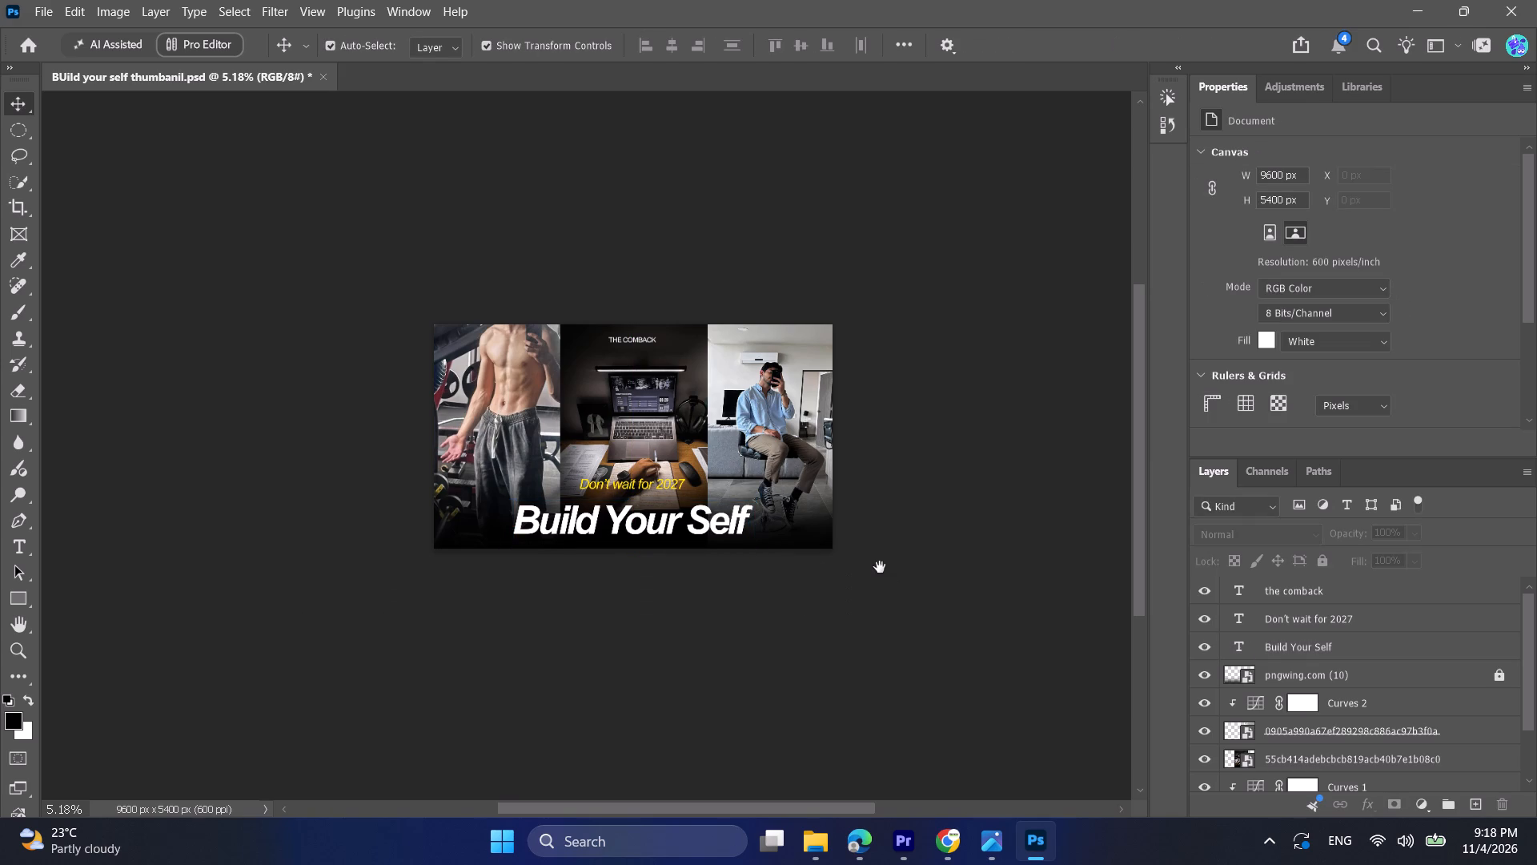
# Move the "Don't wait for 2027" text slightly down, closer to the enlarged "Build Your Self" title.
pyautogui.press('space')
pyautogui.press('space')
pyautogui.press('space')
pyautogui.press('space')
pyautogui.press('space')
pyautogui.press('space')
pyautogui.press('space')
pyautogui.press('space')
pyautogui.press('space')
pyautogui.press('space')
pyautogui.press('space')
pyautogui.press('space')
pyautogui.press('space')
pyautogui.press('space')
pyautogui.press('space')
pyautogui.press('space')
pyautogui.press('space')
pyautogui.scroll(4, 880, 567)
pyautogui.keyDown('alt'); pyautogui.scroll(5, 821, 547); pyautogui.keyUp('alt')
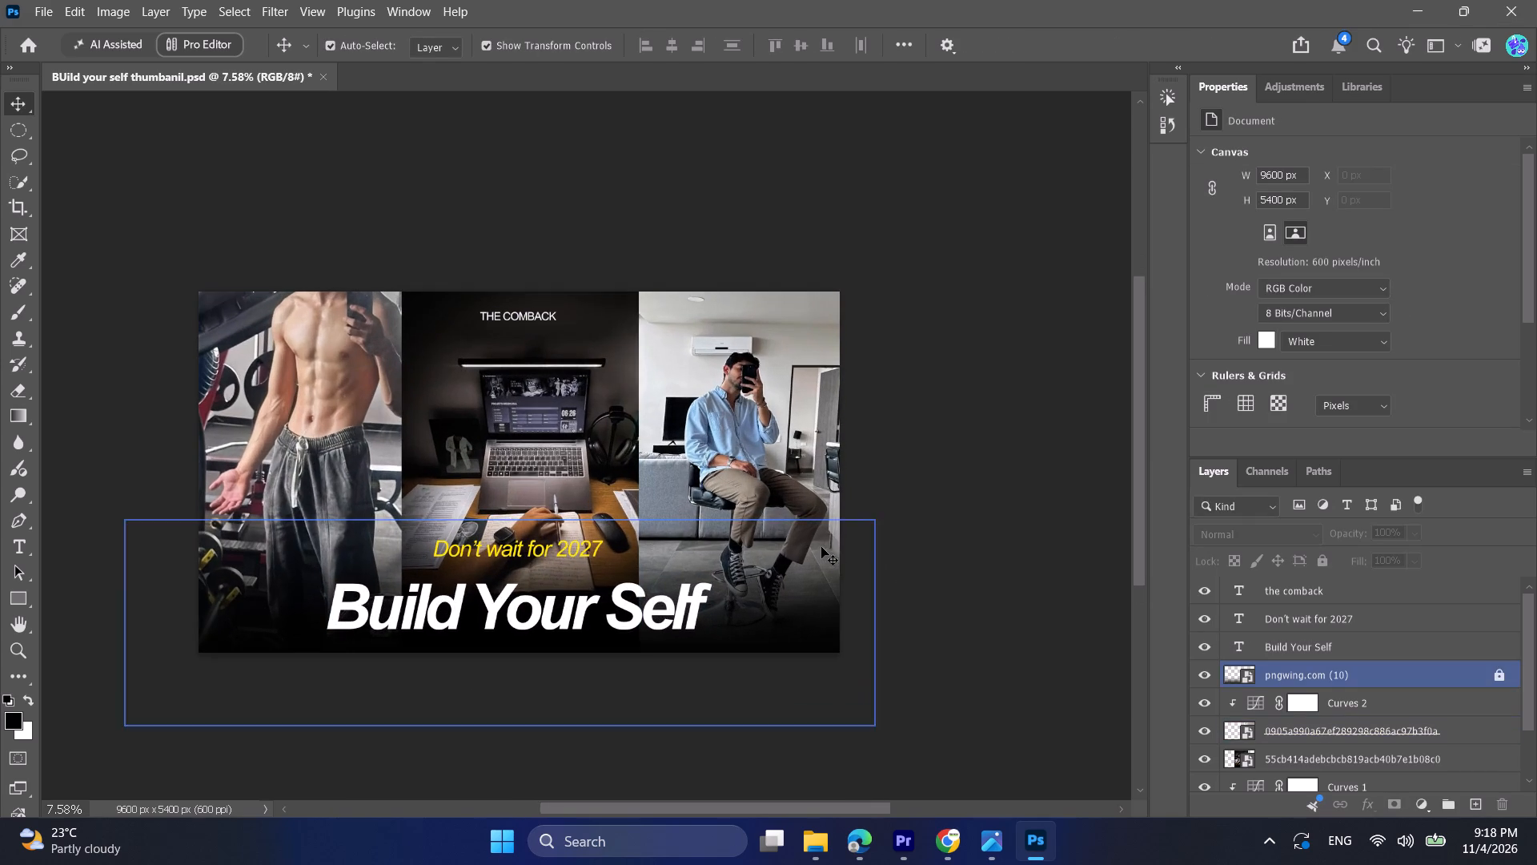
pyautogui.keyDown('ctrl'); pyautogui.scroll(5, 656, 521); pyautogui.keyUp('ctrl')
pyautogui.moveTo(636, 549); pyautogui.dragTo(637, 561)
pyautogui.click(665, 730)
# Draw a rectangle shape about 2859 × 392 px covering the "Don't wait for 2027" text.
pyautogui.keyDown('alt'); pyautogui.scroll(5, 624, 703); pyautogui.keyUp('alt')
pyautogui.scroll(-5, 624, 702)
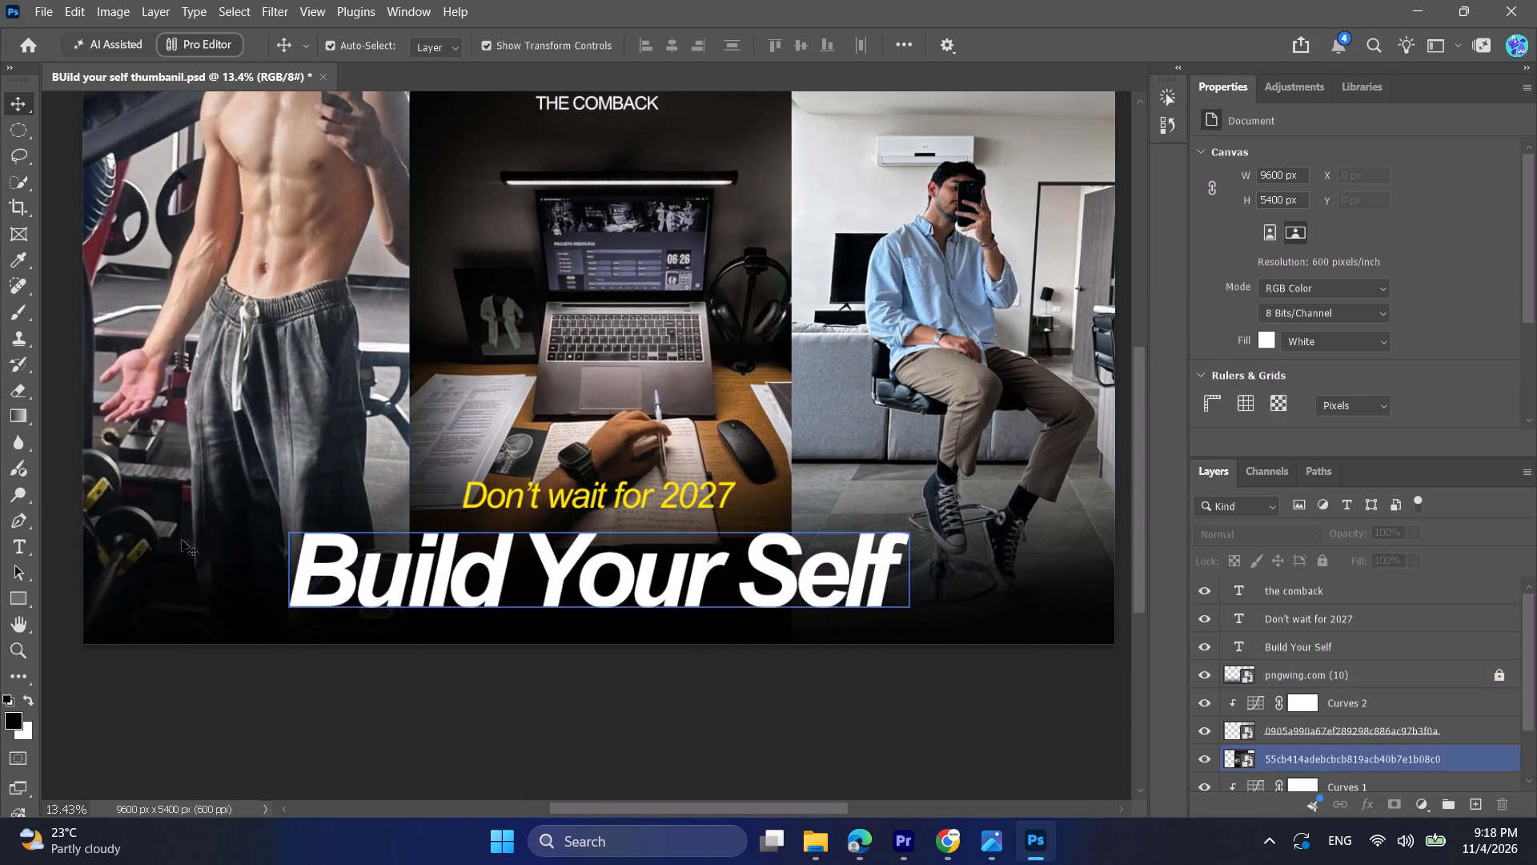
pyautogui.click(12, 594)
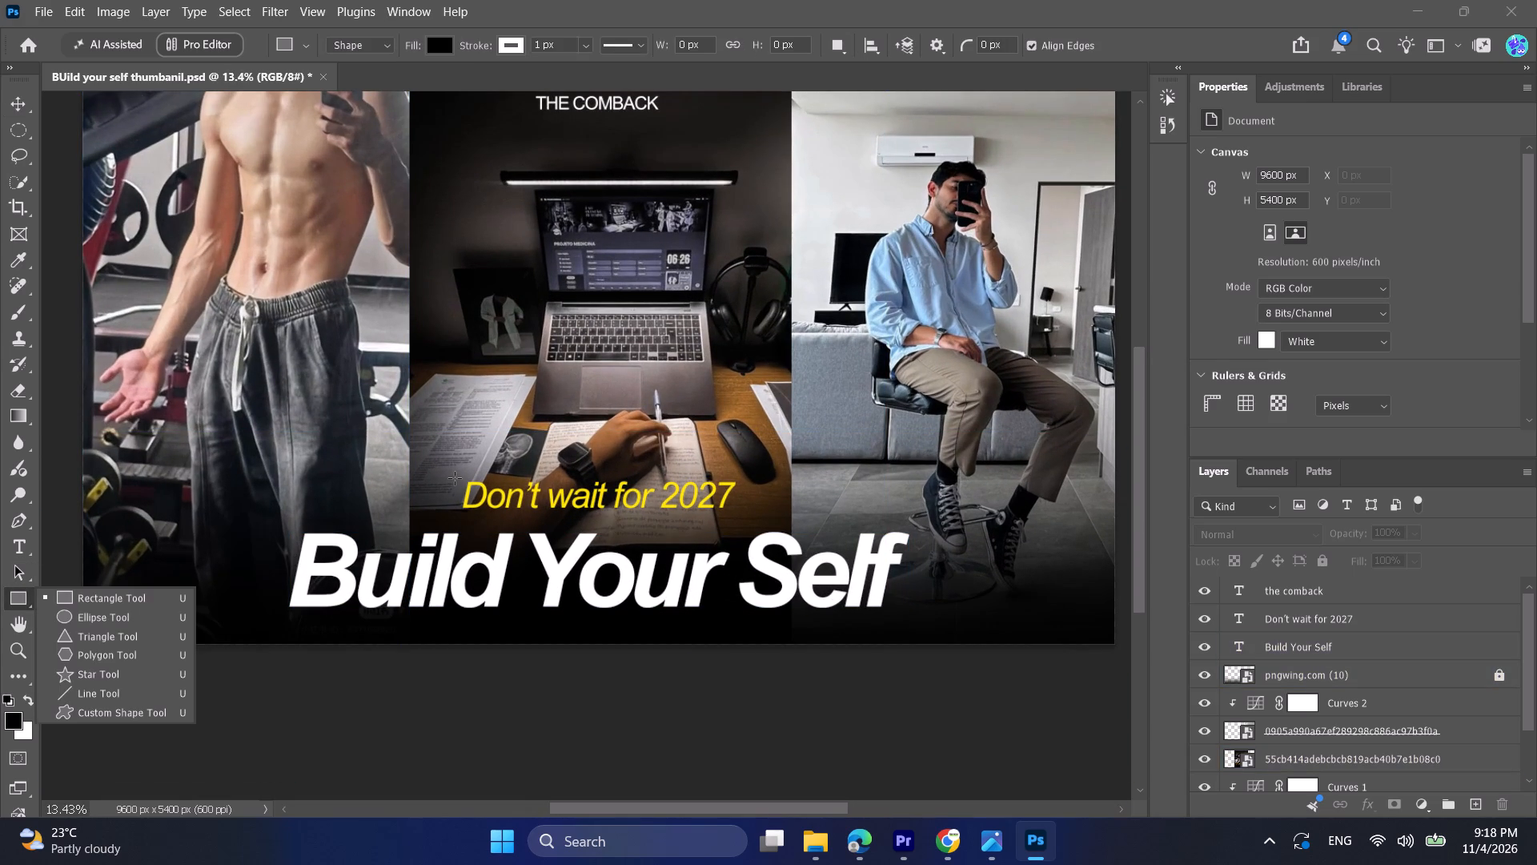
pyautogui.moveTo(451, 475); pyautogui.dragTo(743, 510)
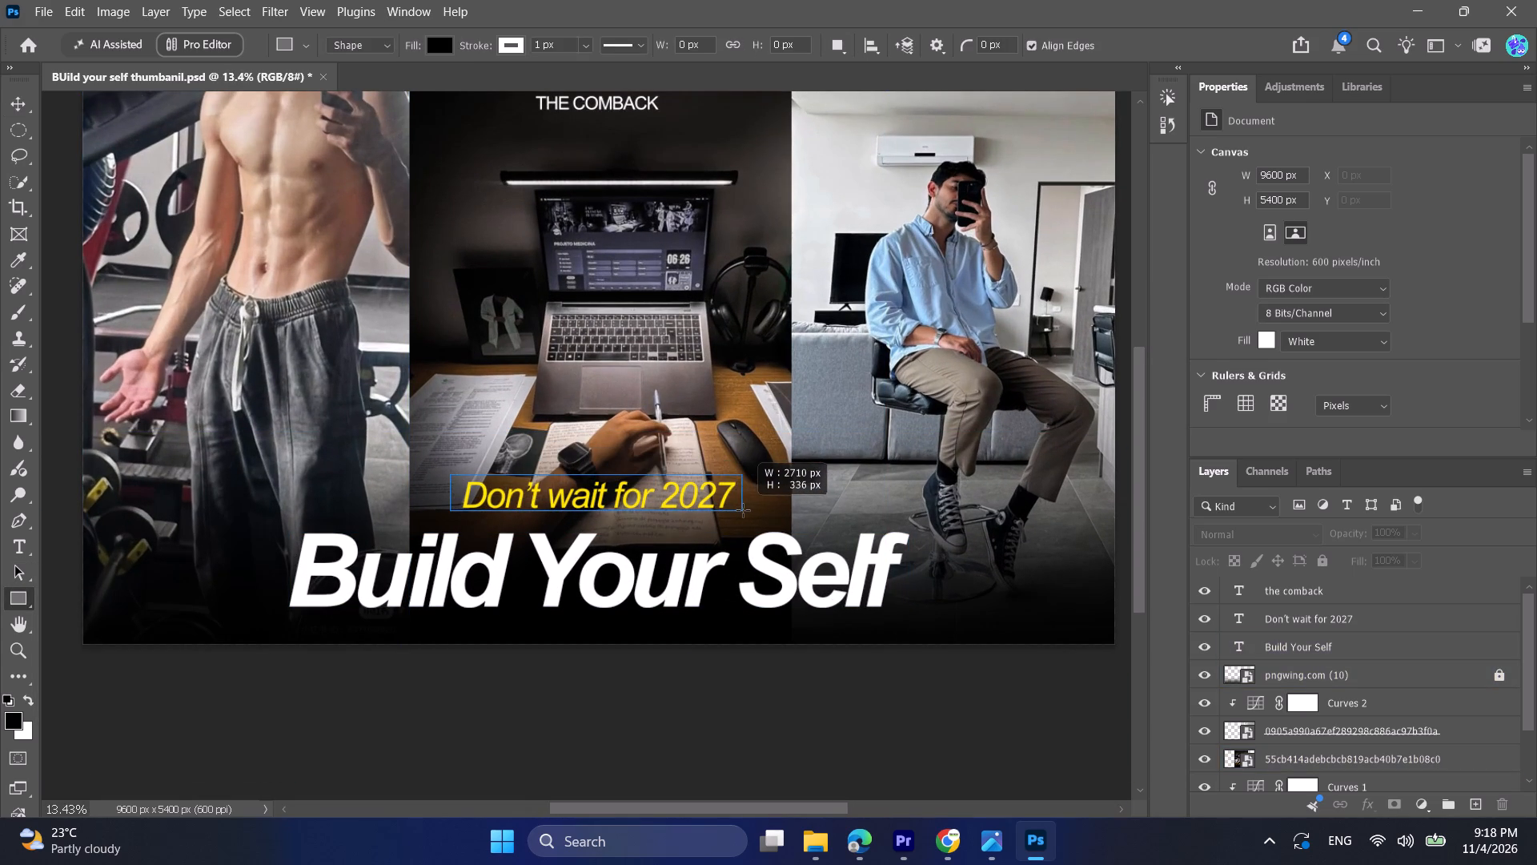
pyautogui.moveTo(743, 510); pyautogui.dragTo(750, 517)
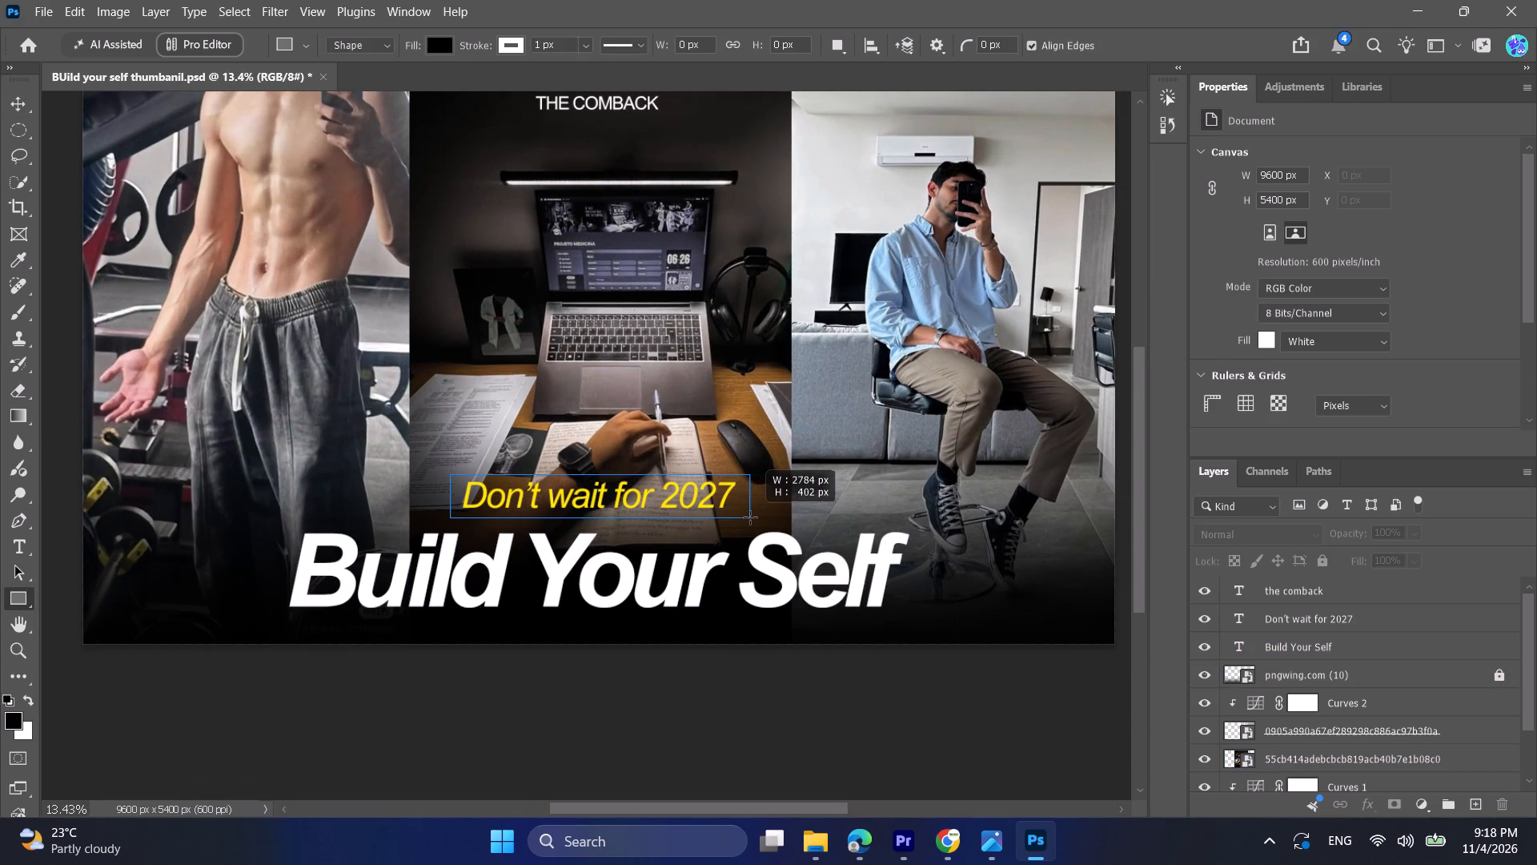
pyautogui.moveTo(750, 517); pyautogui.dragTo(757, 517)
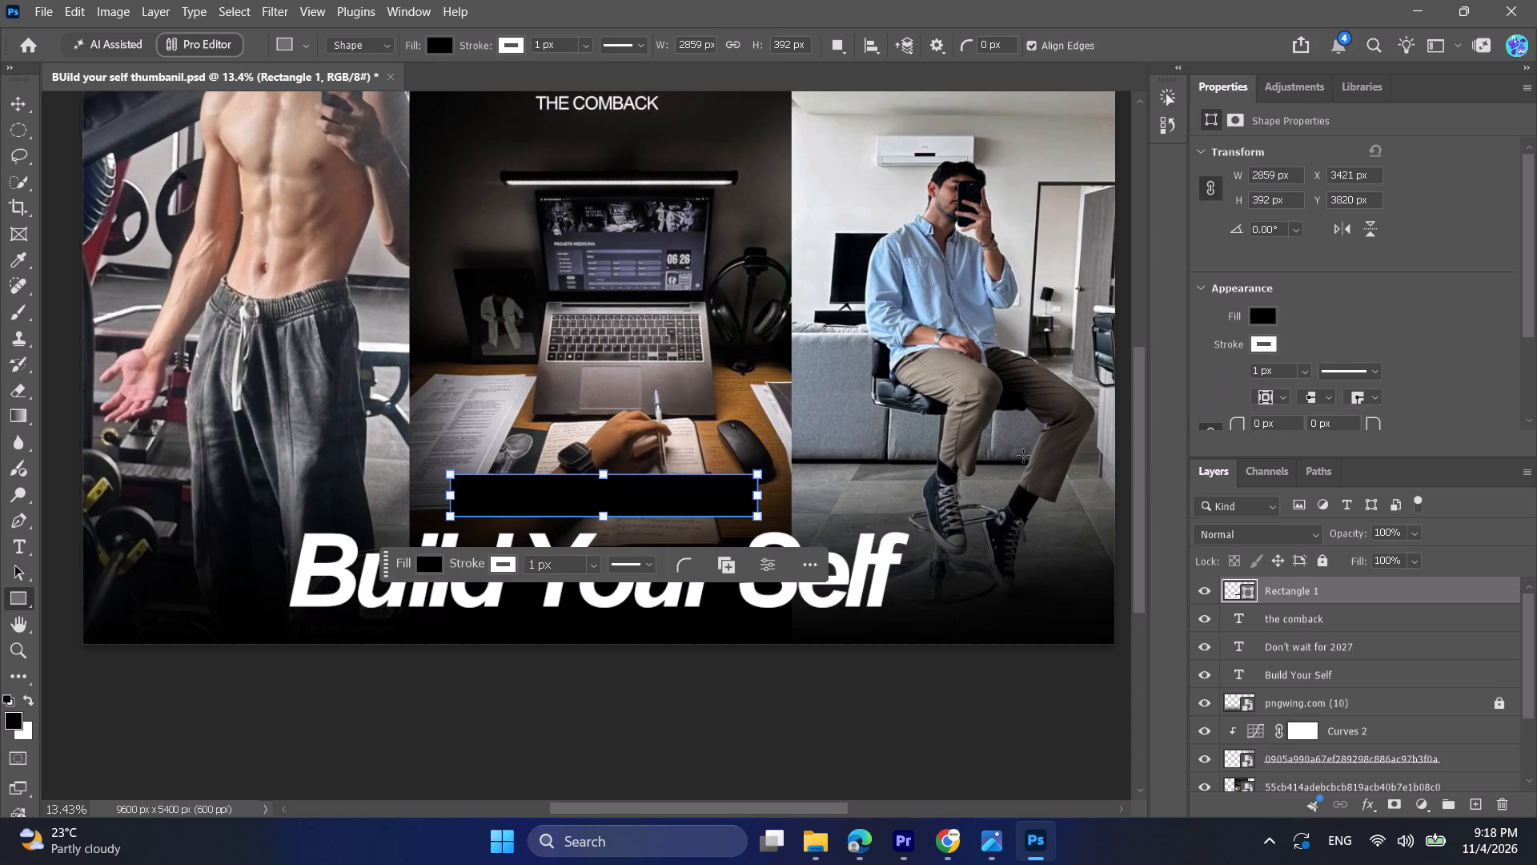
# Set the rectangle's fill to the dark red #be0000.
pyautogui.click(1261, 316)
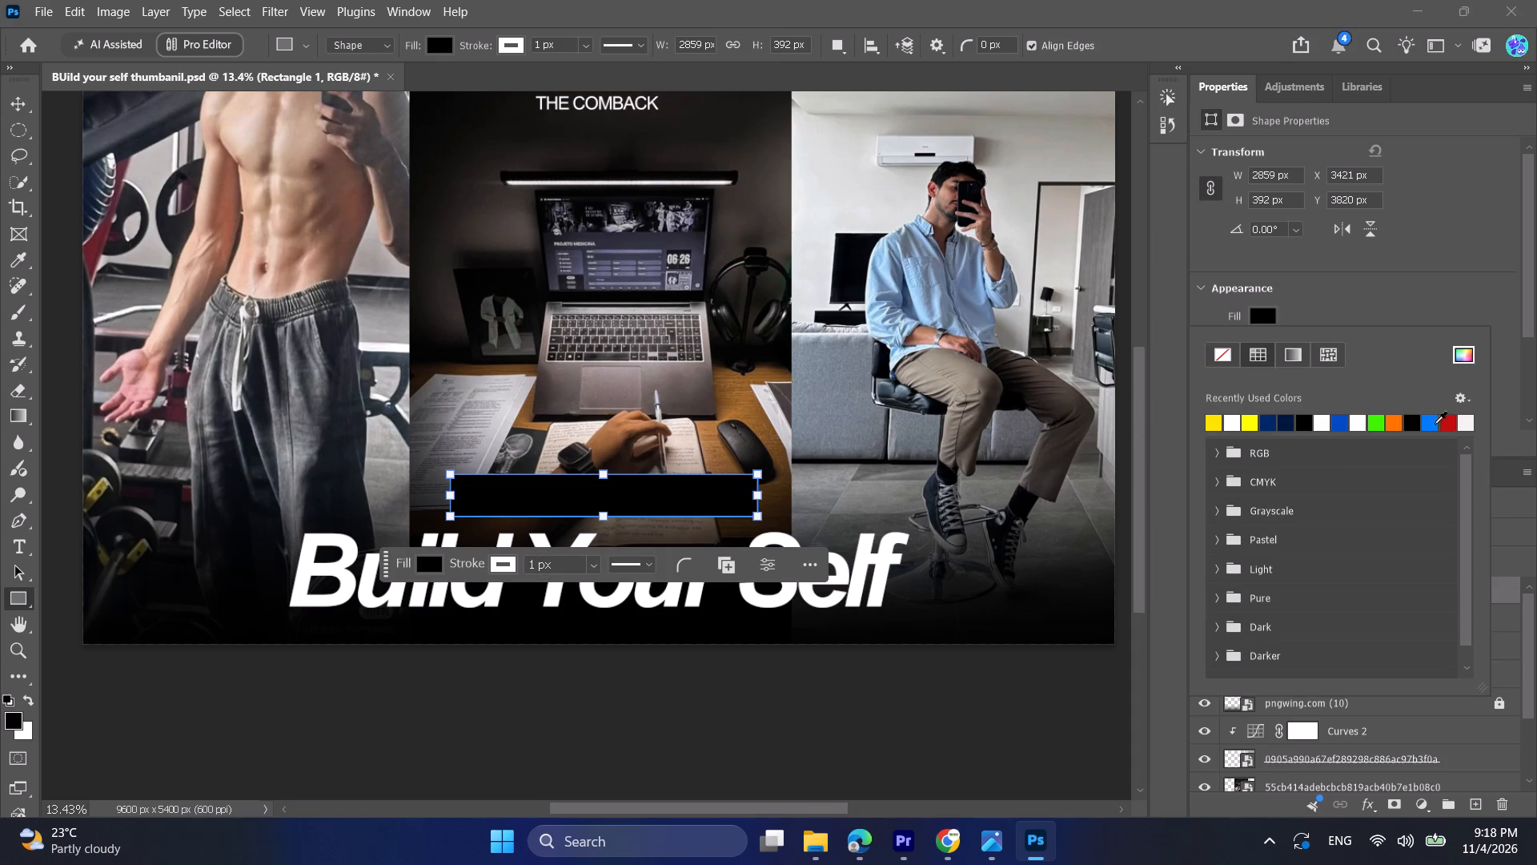
pyautogui.click(1457, 356)
pyautogui.moveTo(1232, 358); pyautogui.dragTo(1283, 281)
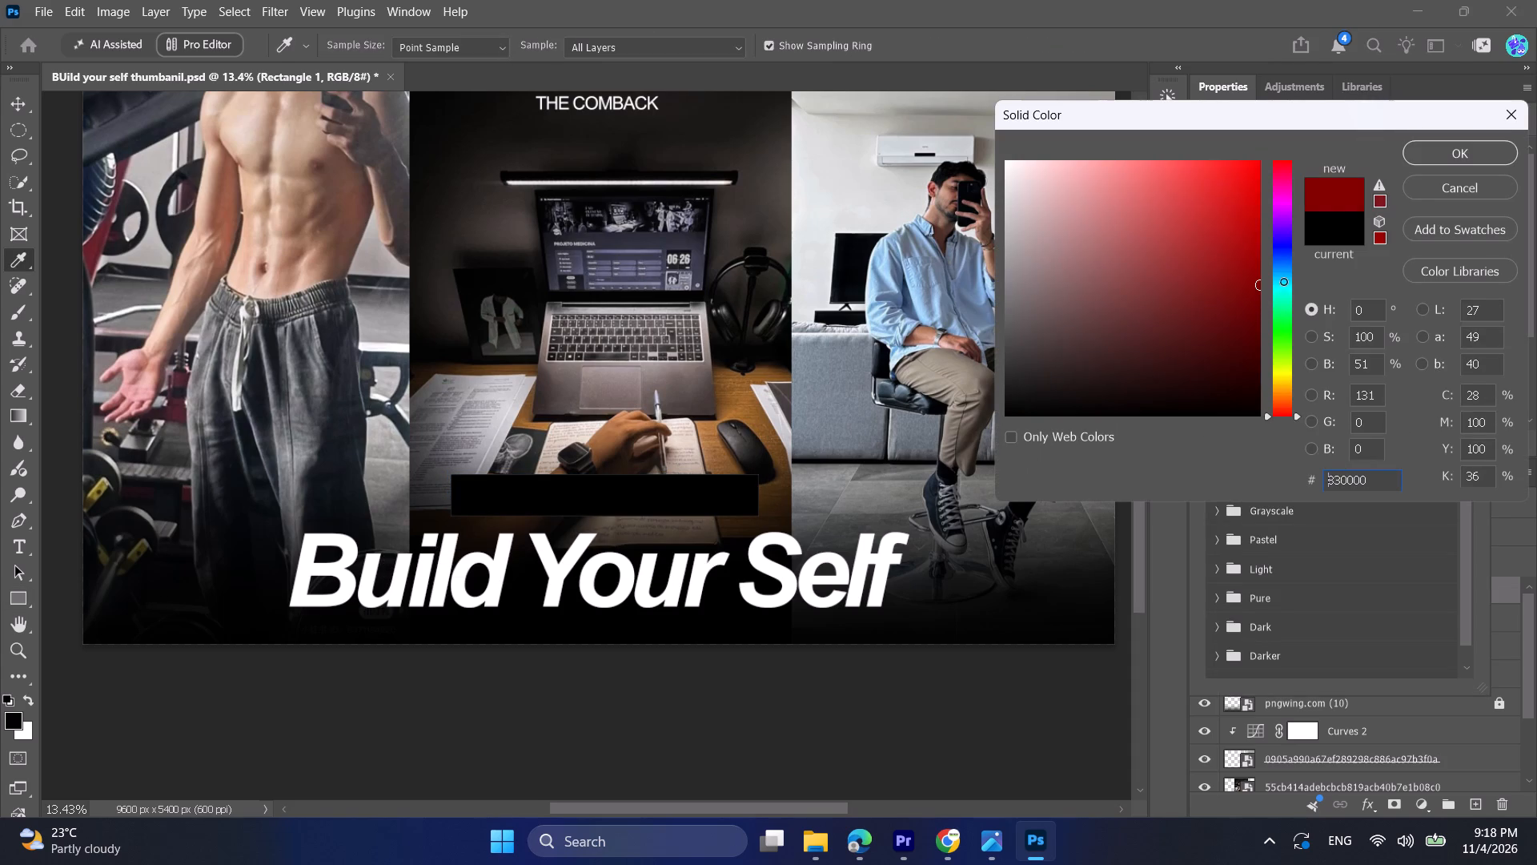
pyautogui.moveTo(1283, 281); pyautogui.dragTo(1284, 203)
pyautogui.click(1431, 156)
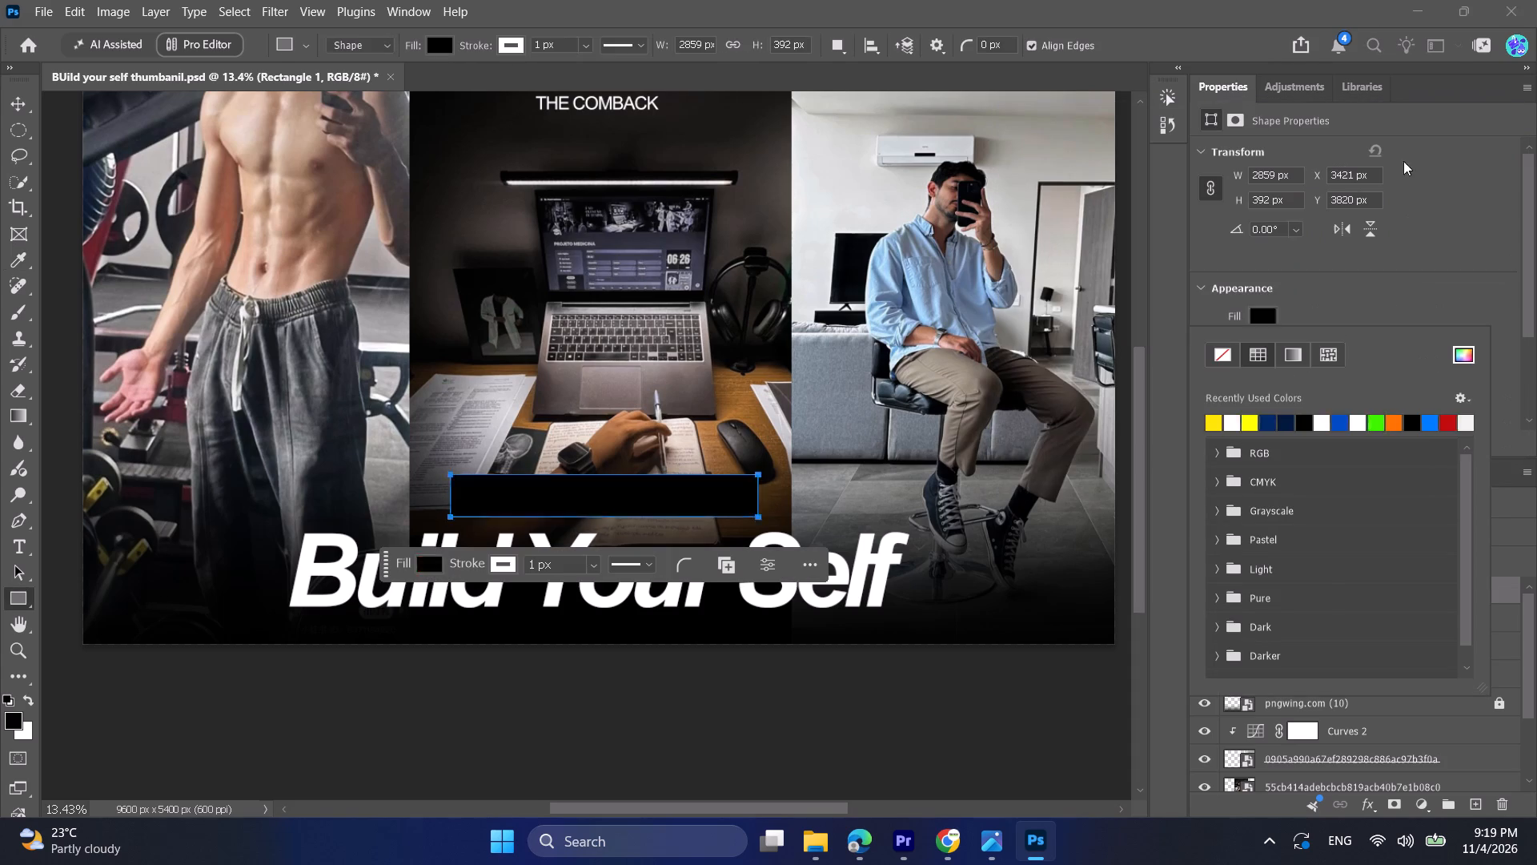
pyautogui.click(1258, 314)
pyautogui.click(1263, 319)
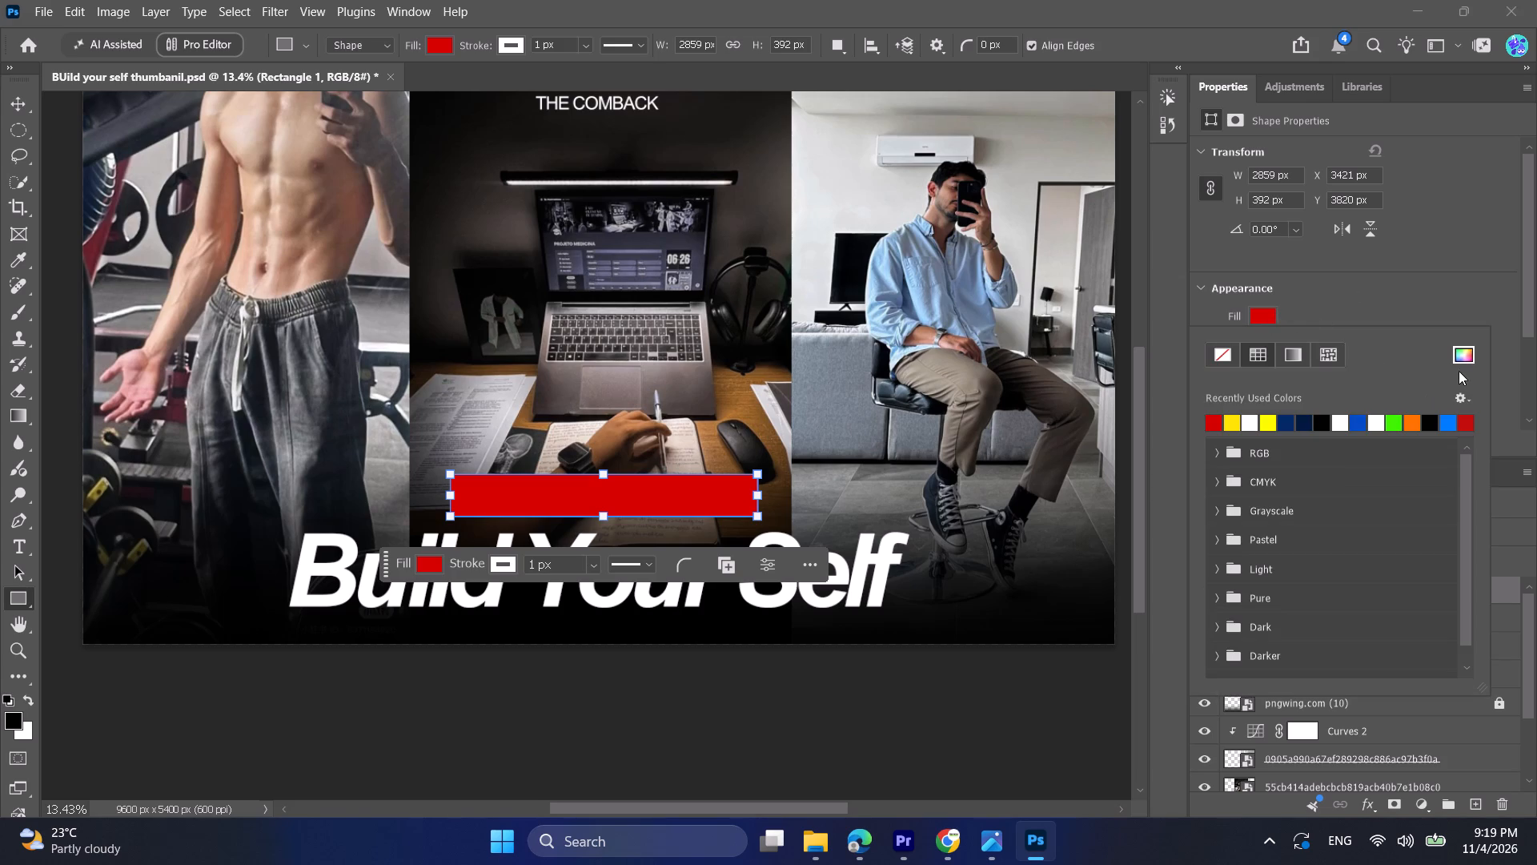
pyautogui.click(1457, 360)
pyautogui.moveTo(1230, 187); pyautogui.dragTo(1286, 245)
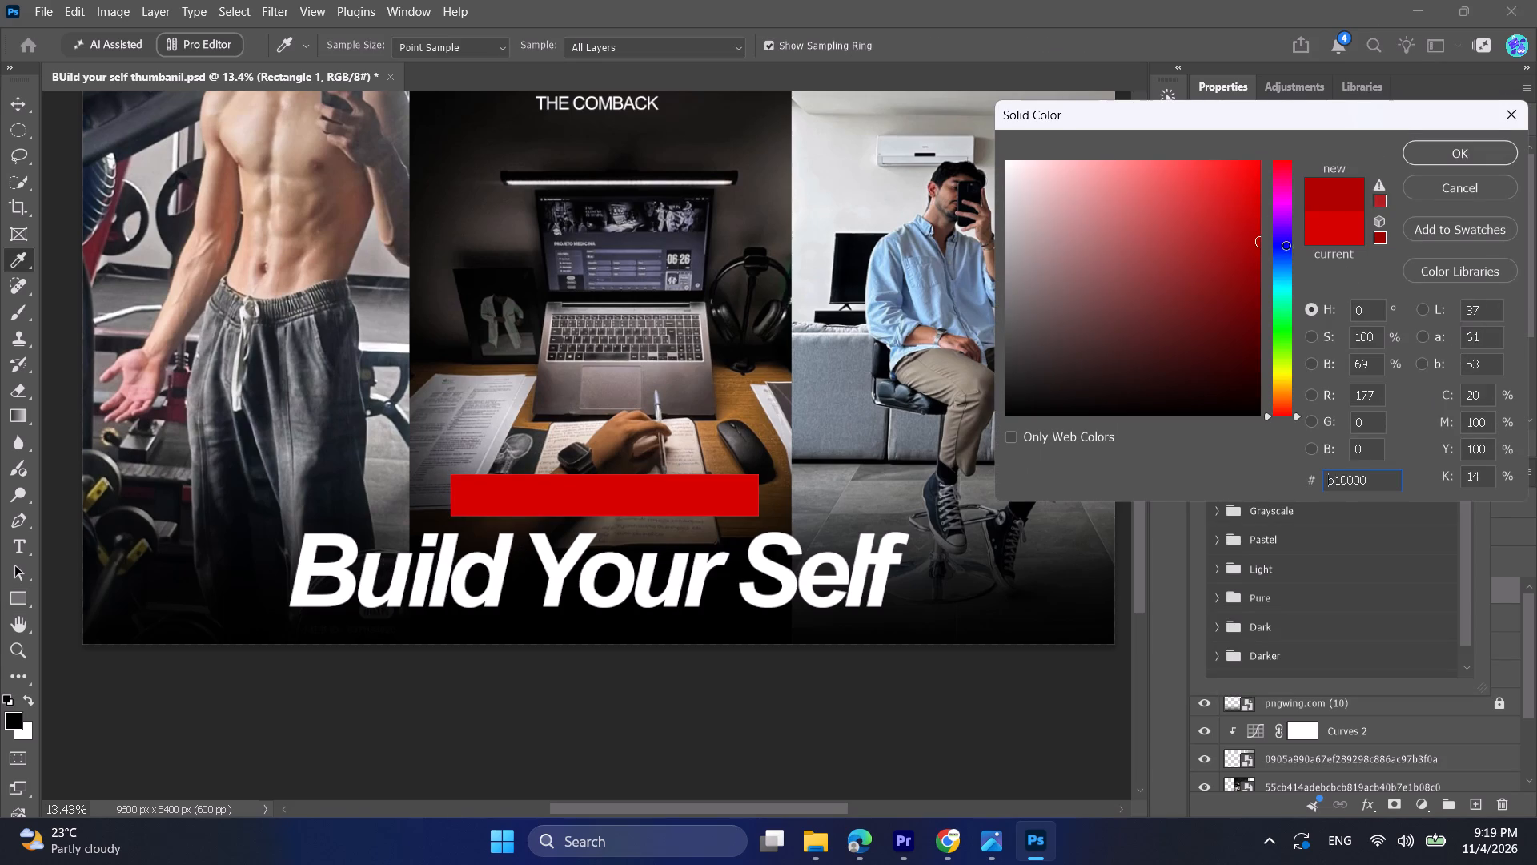
pyautogui.moveTo(1286, 245); pyautogui.dragTo(1343, 225)
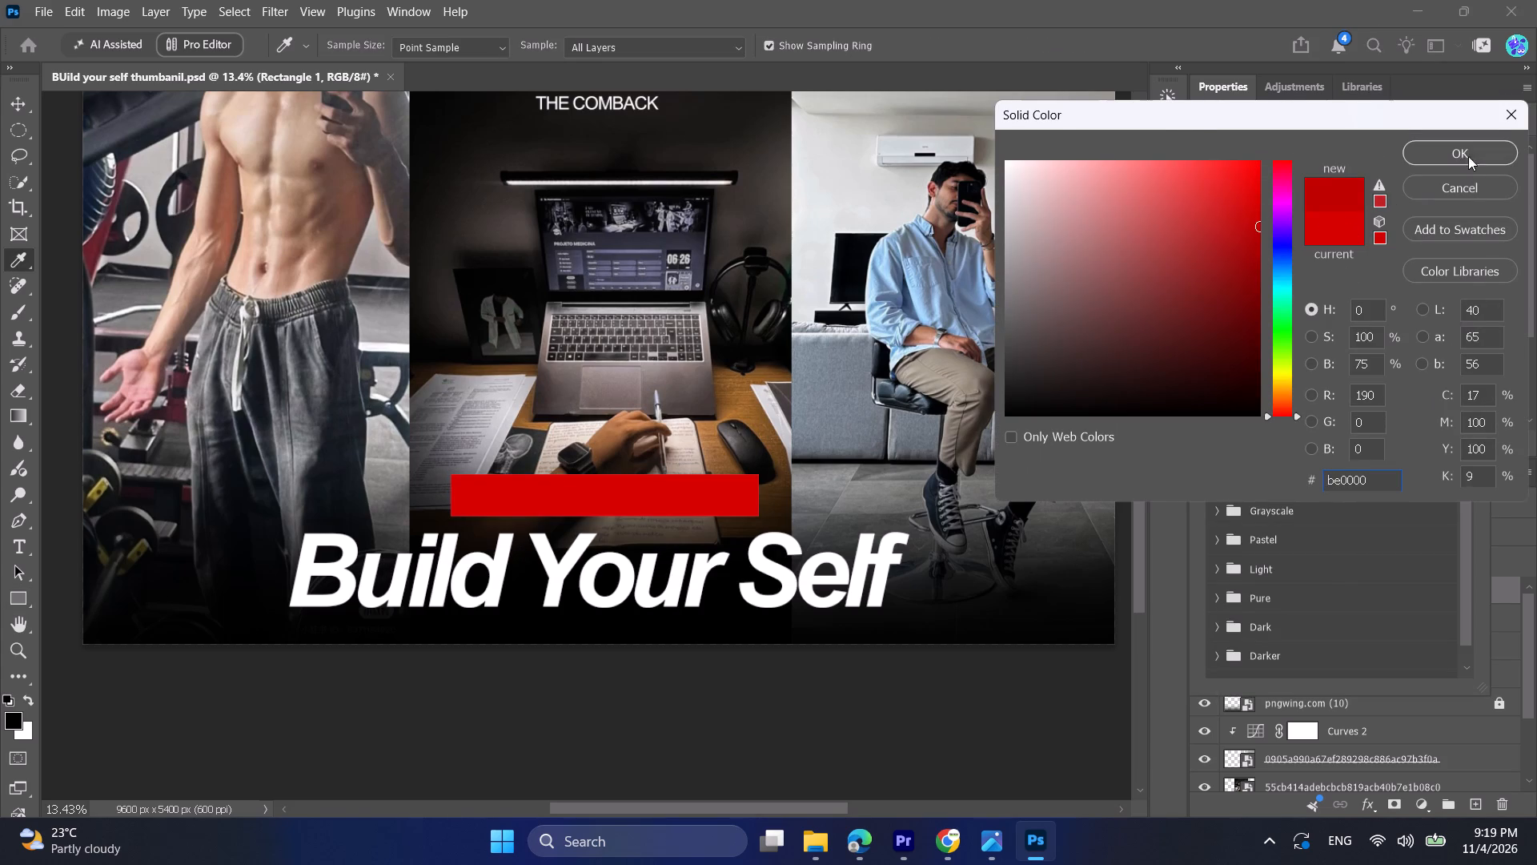
pyautogui.click(1468, 156)
# Reorder the red rectangle's layer to just below the "Build Your Self" text layer, behind all the text.
pyautogui.keyDown('alt'); pyautogui.scroll(-4, 980, 522); pyautogui.keyUp('alt')
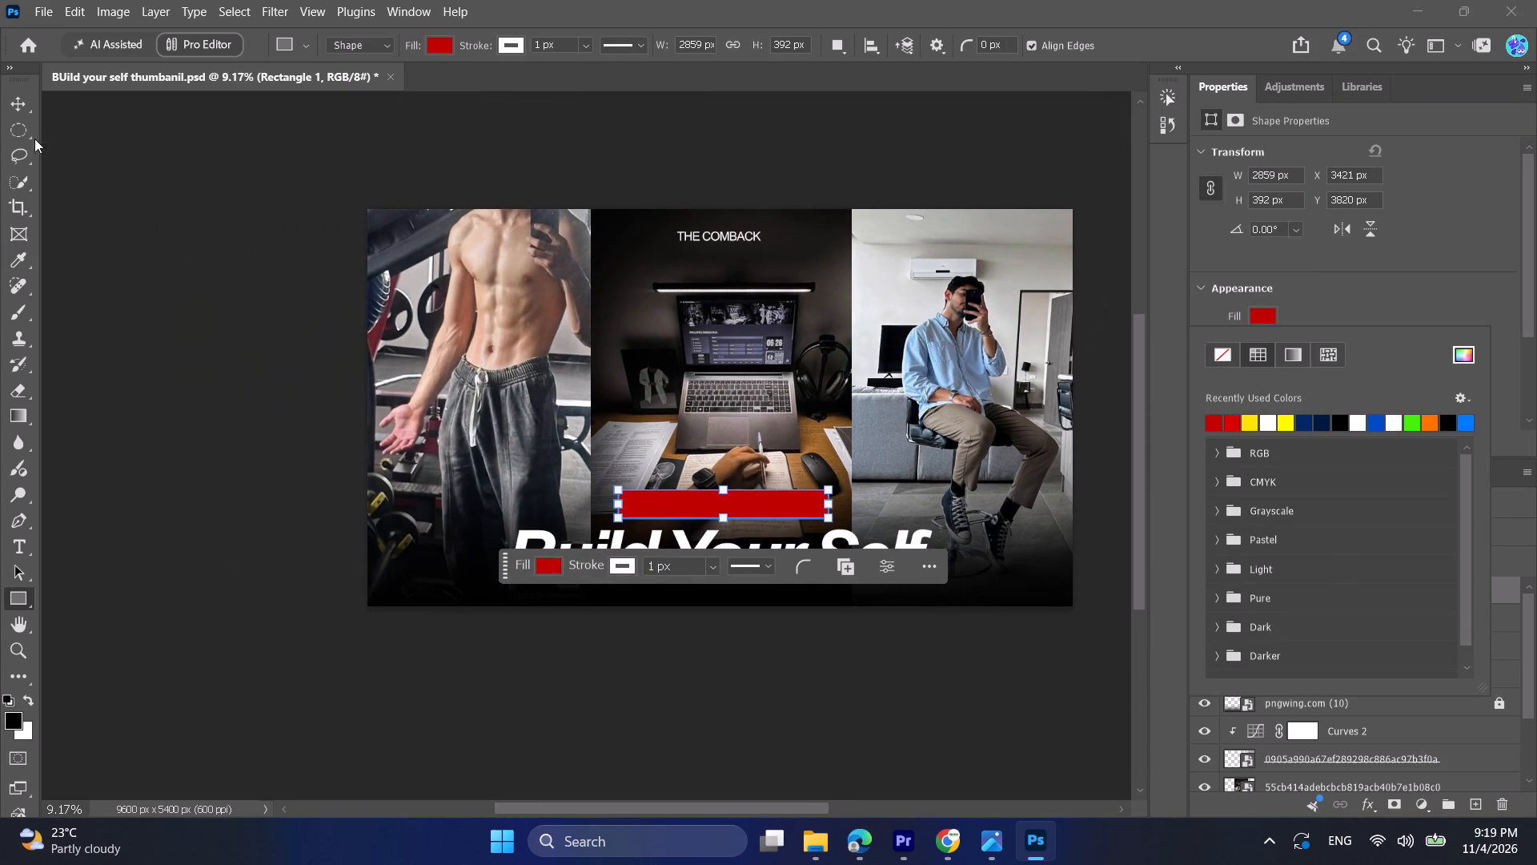
pyautogui.click(8, 104)
pyautogui.keyDown('ctrl'); pyautogui.scroll(-2, 786, 595); pyautogui.keyUp('ctrl')
pyautogui.keyDown('ctrl'); pyautogui.scroll(1, 787, 595); pyautogui.keyUp('ctrl')
pyautogui.keyDown('ctrl'); pyautogui.scroll(-2, 782, 594); pyautogui.keyUp('ctrl')
pyautogui.moveTo(1326, 593); pyautogui.dragTo(1330, 609)
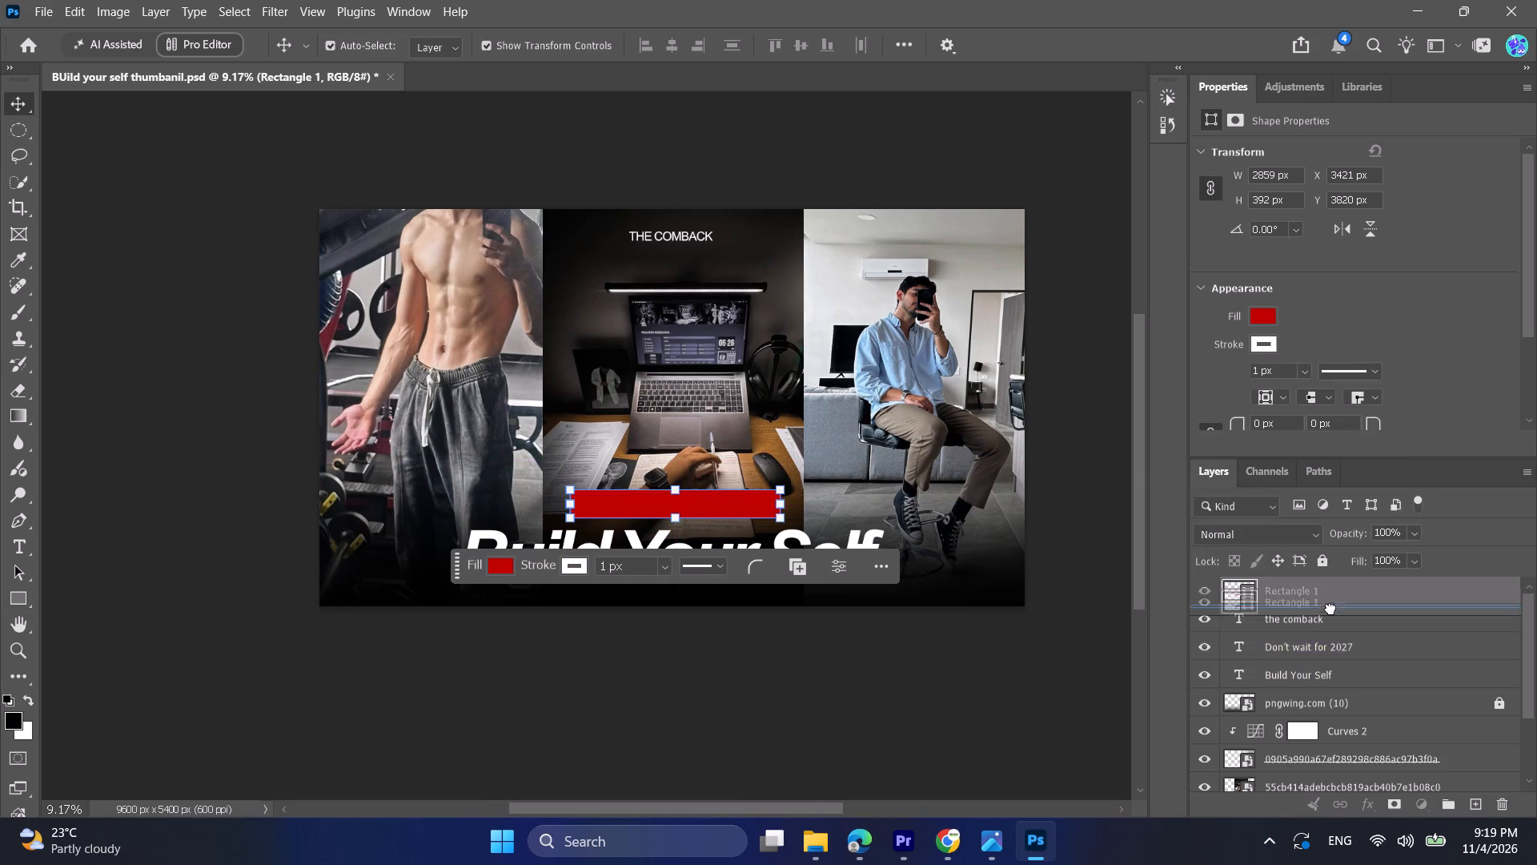
pyautogui.moveTo(1330, 609); pyautogui.dragTo(1346, 676)
pyautogui.click(993, 667)
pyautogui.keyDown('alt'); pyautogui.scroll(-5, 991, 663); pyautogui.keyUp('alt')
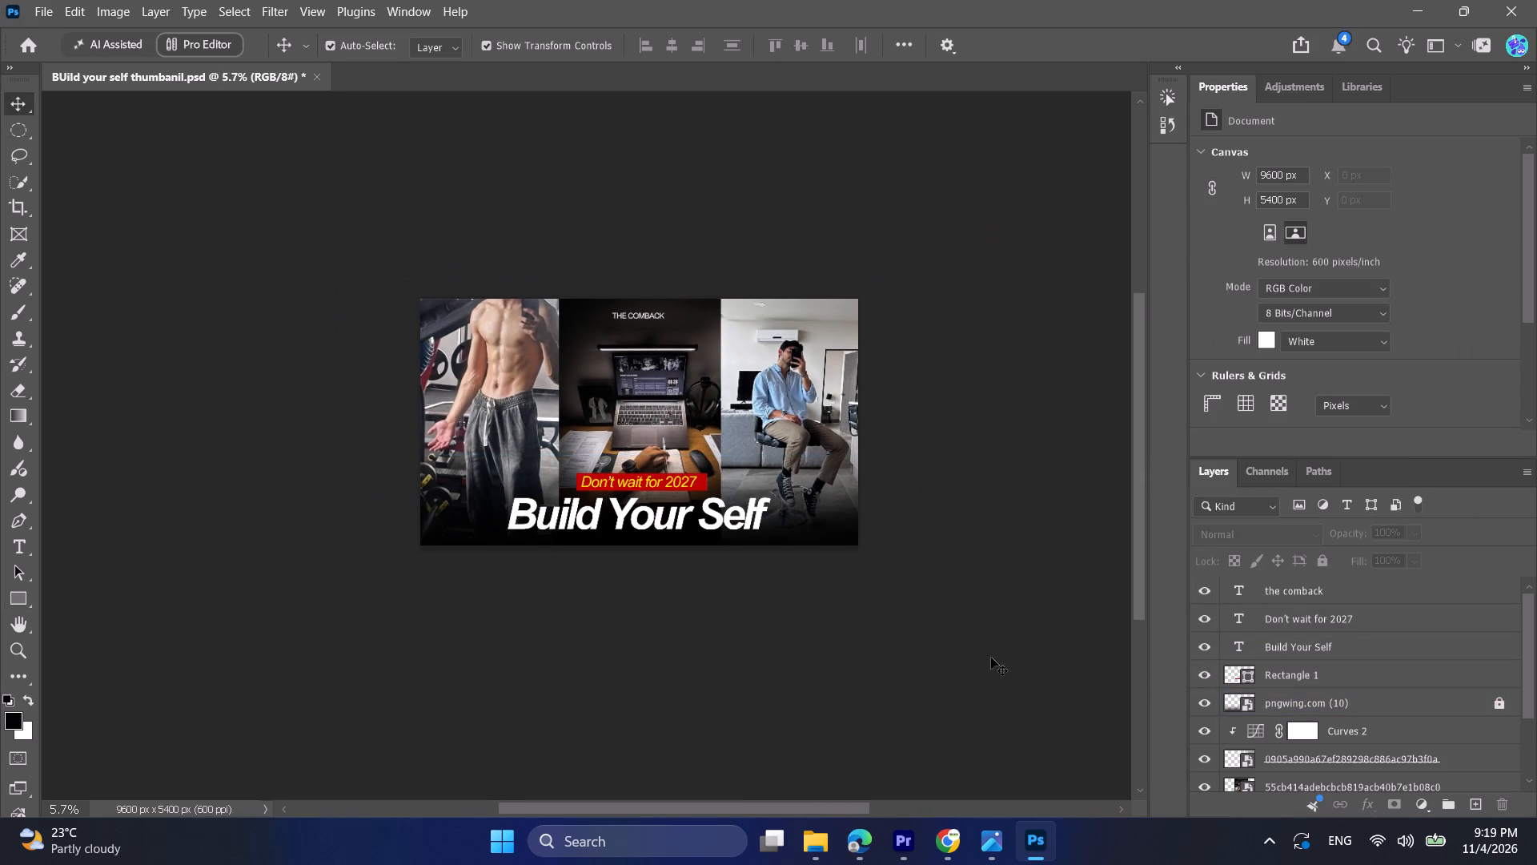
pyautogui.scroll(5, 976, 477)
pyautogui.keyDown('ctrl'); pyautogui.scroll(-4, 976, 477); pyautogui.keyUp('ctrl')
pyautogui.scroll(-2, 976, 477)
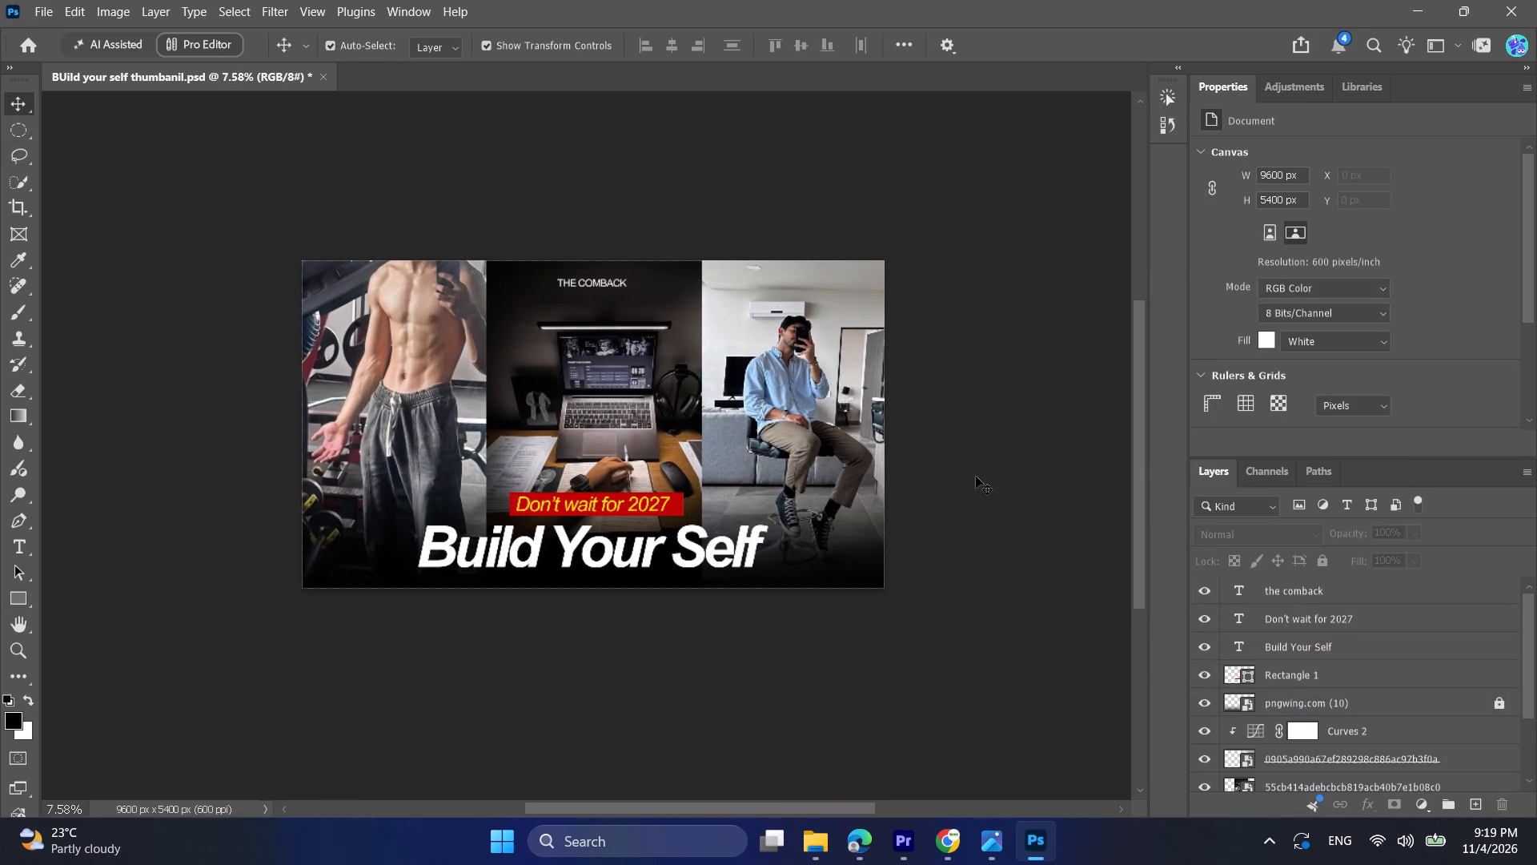
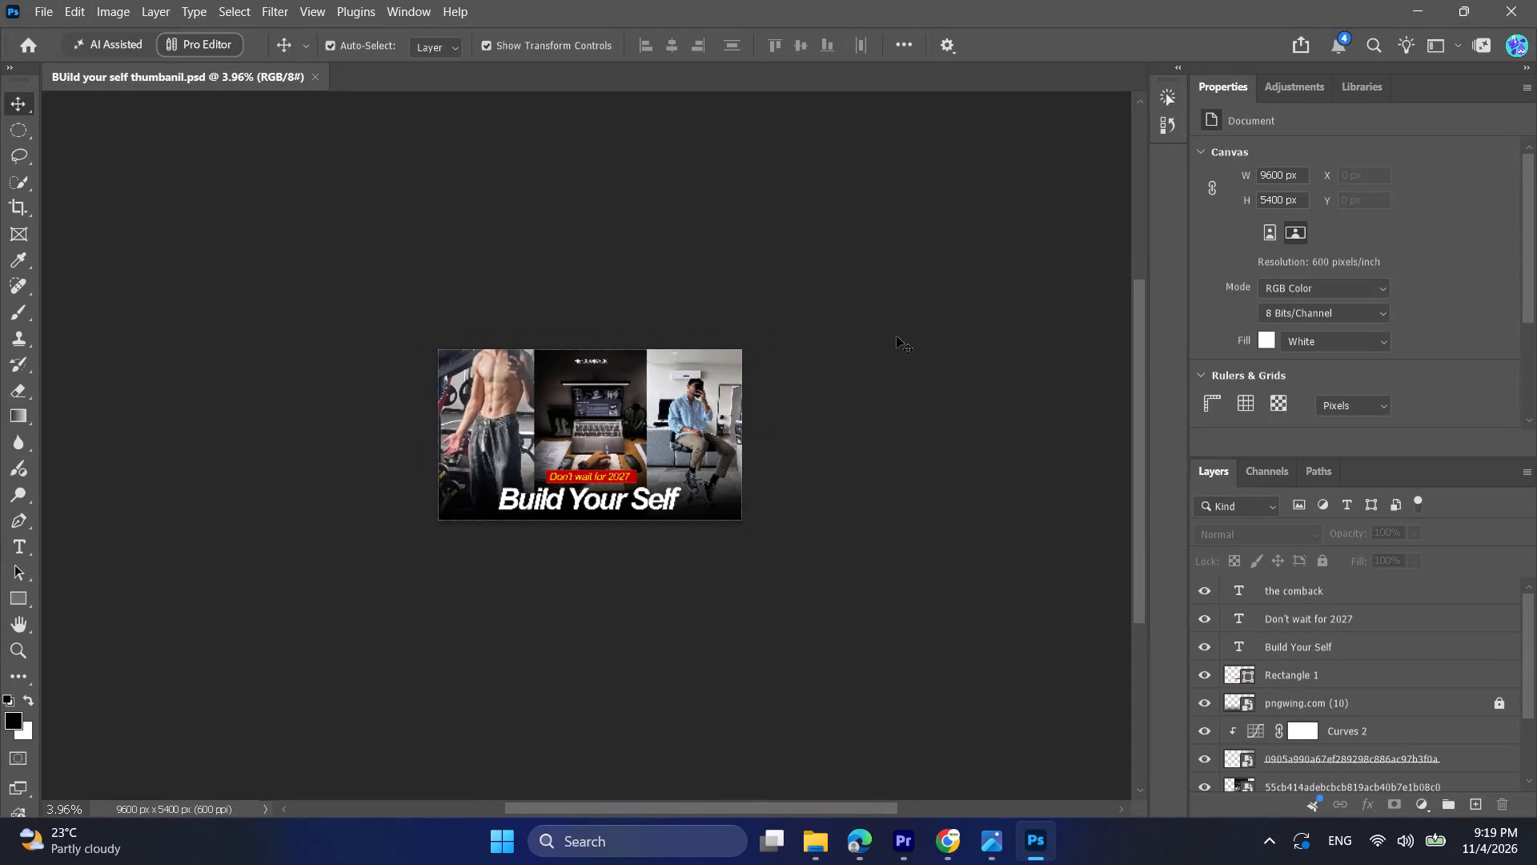
# Move the "Don't wait for 2027" text and its red rectangle up together, bringing the rectangle's Y to 3532 px.
pyautogui.scroll(2, 893, 338)
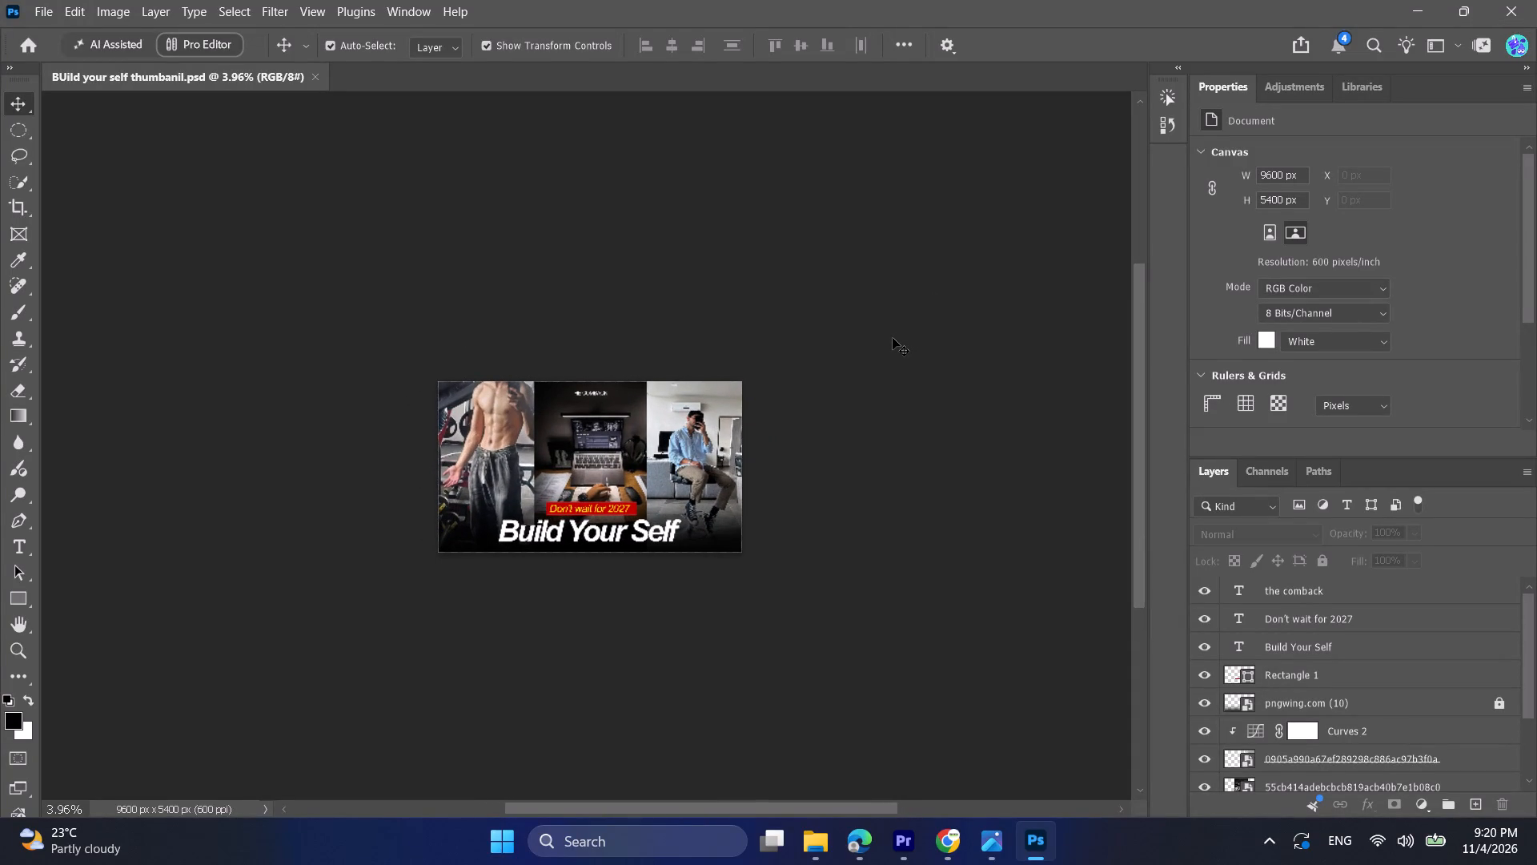
pyautogui.keyDown('alt'); pyautogui.scroll(8, 893, 338); pyautogui.keyUp('alt')
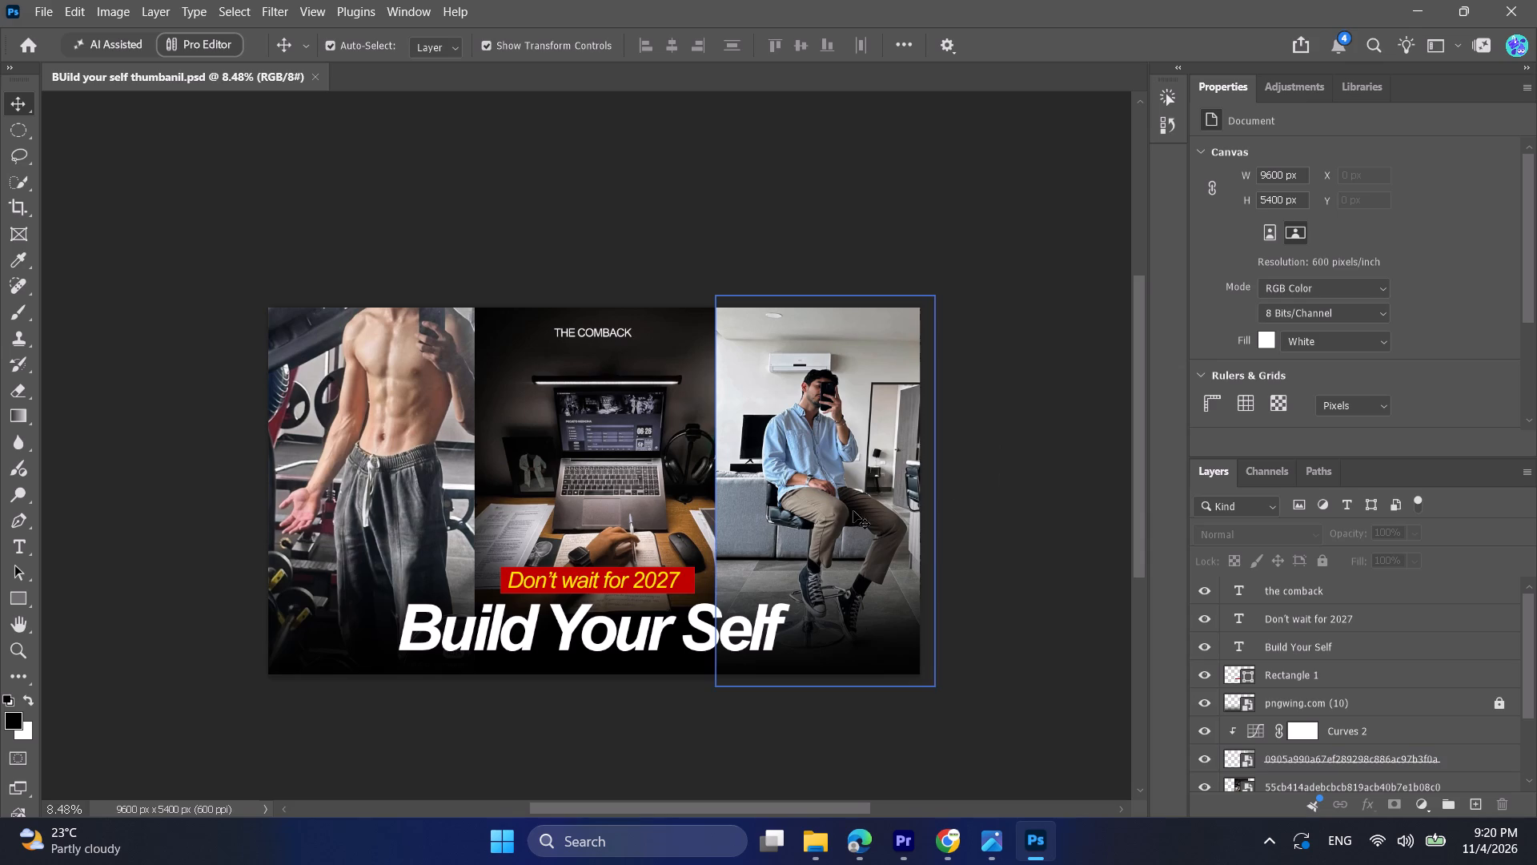
pyautogui.click(1321, 681)
pyautogui.keyDown('ctrl'); pyautogui.click(1352, 610); pyautogui.keyUp('ctrl')
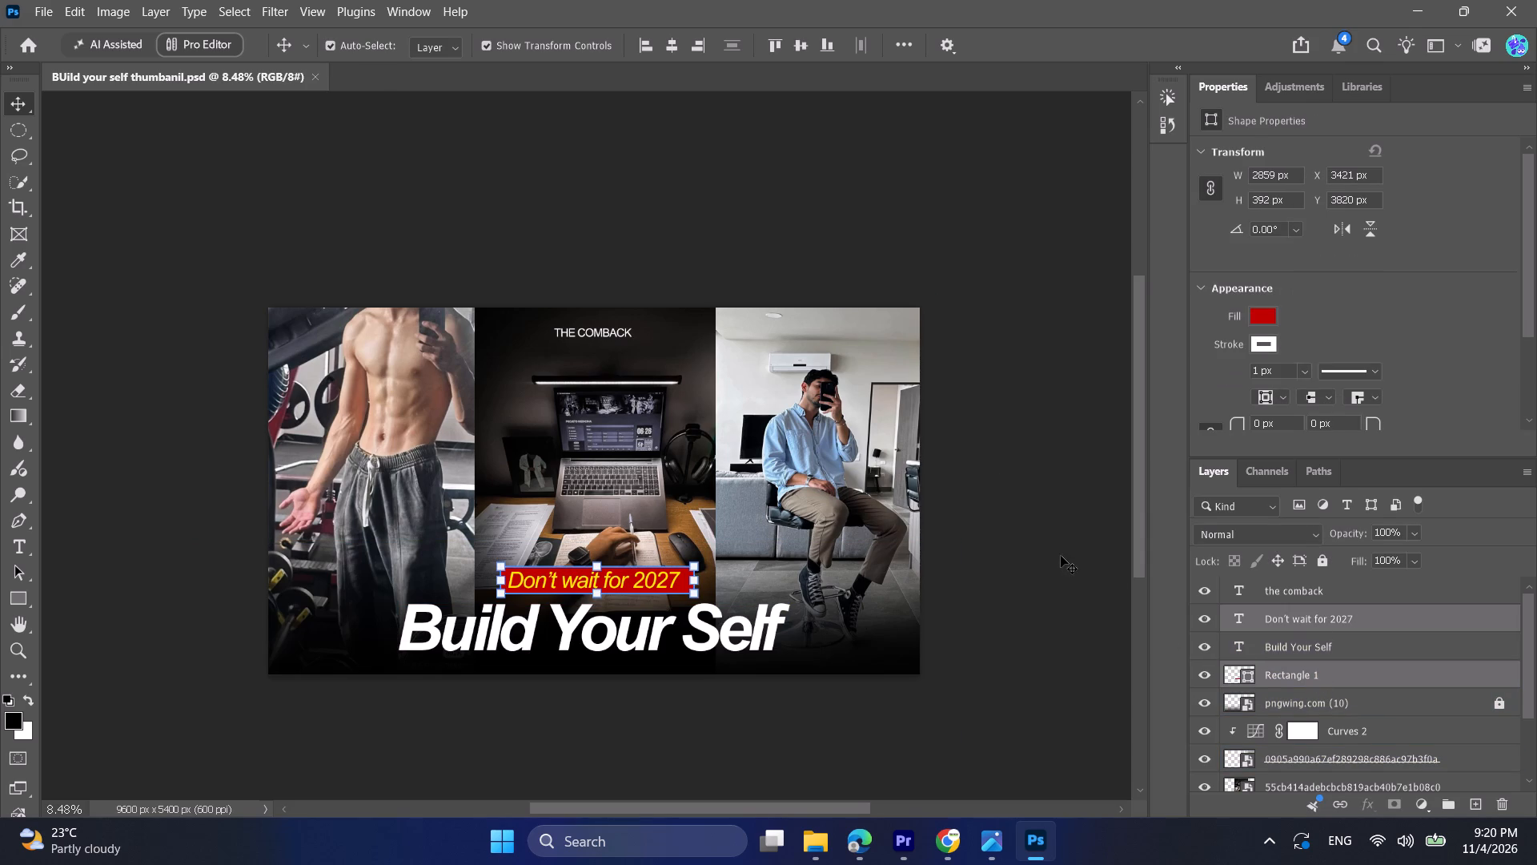
pyautogui.press('Up')
pyautogui.press('Up')
pyautogui.press('Up')
pyautogui.press('Up')
pyautogui.press('Up')
pyautogui.press('Up')
pyautogui.press('Up')
pyautogui.press('Up')
pyautogui.press('Up')
pyautogui.press('Up')
pyautogui.press('Up')
pyautogui.press('Up')
pyautogui.press('Up')
pyautogui.press('Up')
pyautogui.press('Up')
pyautogui.press('Up')
pyautogui.press('Up')
pyautogui.press('Up')
pyautogui.press('Up')
pyautogui.press('Up')
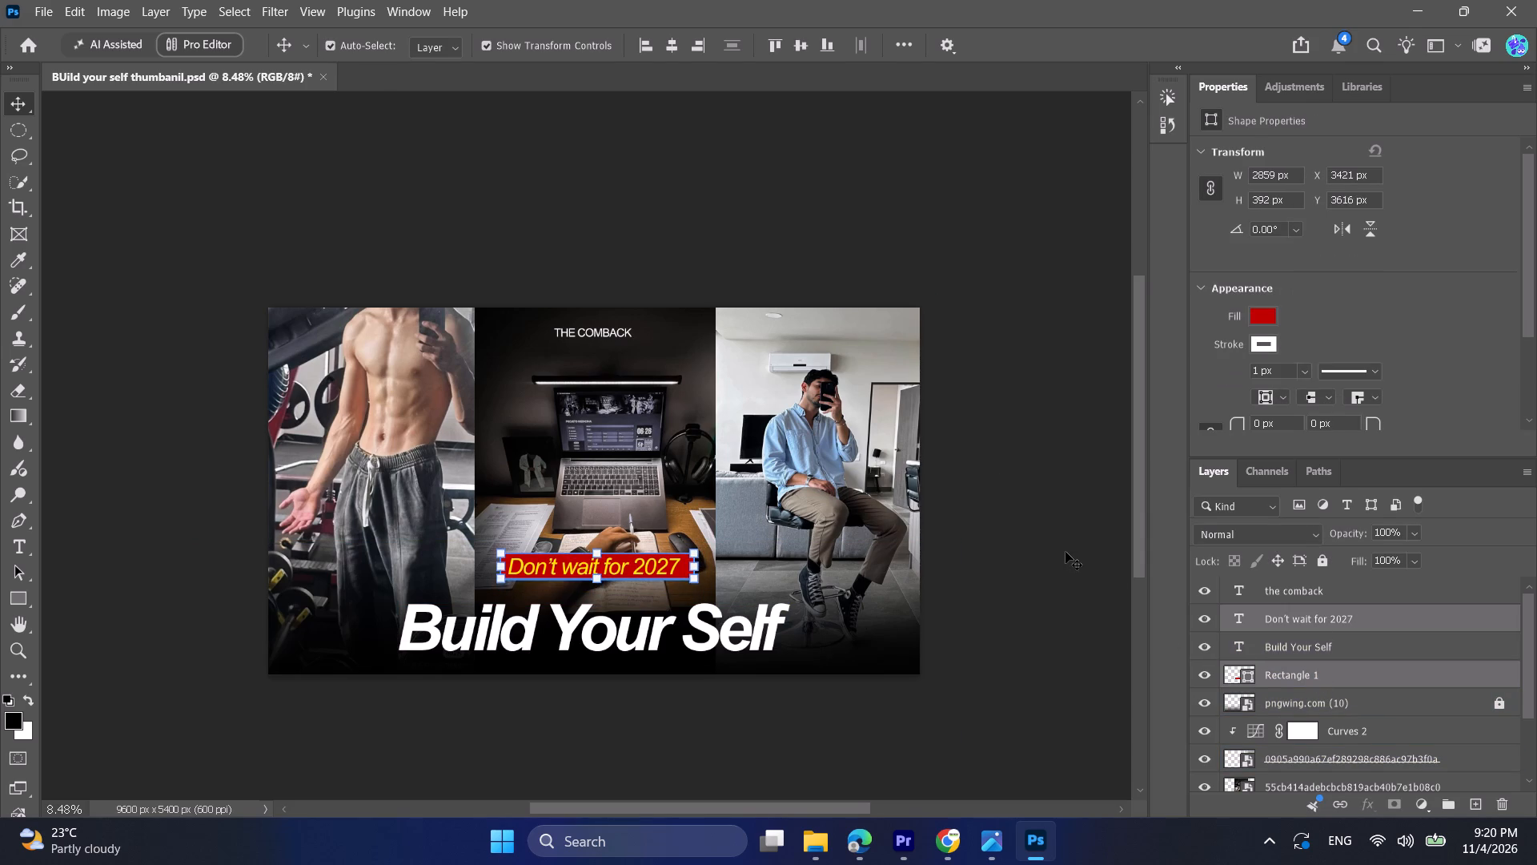
pyautogui.click(1065, 552)
# Enlarge the "Build Your Self" title to about 114% and centre it horizontally on the canvas.
pyautogui.click(686, 620)
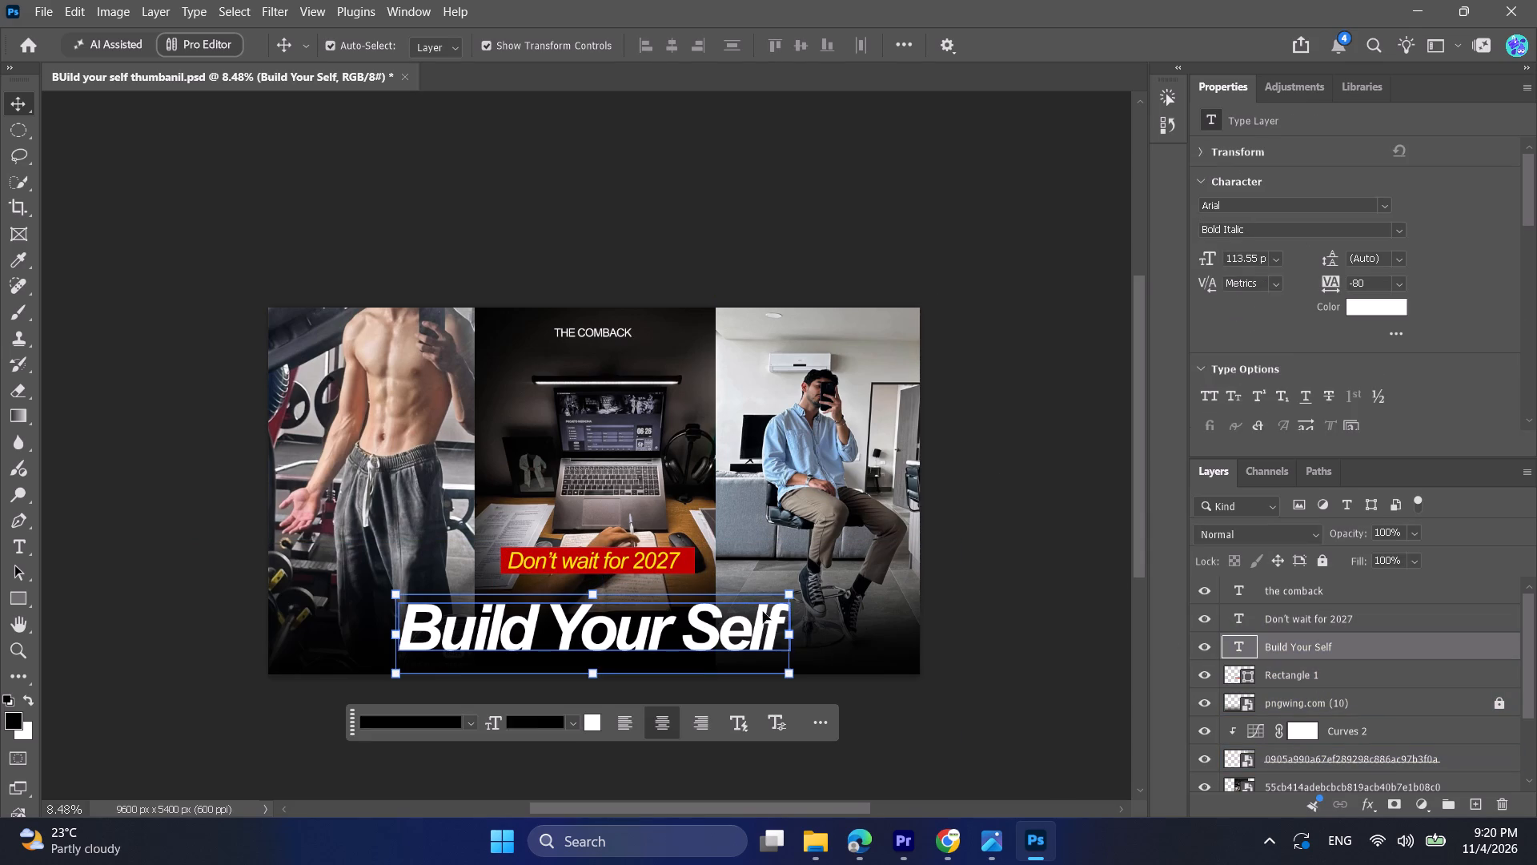
pyautogui.moveTo(789, 594); pyautogui.dragTo(833, 587)
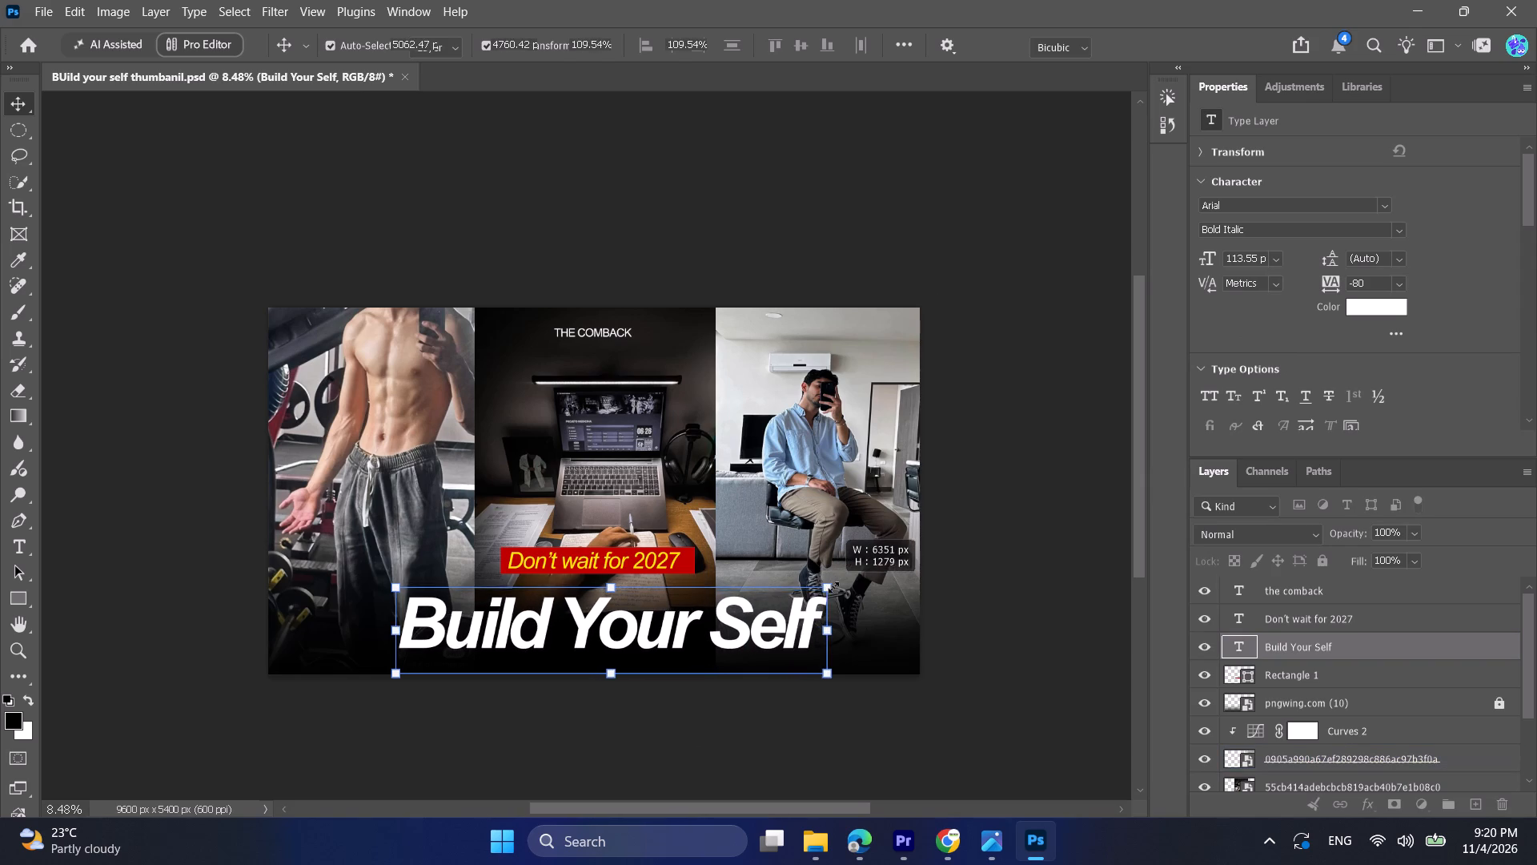
pyautogui.moveTo(833, 587); pyautogui.dragTo(845, 585)
pyautogui.moveTo(750, 618); pyautogui.dragTo(720, 620)
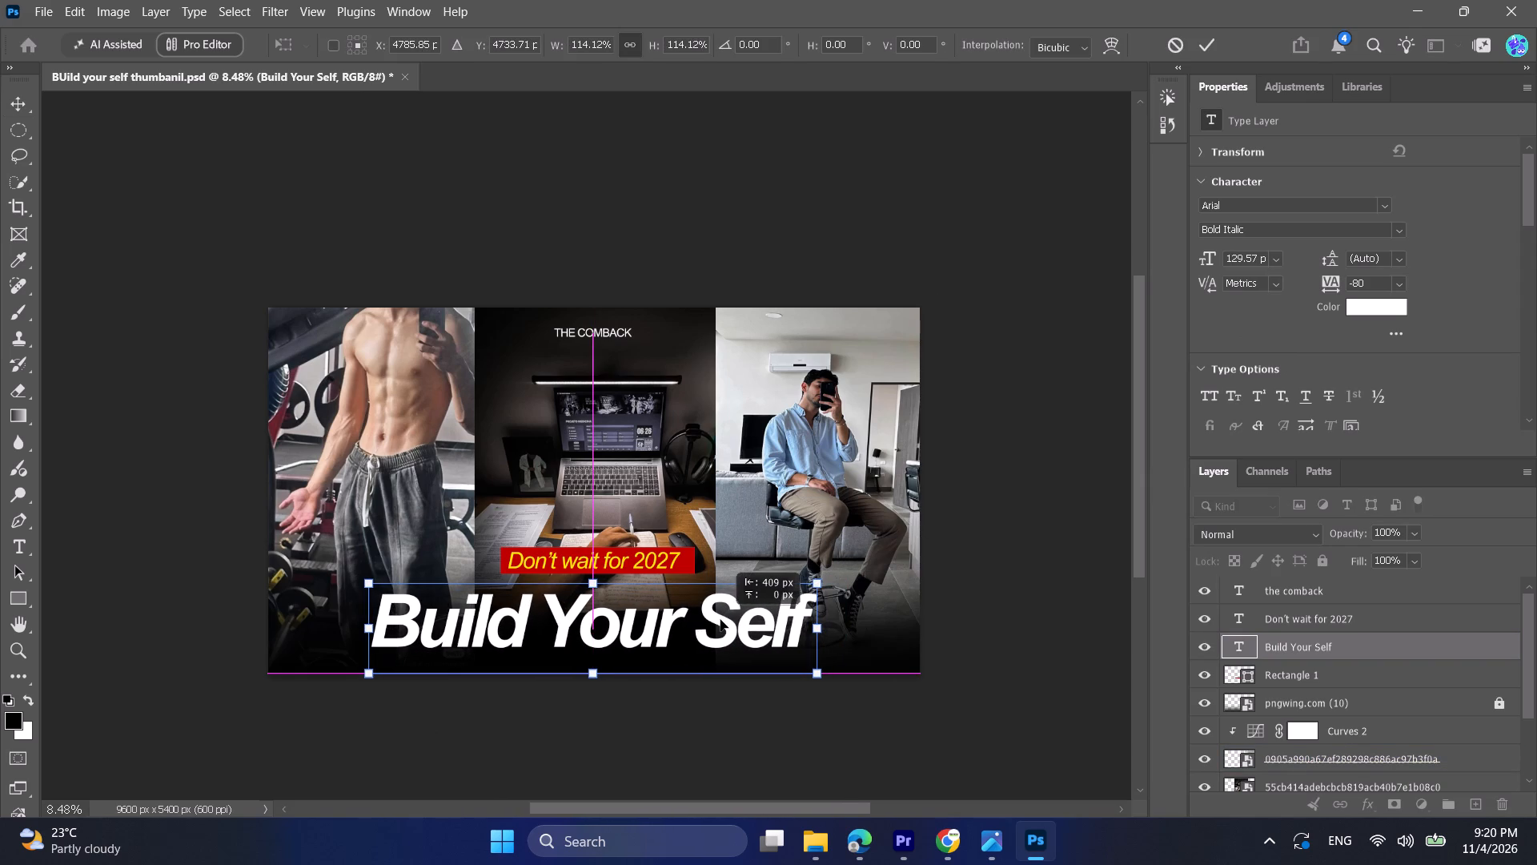
pyautogui.moveTo(720, 620); pyautogui.dragTo(717, 620)
pyautogui.click(743, 722)
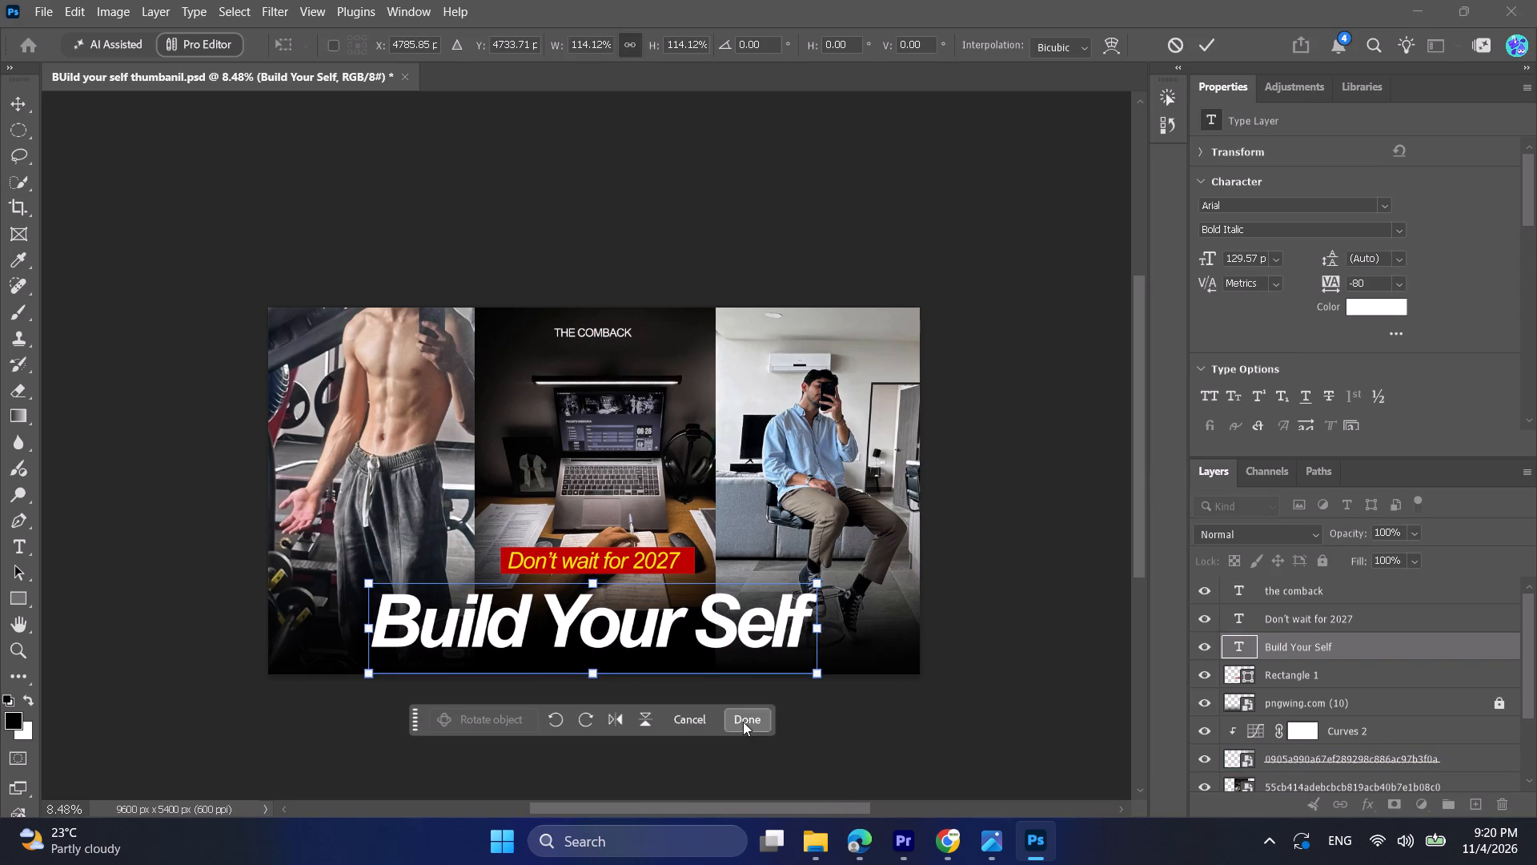
pyautogui.click(928, 718)
# Examine the thumbnail close up and as a whole to judge the enlarged title and banner spacing.
pyautogui.keyDown('alt'); pyautogui.scroll(-6, 925, 683); pyautogui.keyUp('alt')
pyautogui.scroll(2, 908, 442)
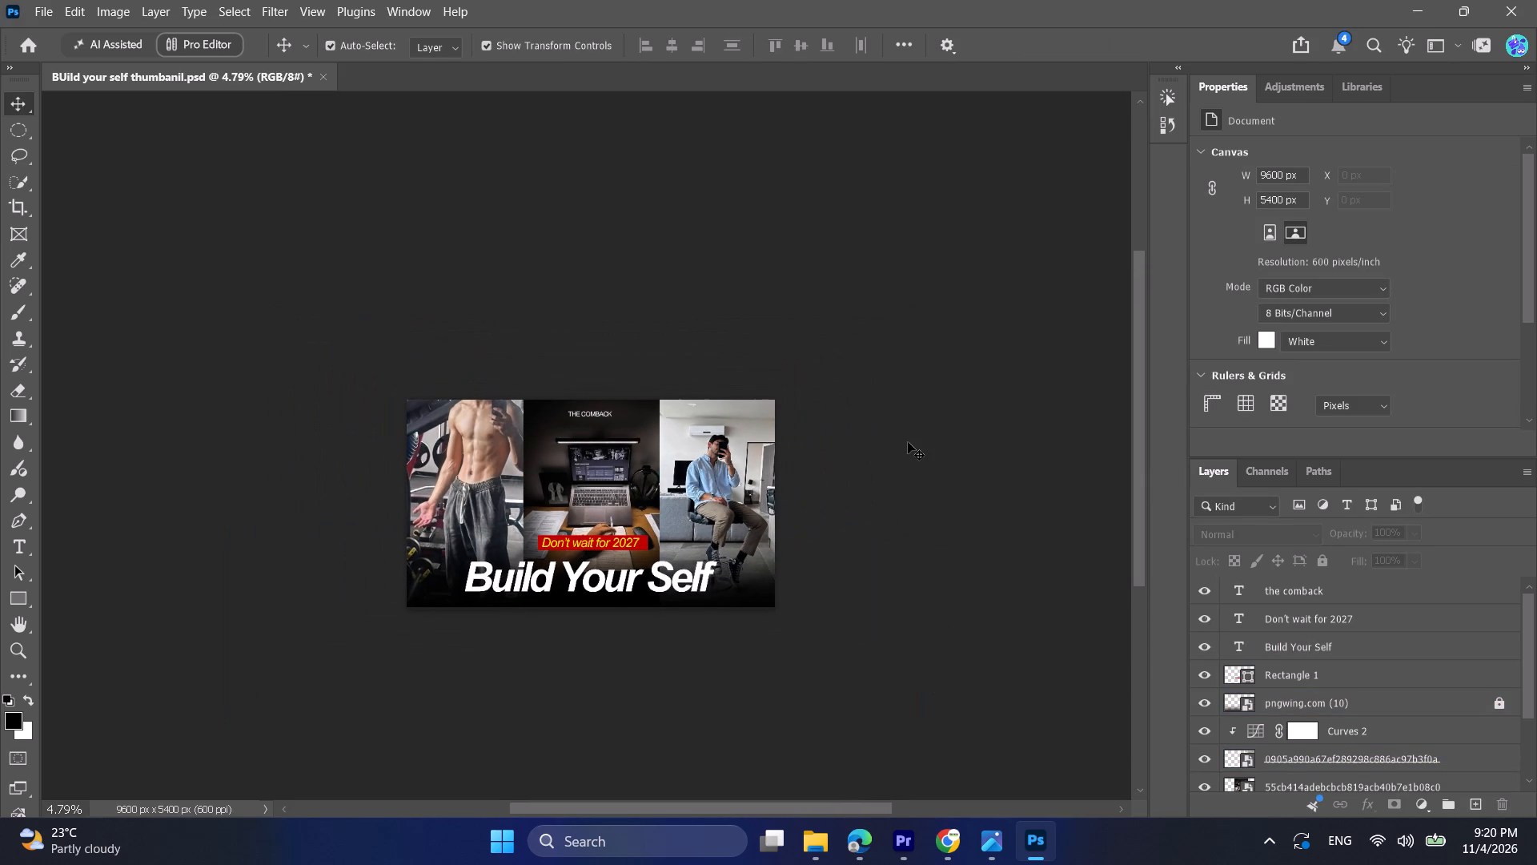
pyautogui.keyDown('alt'); pyautogui.scroll(12, 908, 442); pyautogui.keyUp('alt')
pyautogui.scroll(-4, 908, 441)
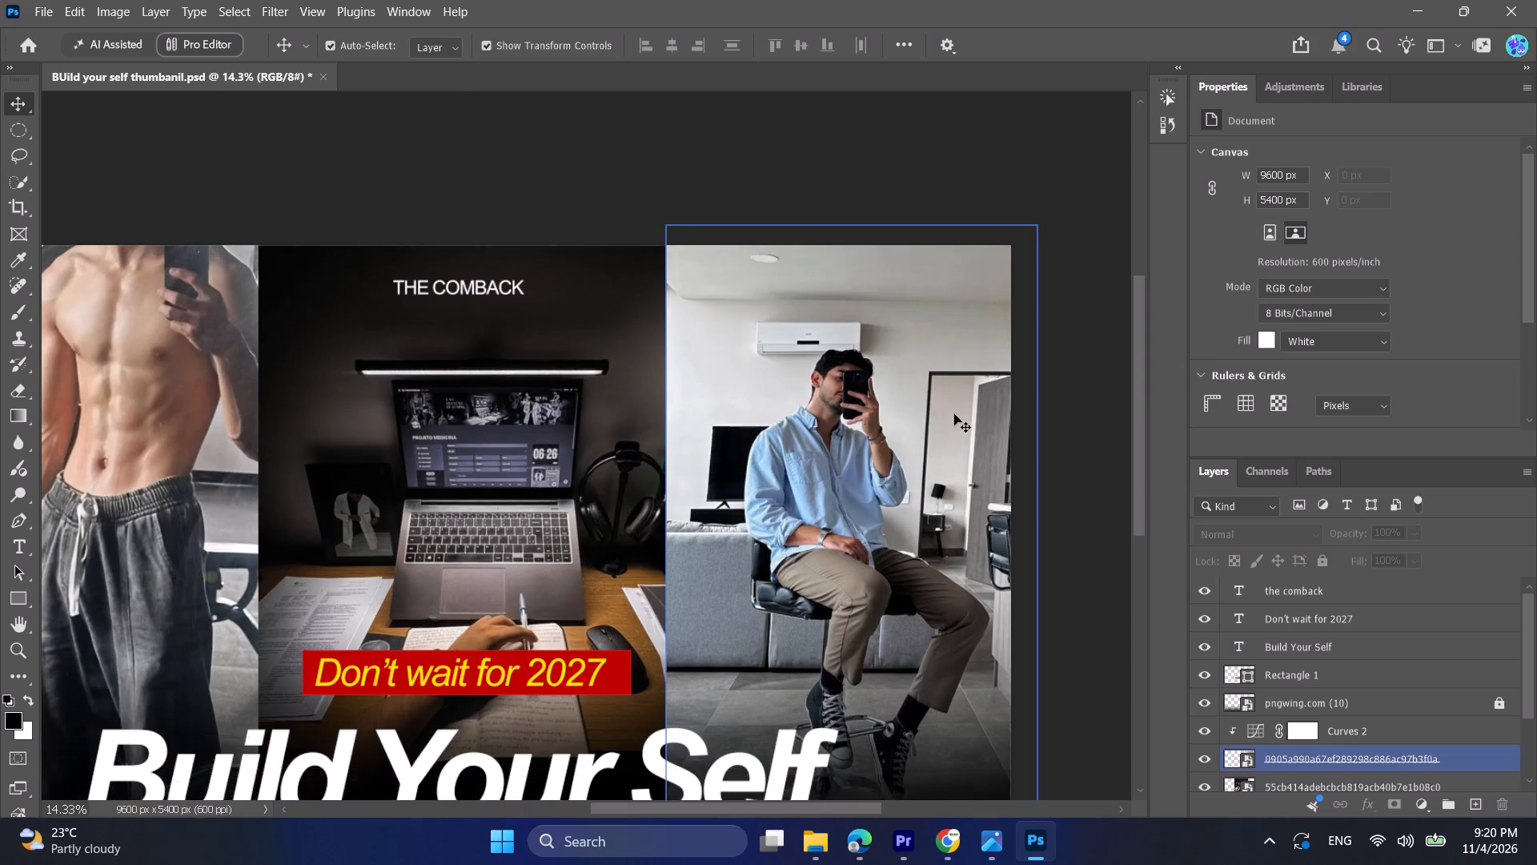
pyautogui.keyDown('alt'); pyautogui.scroll(-4, 954, 414); pyautogui.keyUp('alt')
pyautogui.scroll(-2, 978, 399)
pyautogui.keyDown('alt'); pyautogui.scroll(-1, 998, 408); pyautogui.keyUp('alt')
pyautogui.keyDown('ctrl'); pyautogui.scroll(-3, 998, 408); pyautogui.keyUp('ctrl')
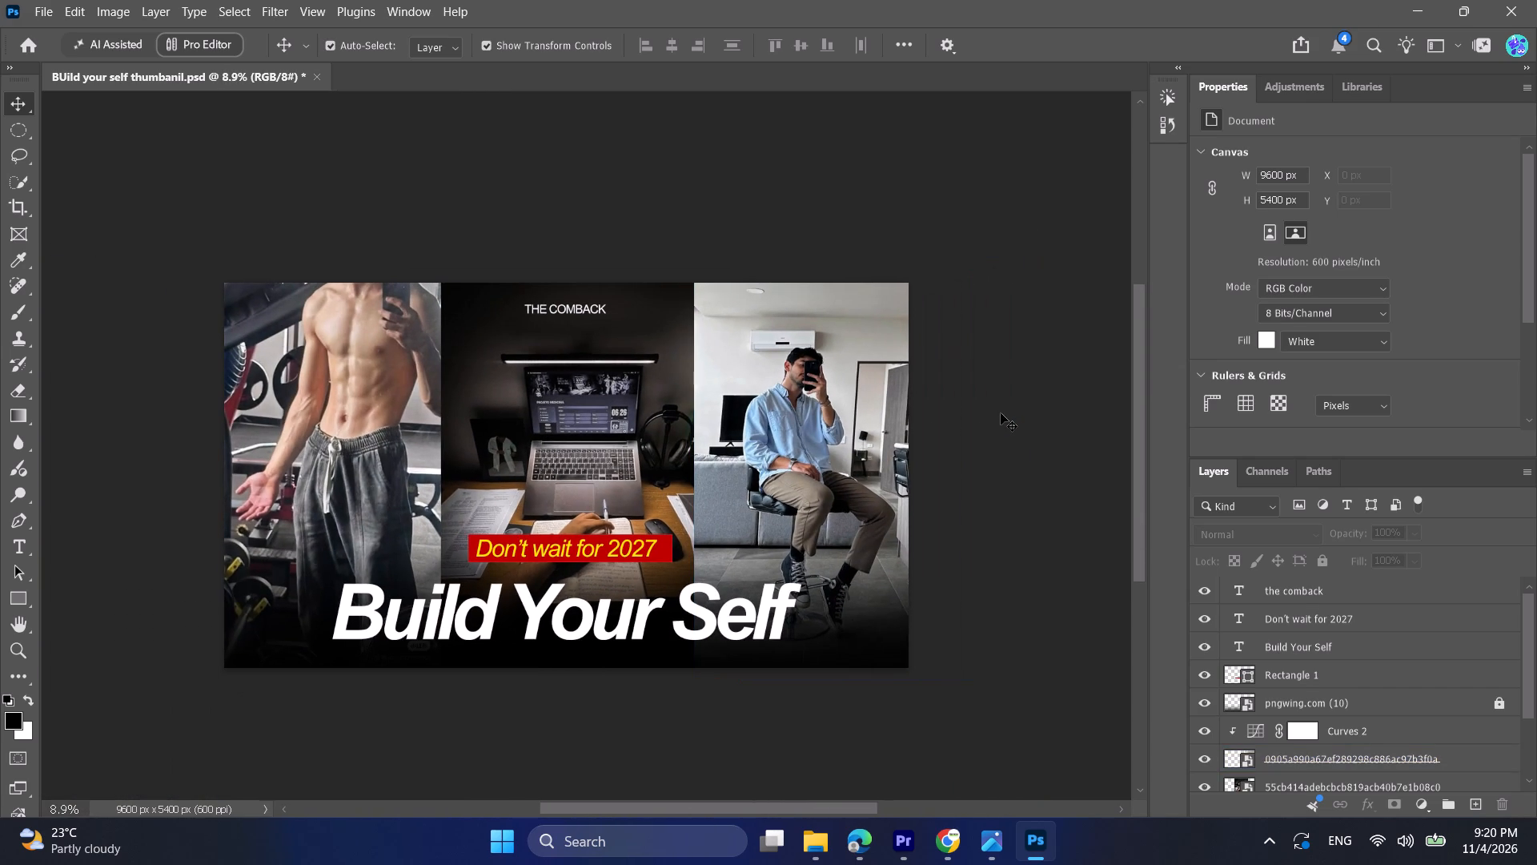
pyautogui.click(1001, 413)
pyautogui.keyDown('alt'); pyautogui.scroll(-2, 1005, 419); pyautogui.keyUp('alt')
pyautogui.keyDown('ctrl'); pyautogui.scroll(-1, 1006, 420); pyautogui.keyUp('ctrl')
pyautogui.keyDown('alt'); pyautogui.scroll(1, 1006, 420); pyautogui.keyUp('alt')
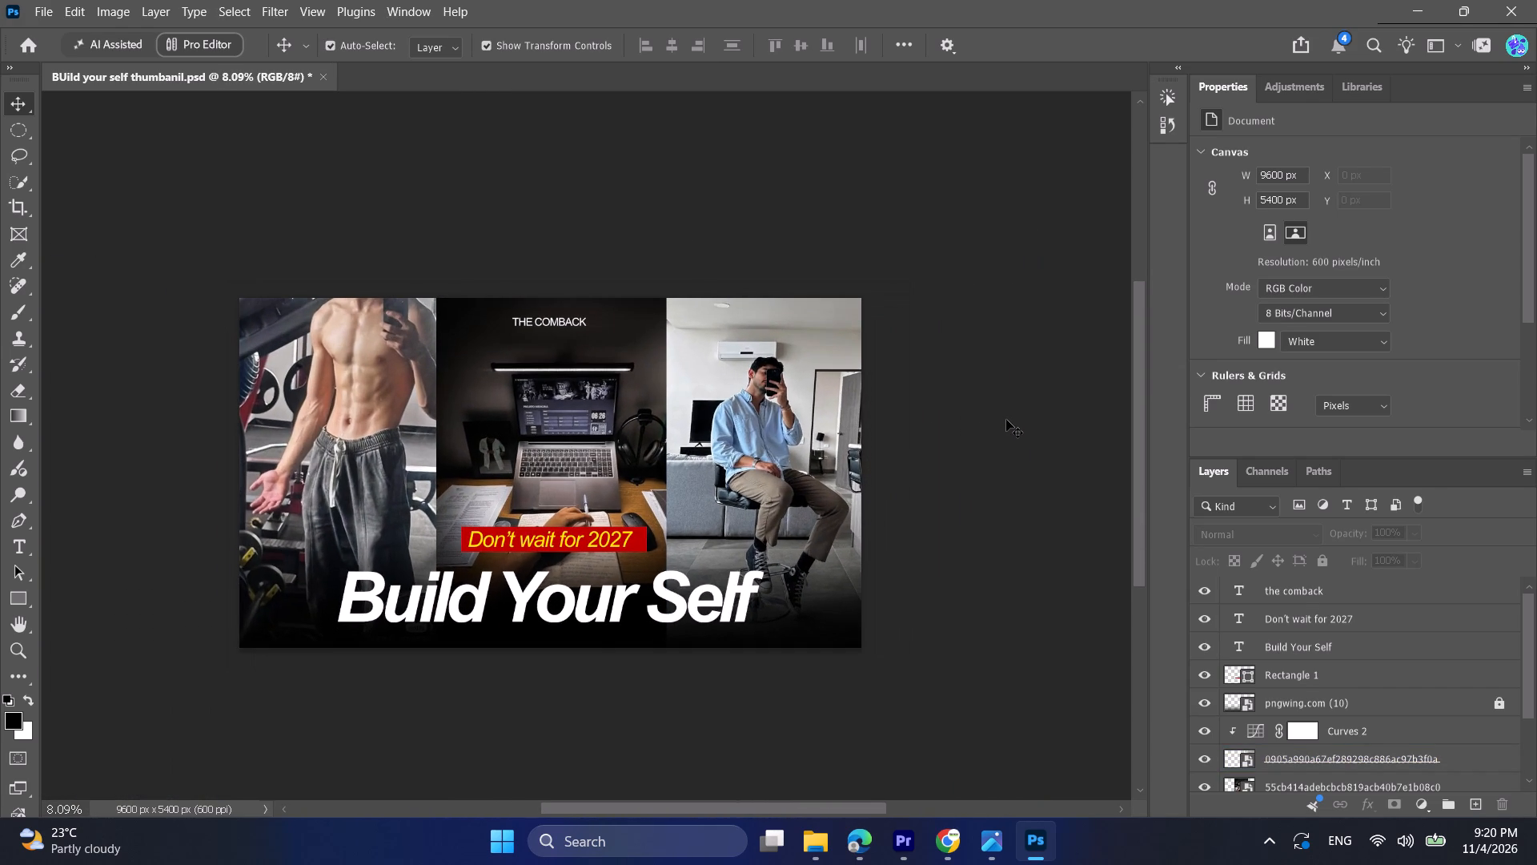
# Save the thumbnail document.
pyautogui.hotkey('ctrl', 's')
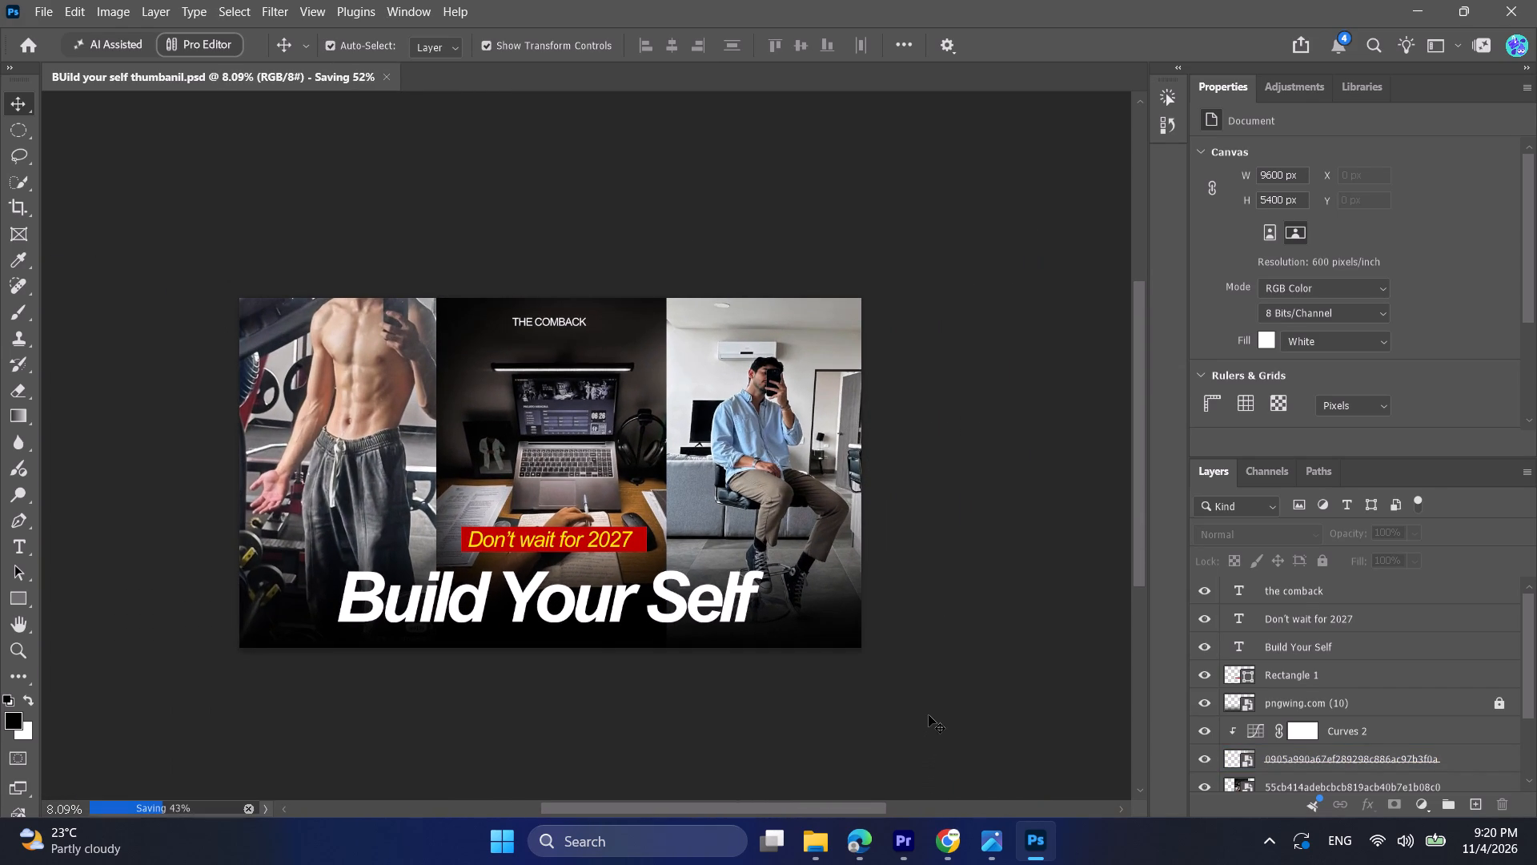
# Move the "Don't wait for 2027" text and its red rectangle slightly down together, closer to the "Build Your Self" title.
pyautogui.click(1323, 678)
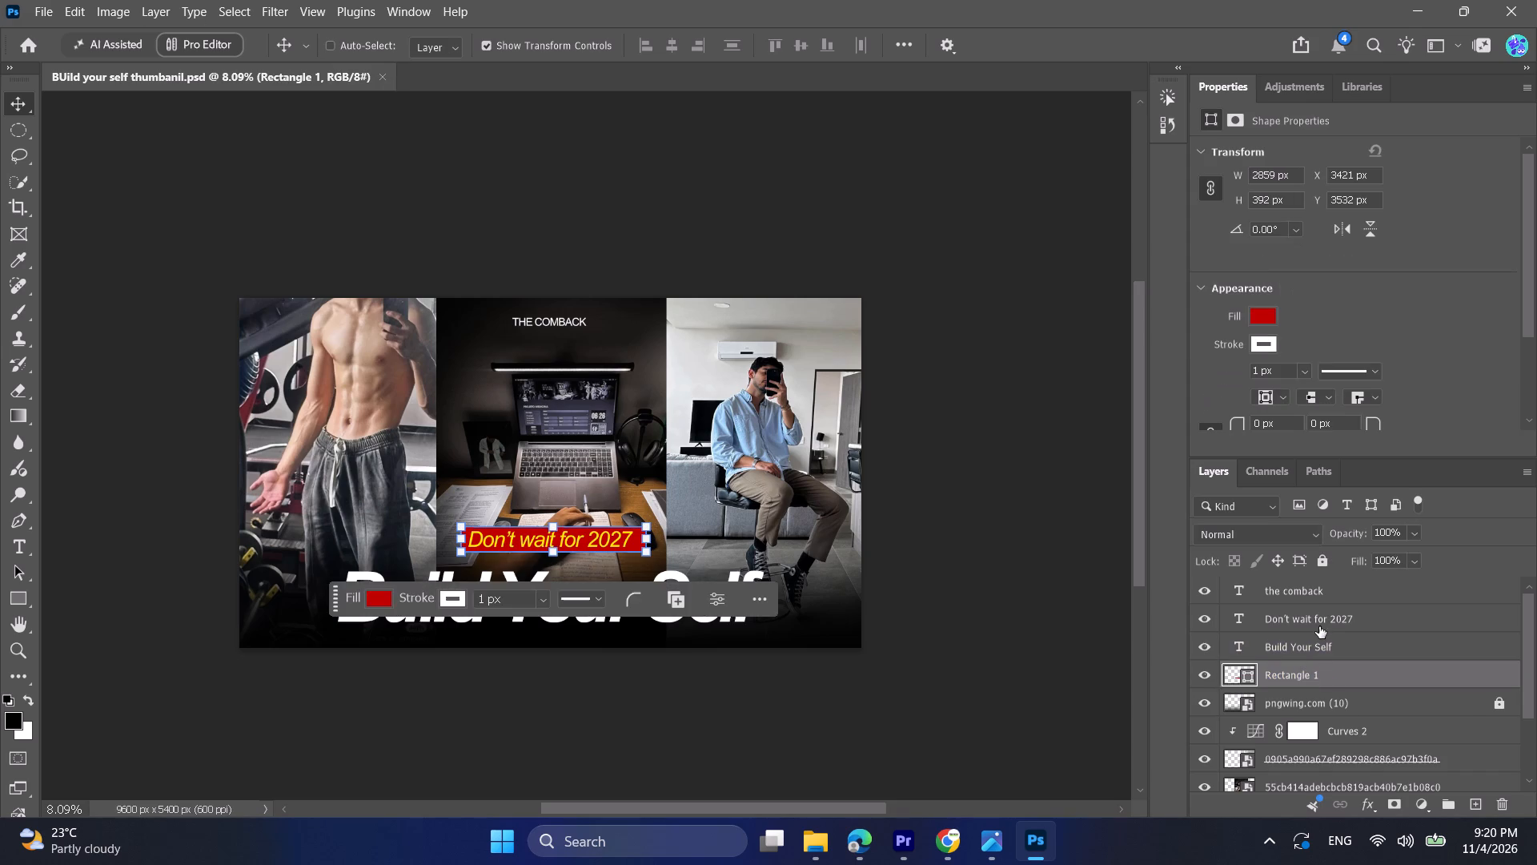
pyautogui.keyDown('ctrl'); pyautogui.click(1319, 626); pyautogui.keyUp('ctrl')
pyautogui.press('Down')
pyautogui.press('Down')
pyautogui.press('Down')
pyautogui.press('Down')
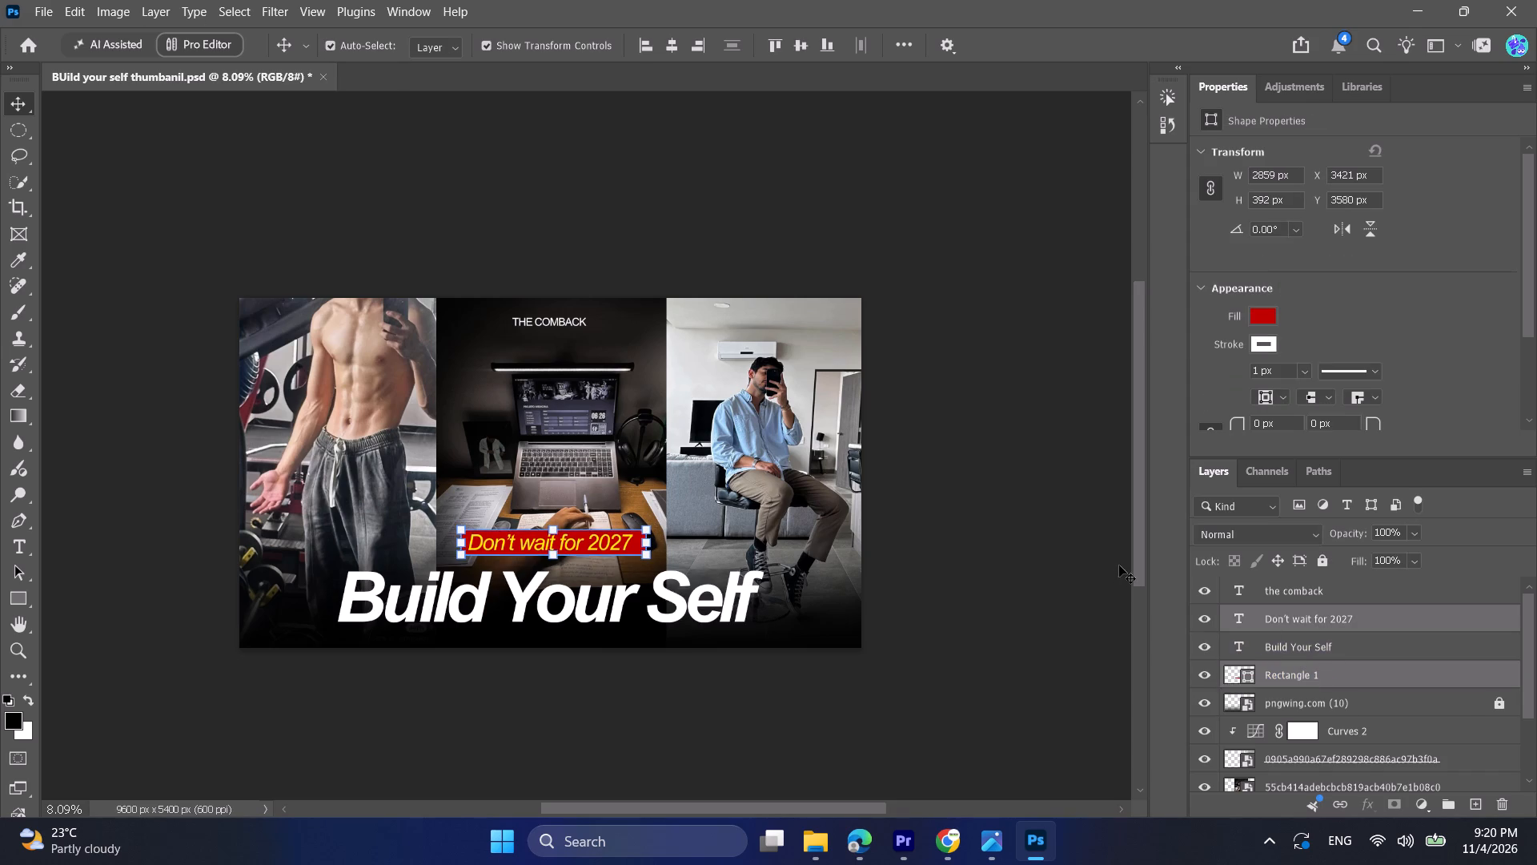
pyautogui.press('Down')
pyautogui.press('Down')
pyautogui.press('Down')
pyautogui.press('Down')
pyautogui.press('Down')
pyautogui.press('Down')
pyautogui.click(1053, 521)
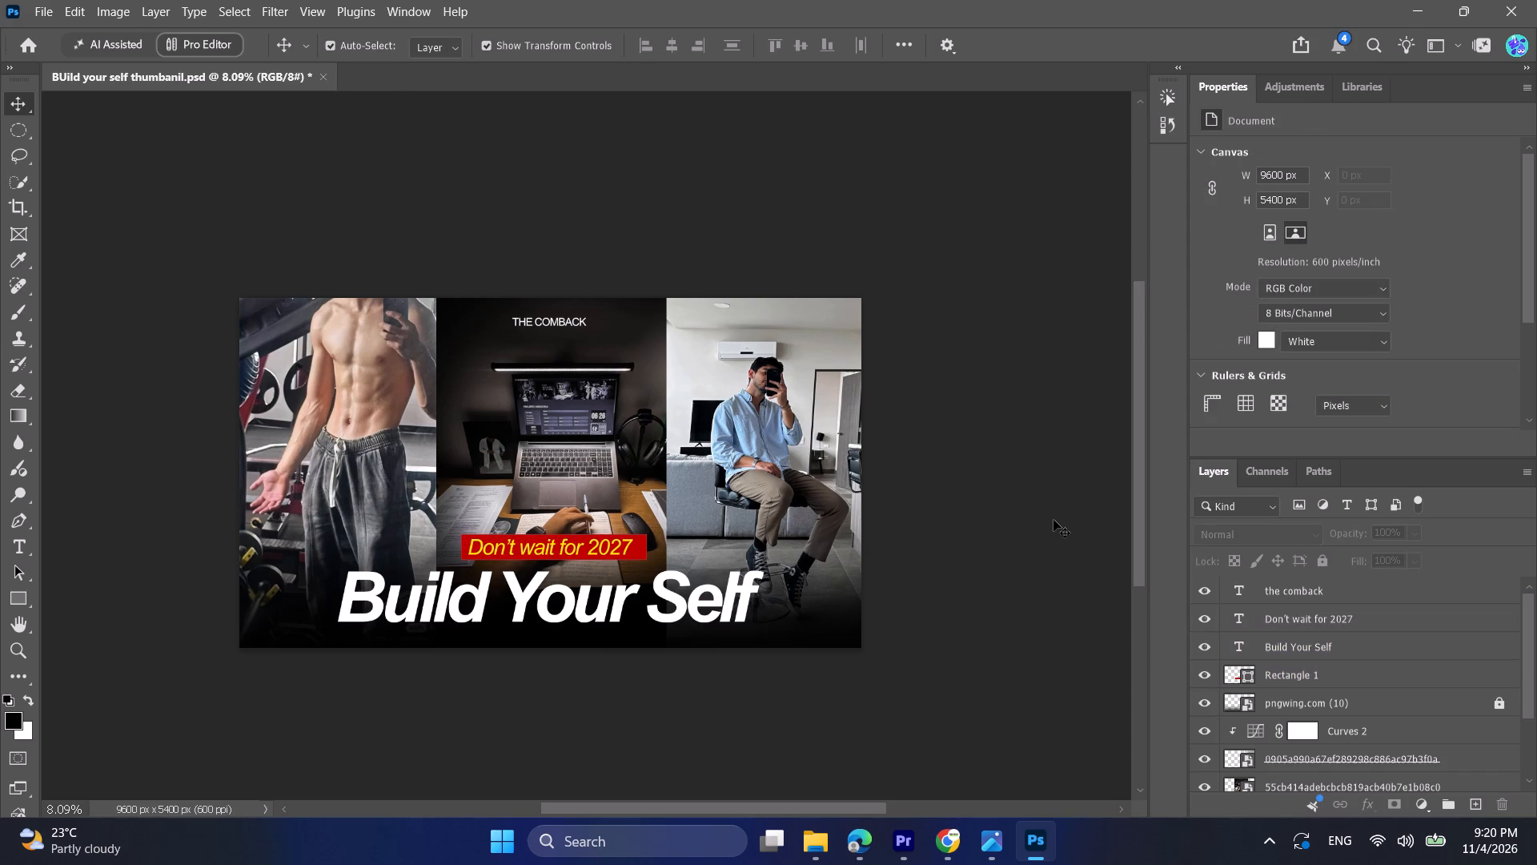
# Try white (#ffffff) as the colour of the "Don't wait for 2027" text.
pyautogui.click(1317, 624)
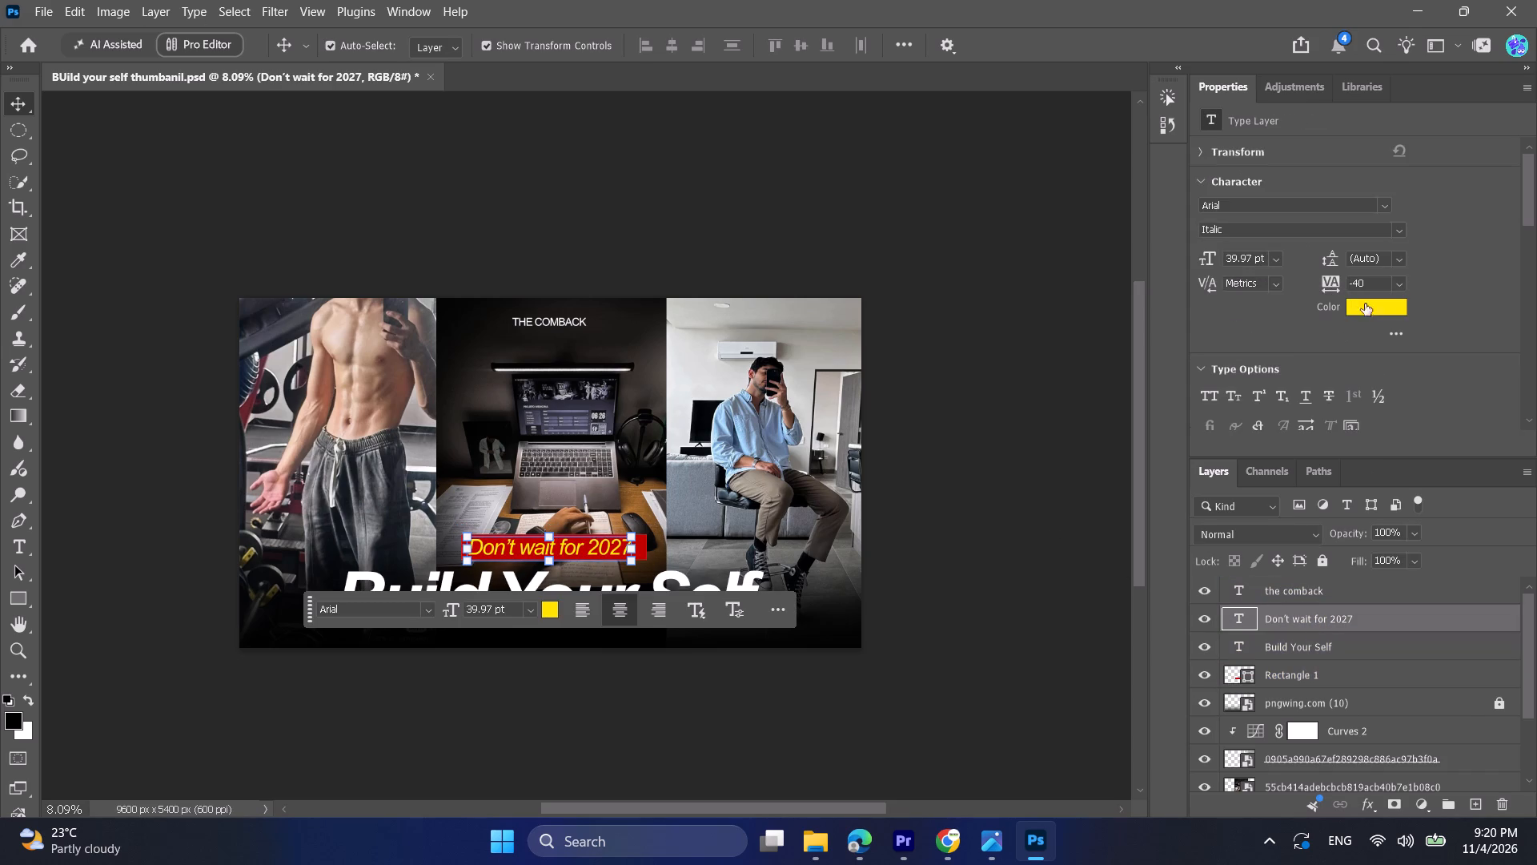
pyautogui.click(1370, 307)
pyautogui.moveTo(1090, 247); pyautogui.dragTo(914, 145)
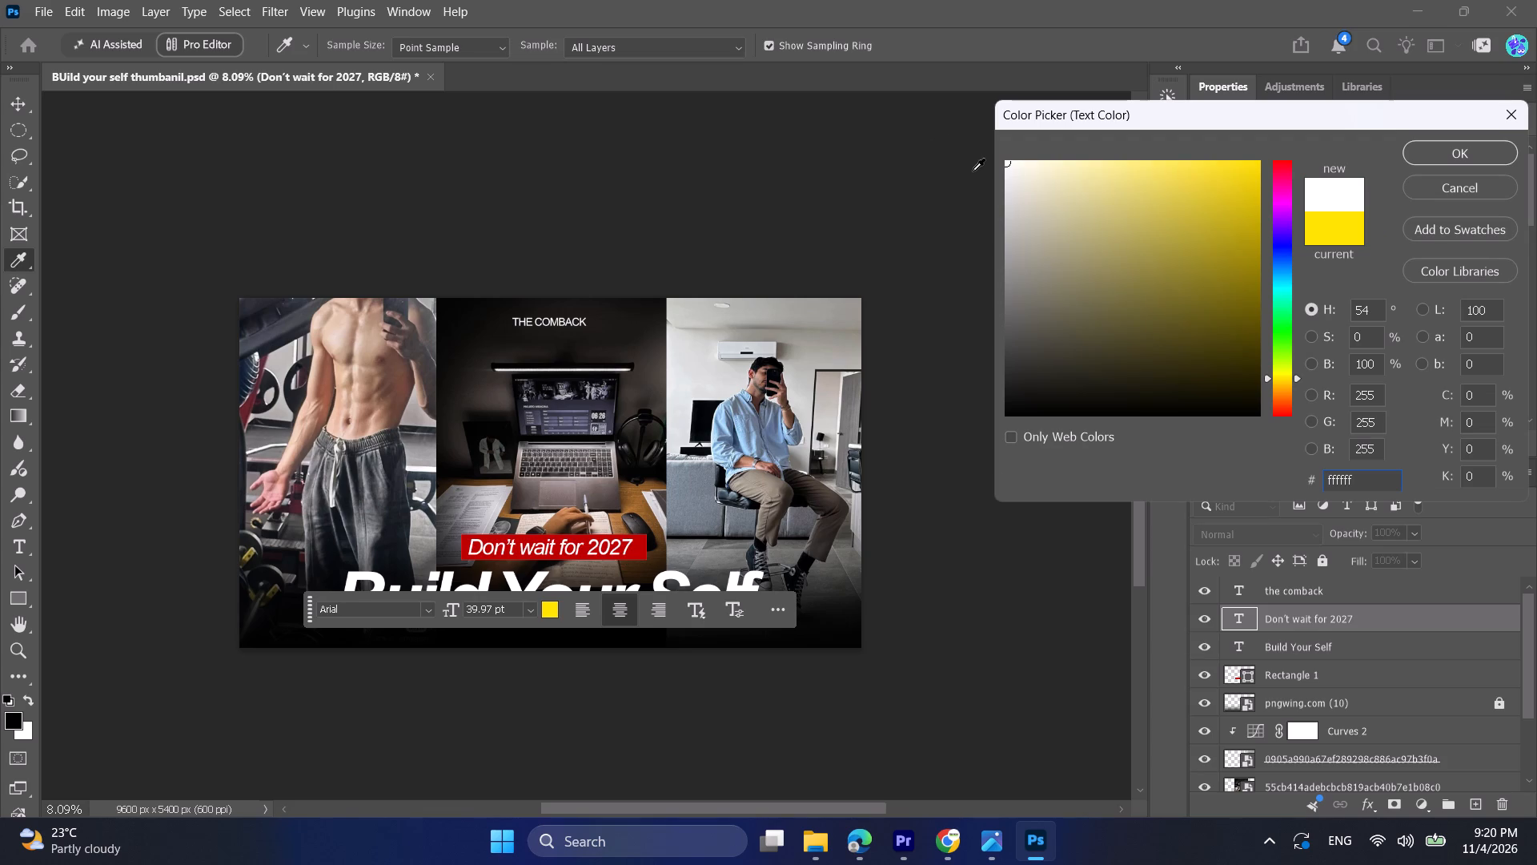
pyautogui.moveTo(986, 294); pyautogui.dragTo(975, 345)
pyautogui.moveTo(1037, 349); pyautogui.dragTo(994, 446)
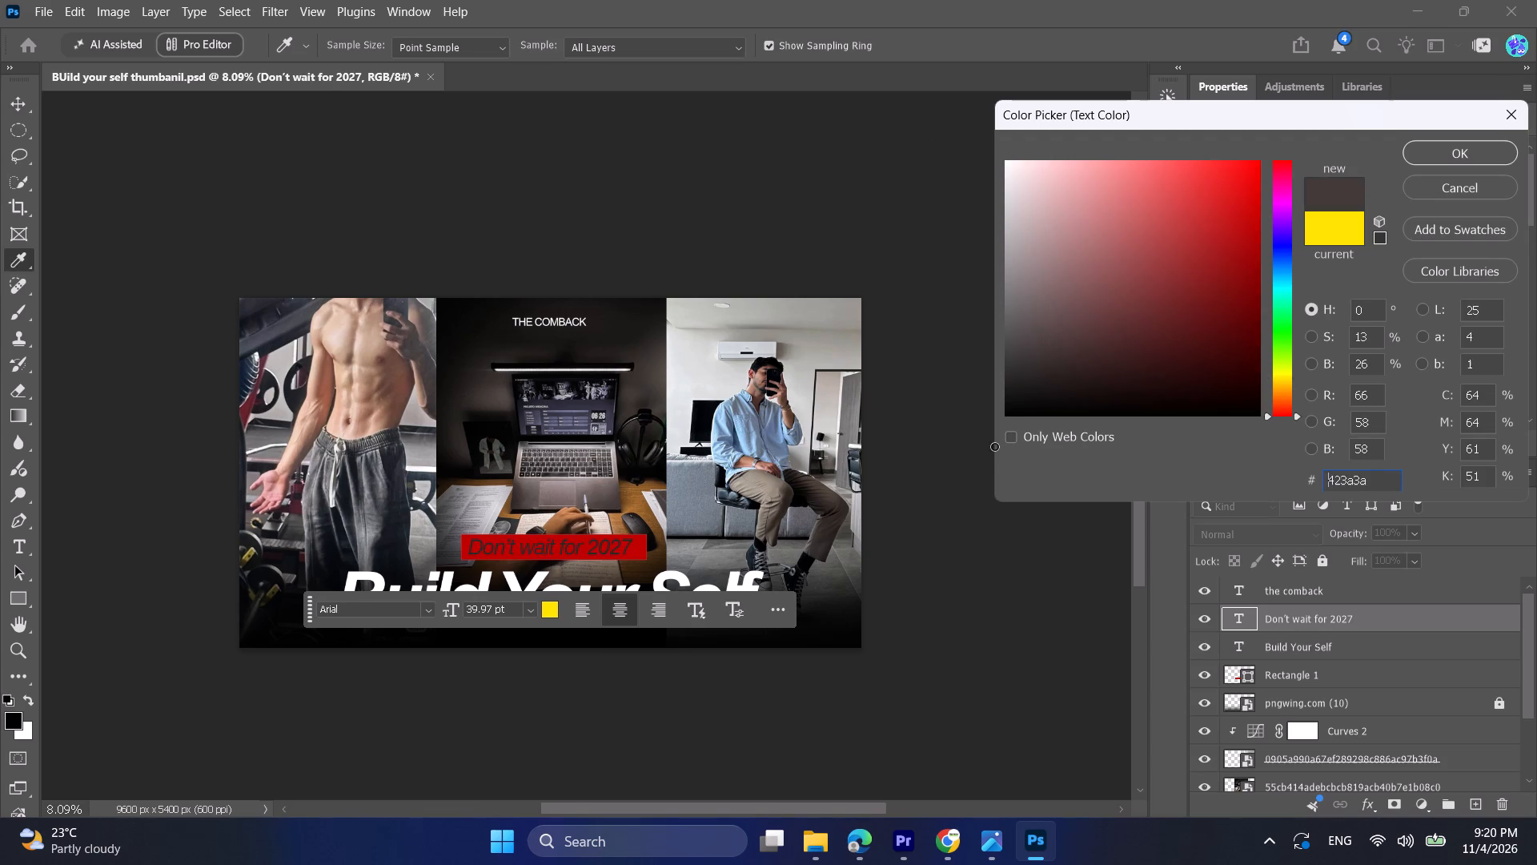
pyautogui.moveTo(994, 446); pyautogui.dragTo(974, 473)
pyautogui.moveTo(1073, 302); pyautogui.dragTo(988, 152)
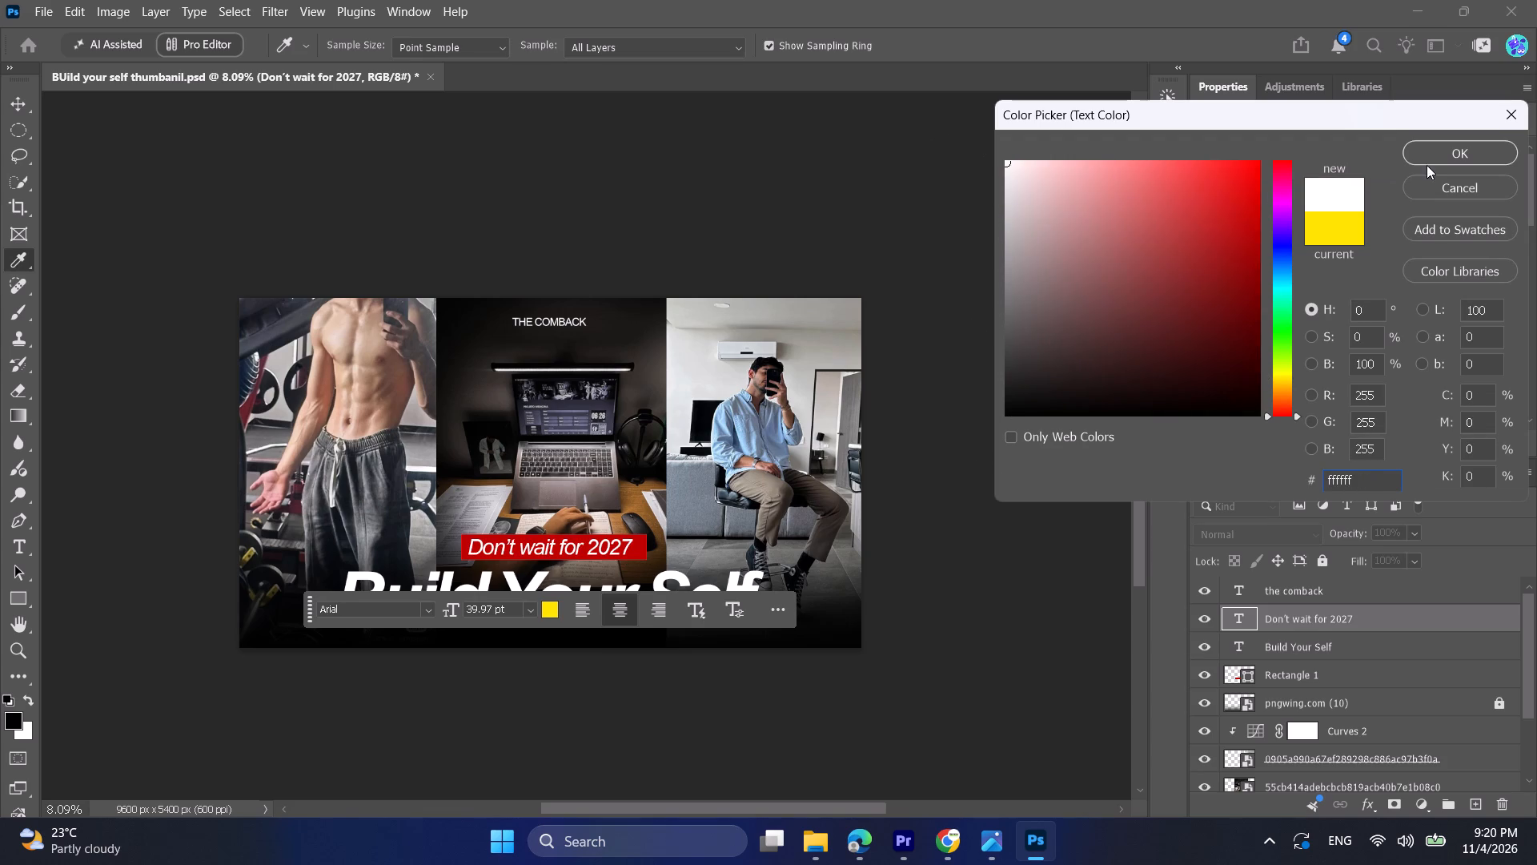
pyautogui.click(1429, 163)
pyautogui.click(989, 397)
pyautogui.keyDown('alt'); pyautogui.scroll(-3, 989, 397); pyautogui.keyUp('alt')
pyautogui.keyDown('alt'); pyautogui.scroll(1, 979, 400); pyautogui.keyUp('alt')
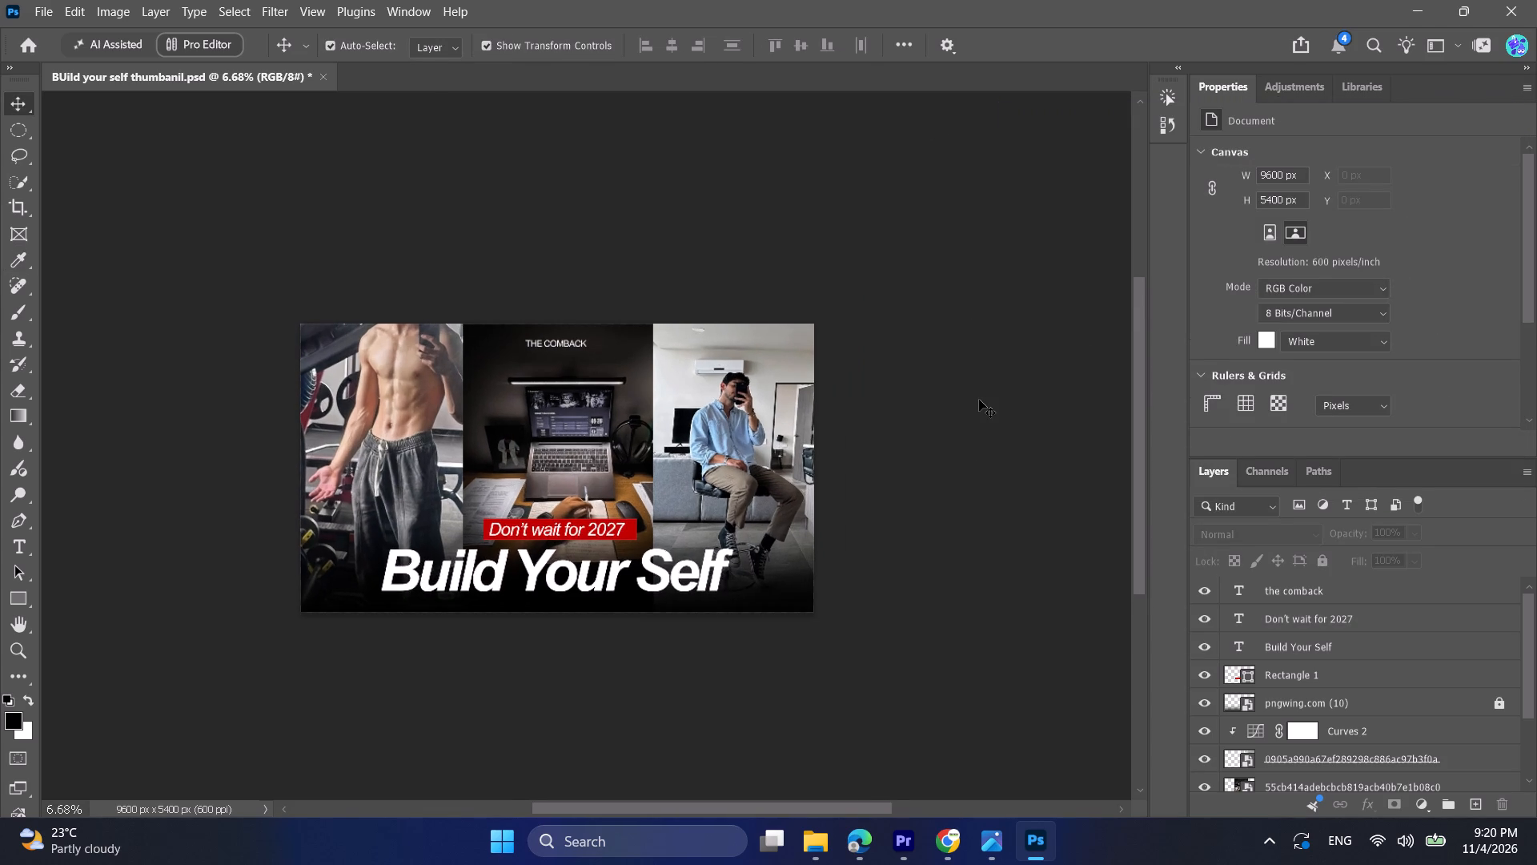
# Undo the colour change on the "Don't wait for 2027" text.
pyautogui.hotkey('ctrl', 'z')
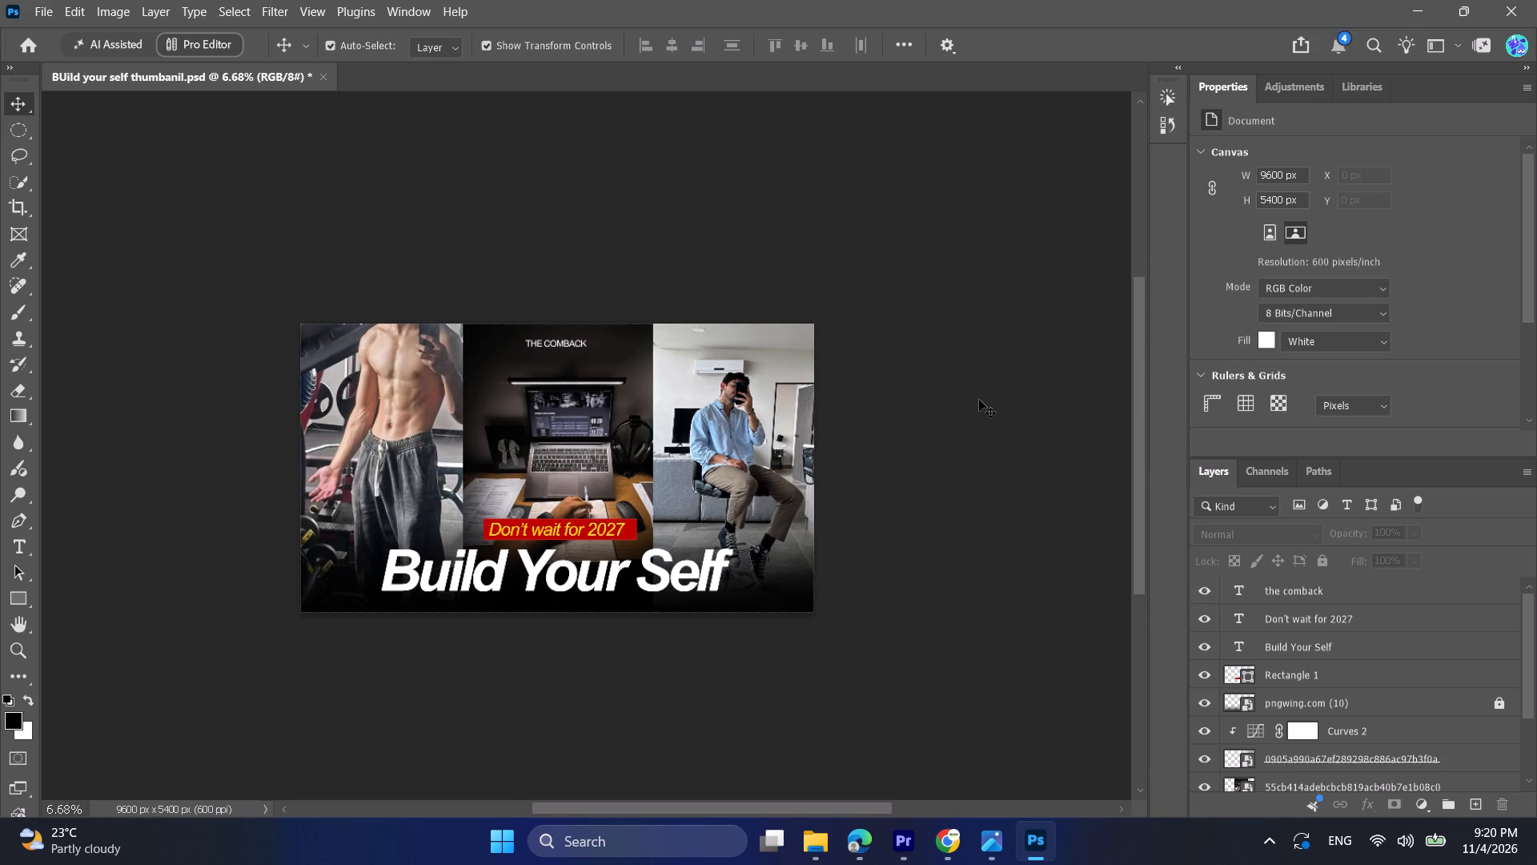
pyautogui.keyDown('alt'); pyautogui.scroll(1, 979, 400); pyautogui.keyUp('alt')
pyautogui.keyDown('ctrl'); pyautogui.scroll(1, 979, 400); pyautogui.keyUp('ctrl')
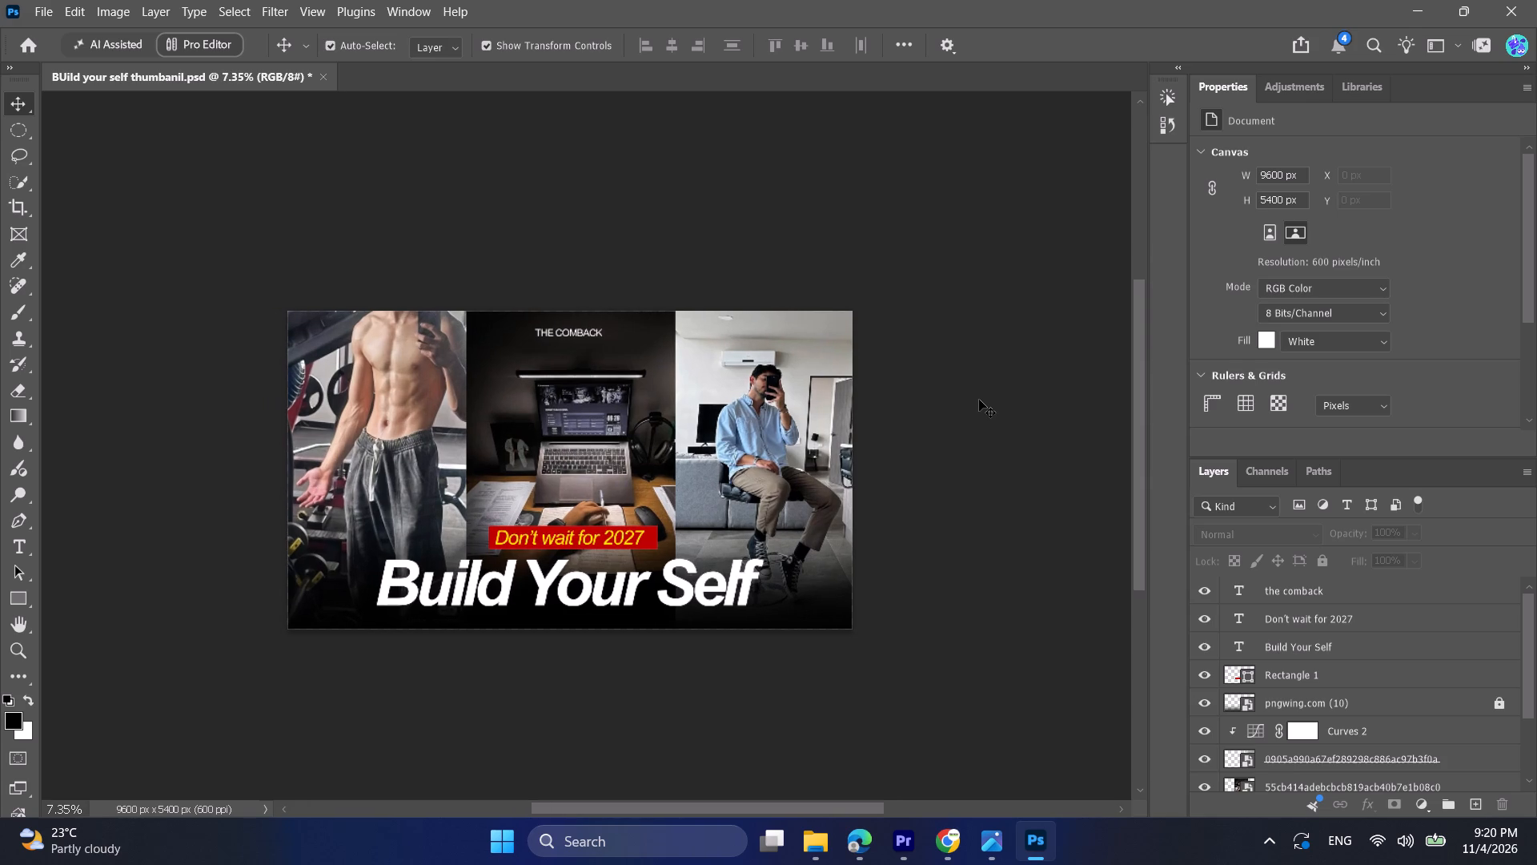
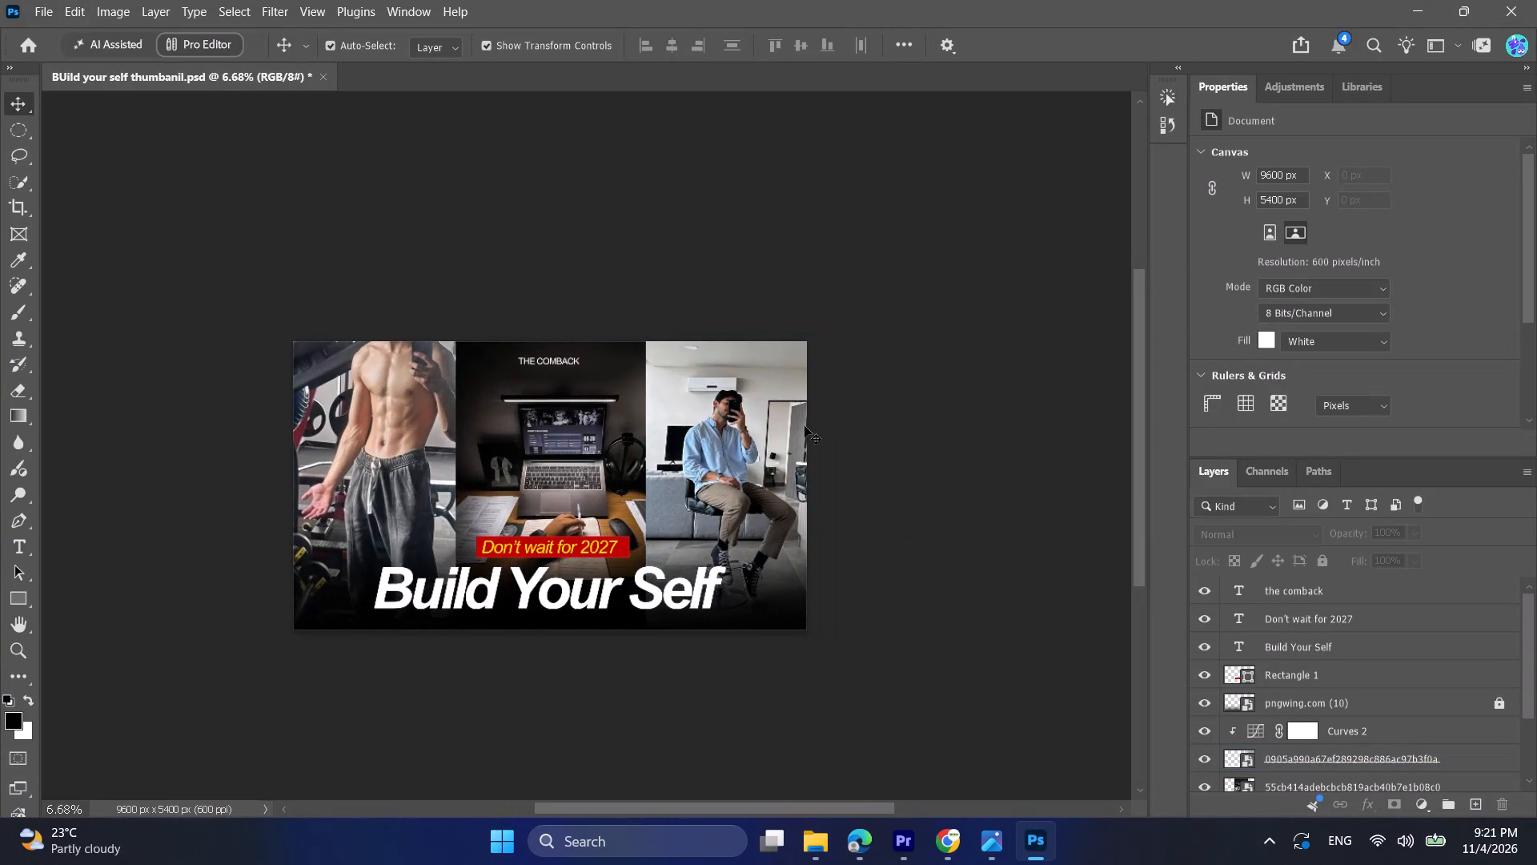
# Export the whole thumbnail with Export As in JPG format at quality 2, proceeding to the save location.
pyautogui.keyDown('alt'); pyautogui.scroll(2, 805, 426); pyautogui.keyUp('alt')
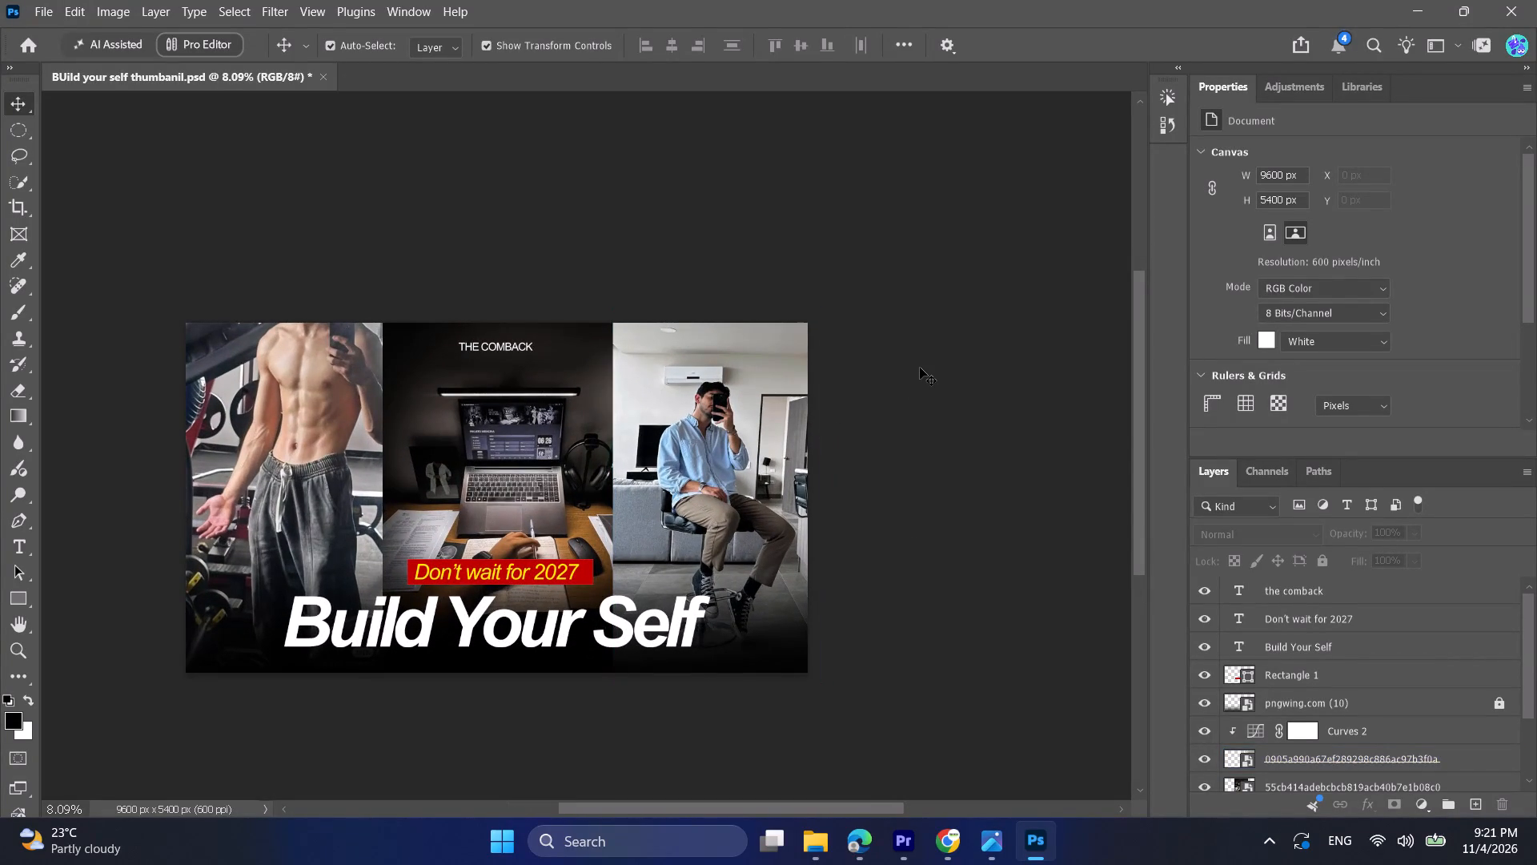
pyautogui.keyDown('ctrl'); pyautogui.scroll(5, 920, 368); pyautogui.keyUp('ctrl')
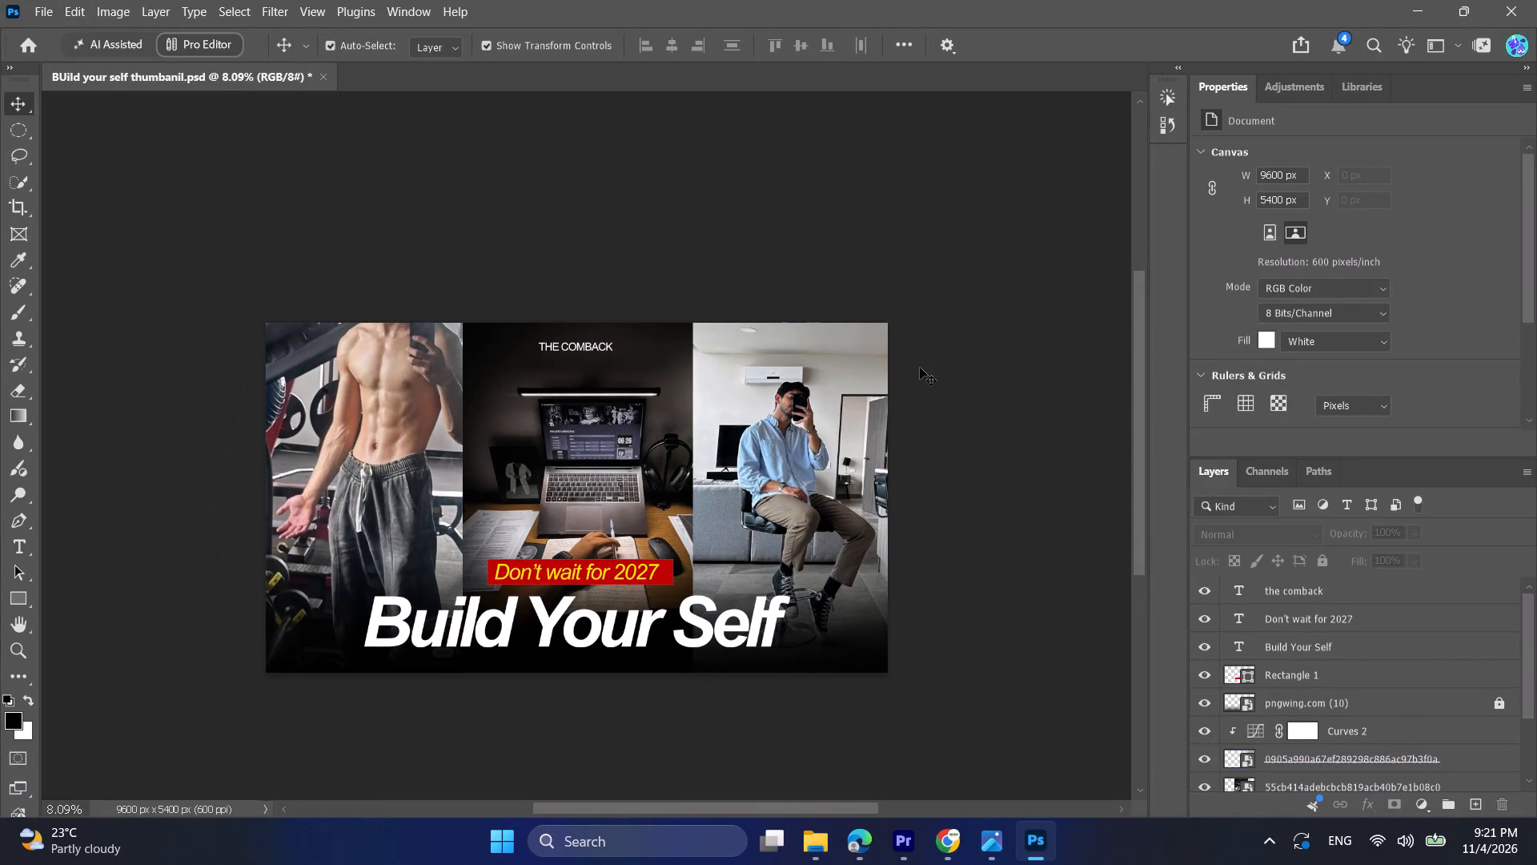
pyautogui.click(34, 12)
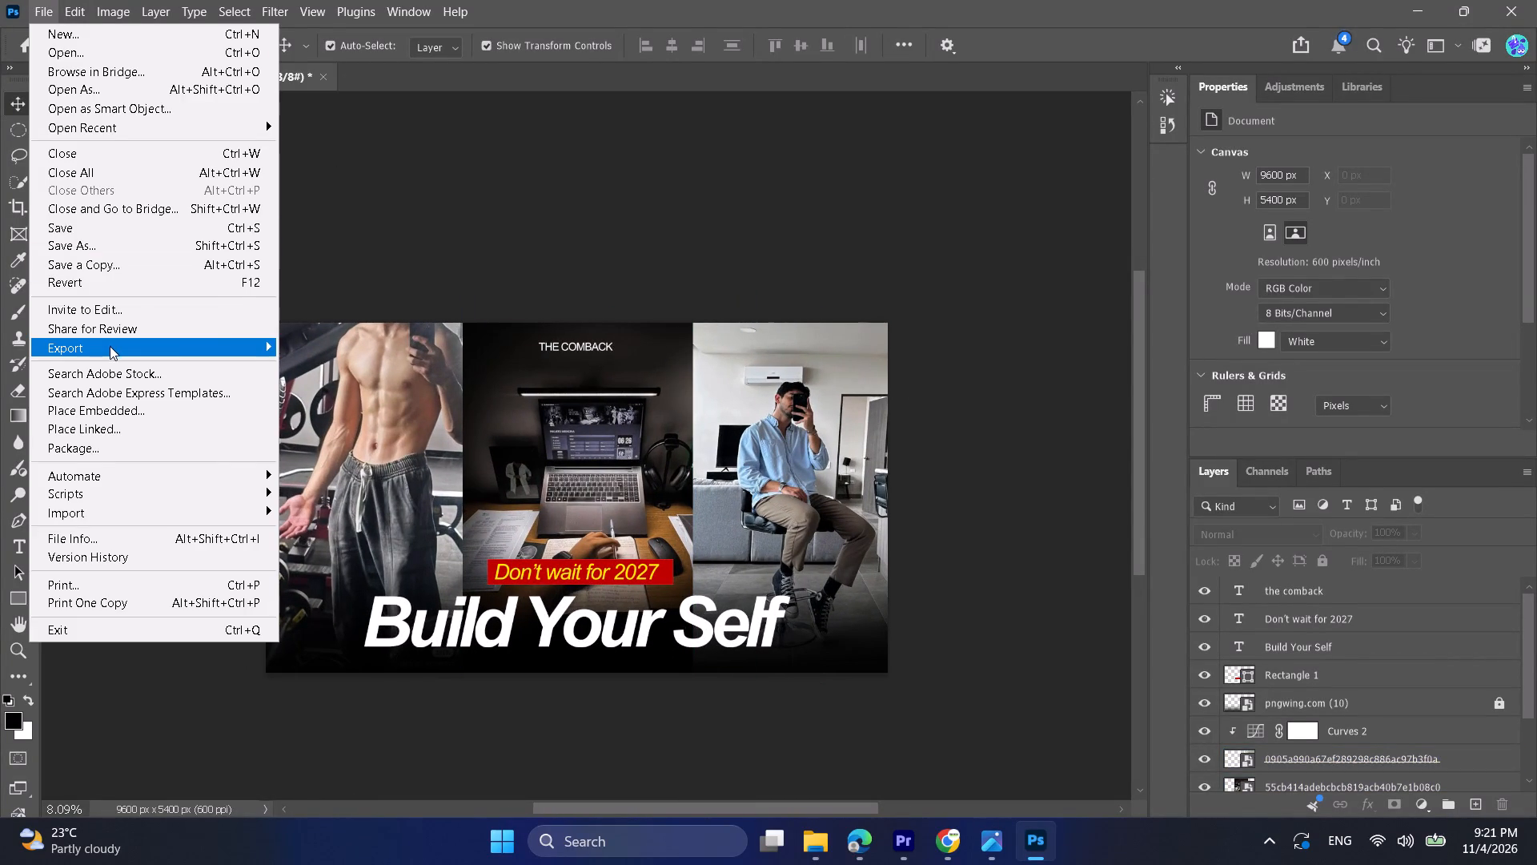
pyautogui.click(110, 346)
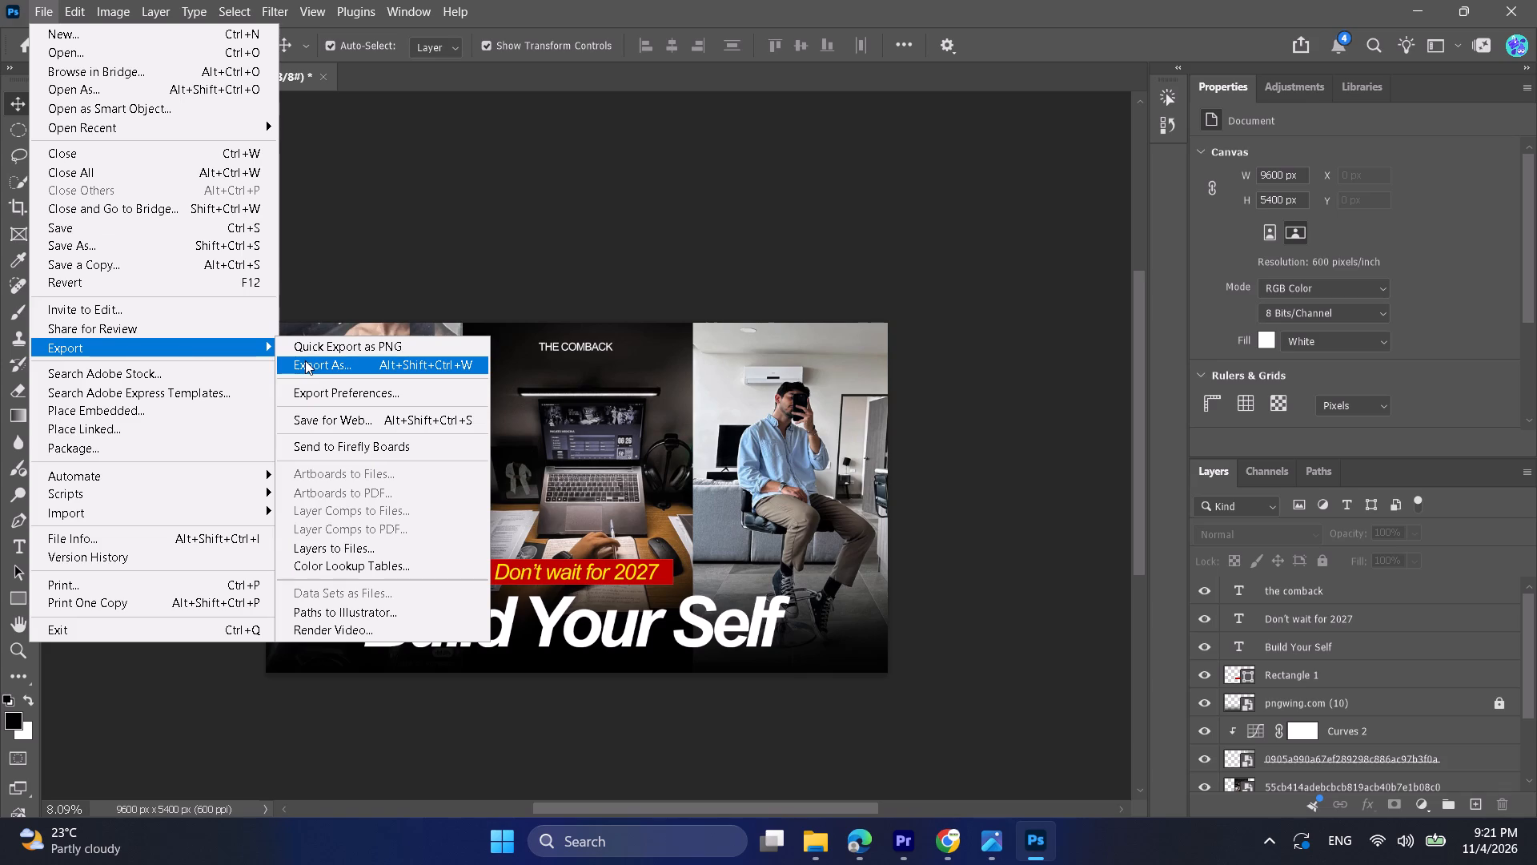
pyautogui.click(305, 360)
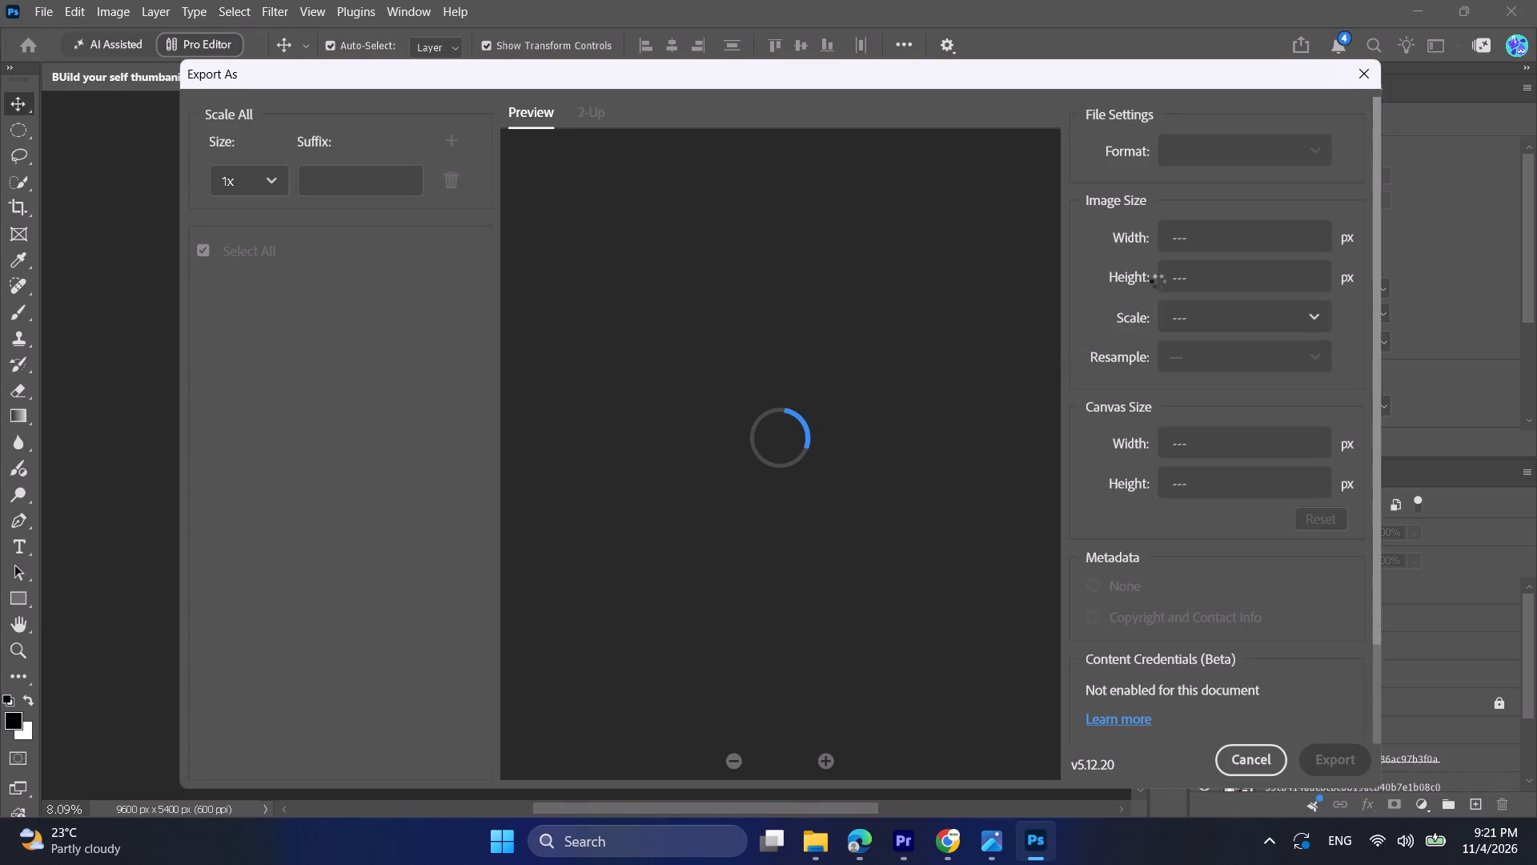
pyautogui.click(1235, 156)
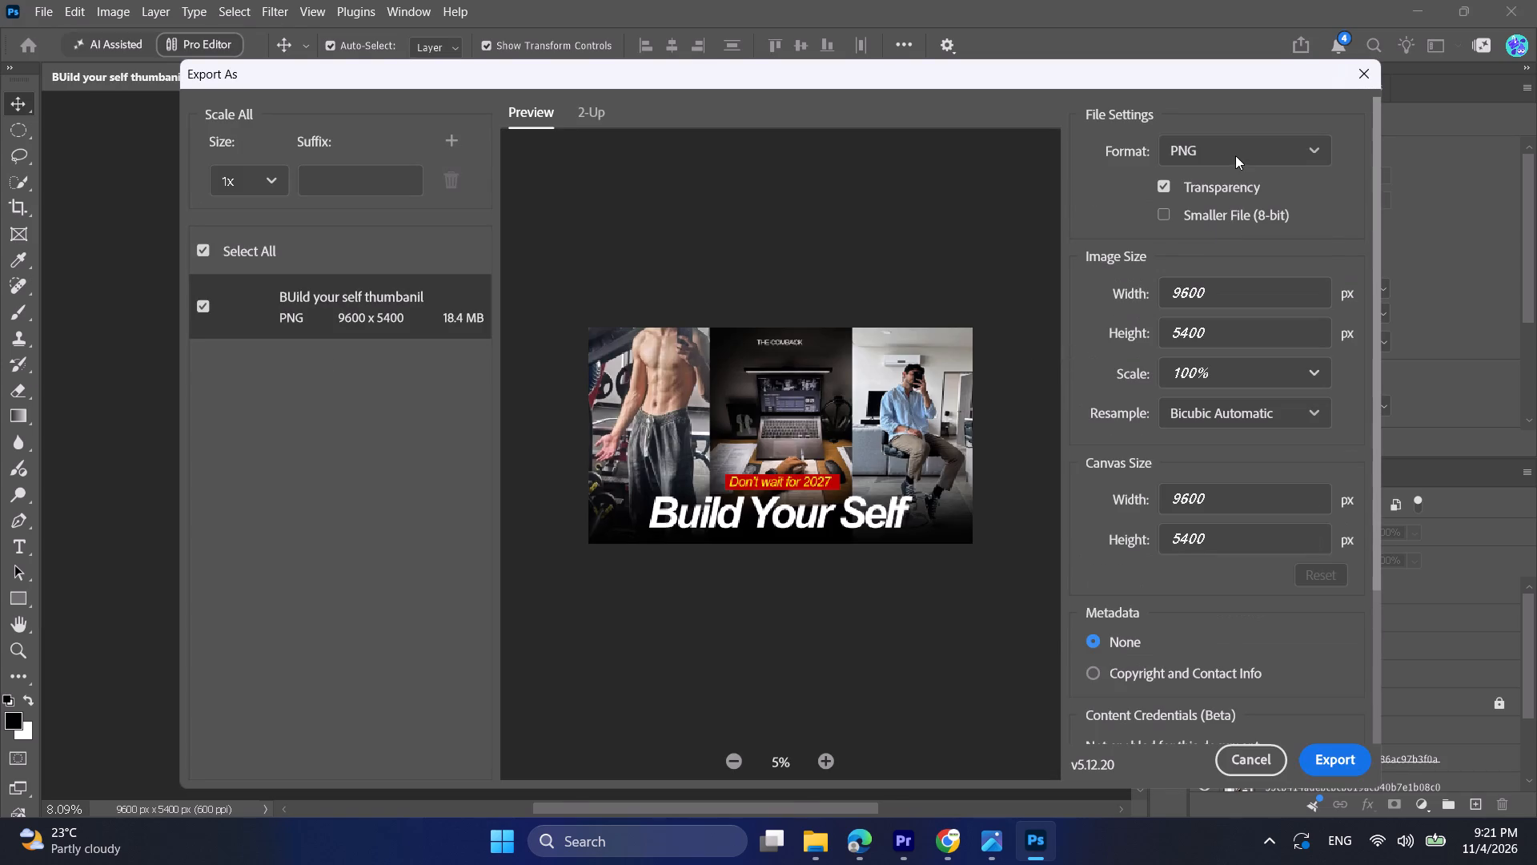
pyautogui.click(1226, 216)
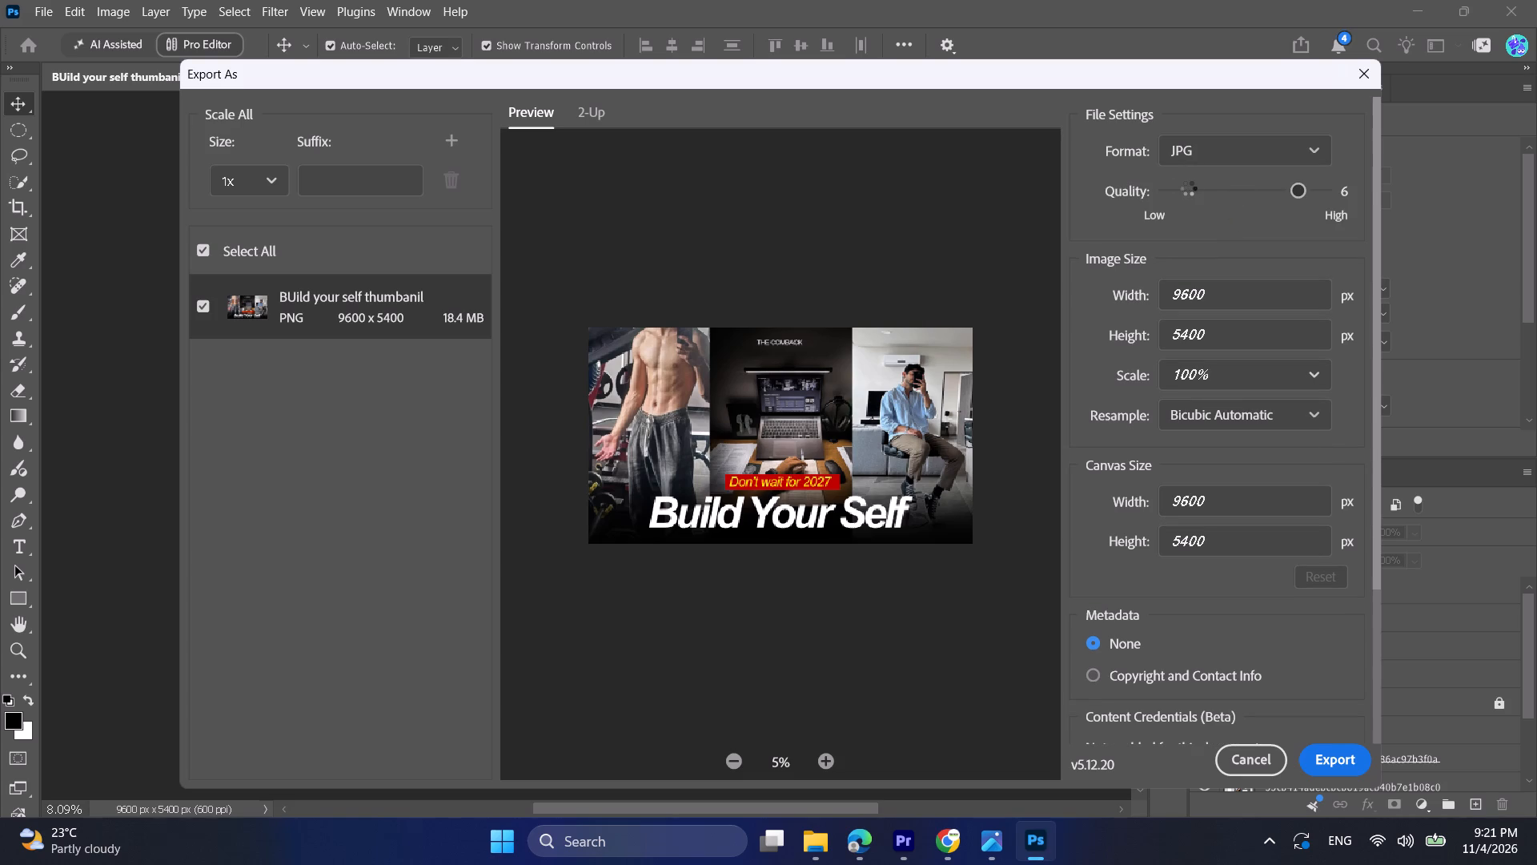
pyautogui.click(1200, 195)
pyautogui.click(1200, 195)
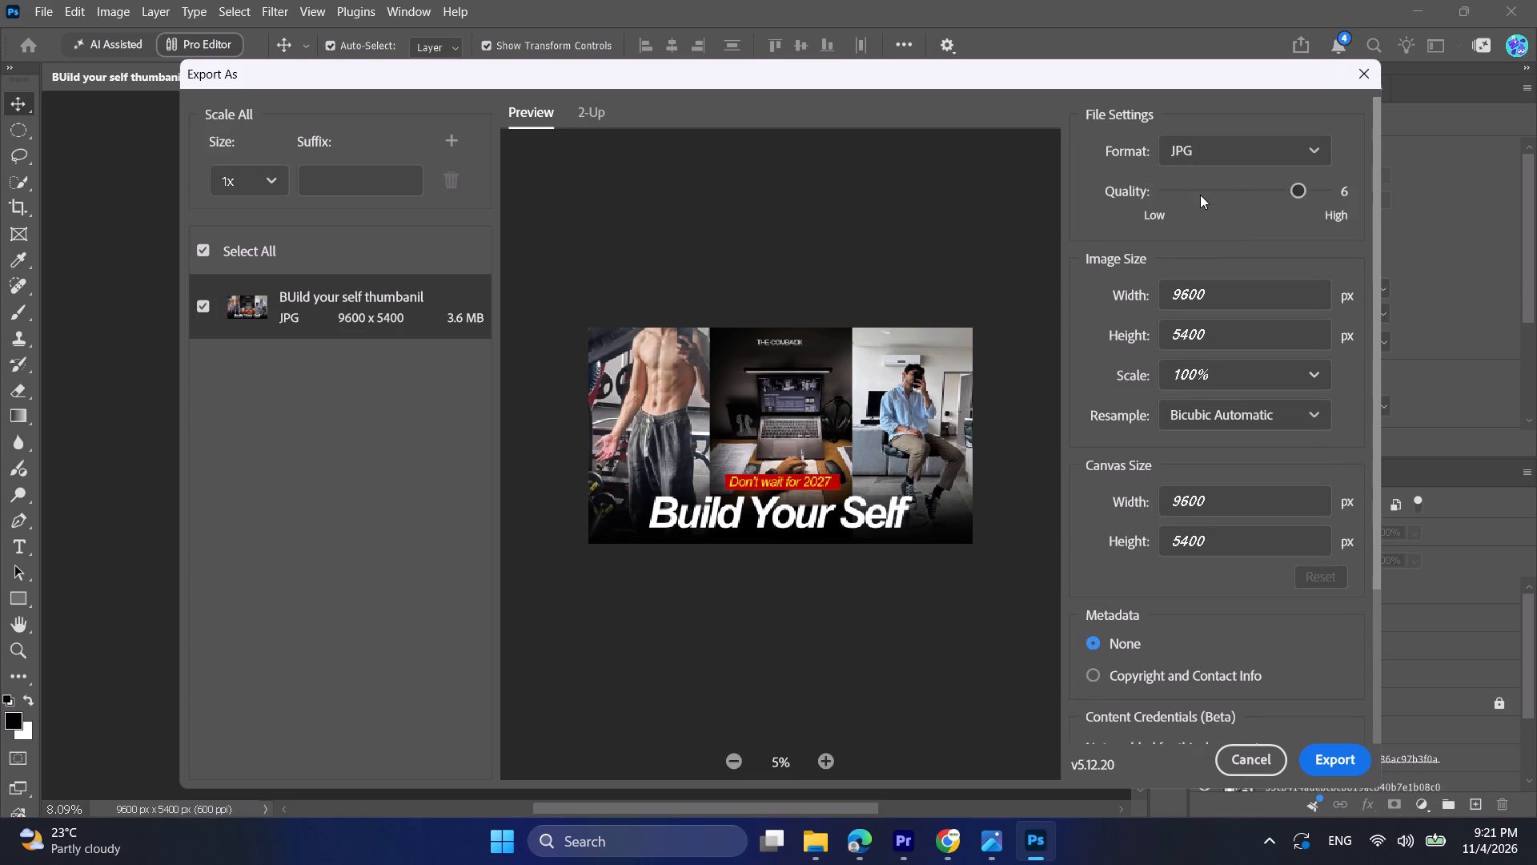
pyautogui.click(1200, 189)
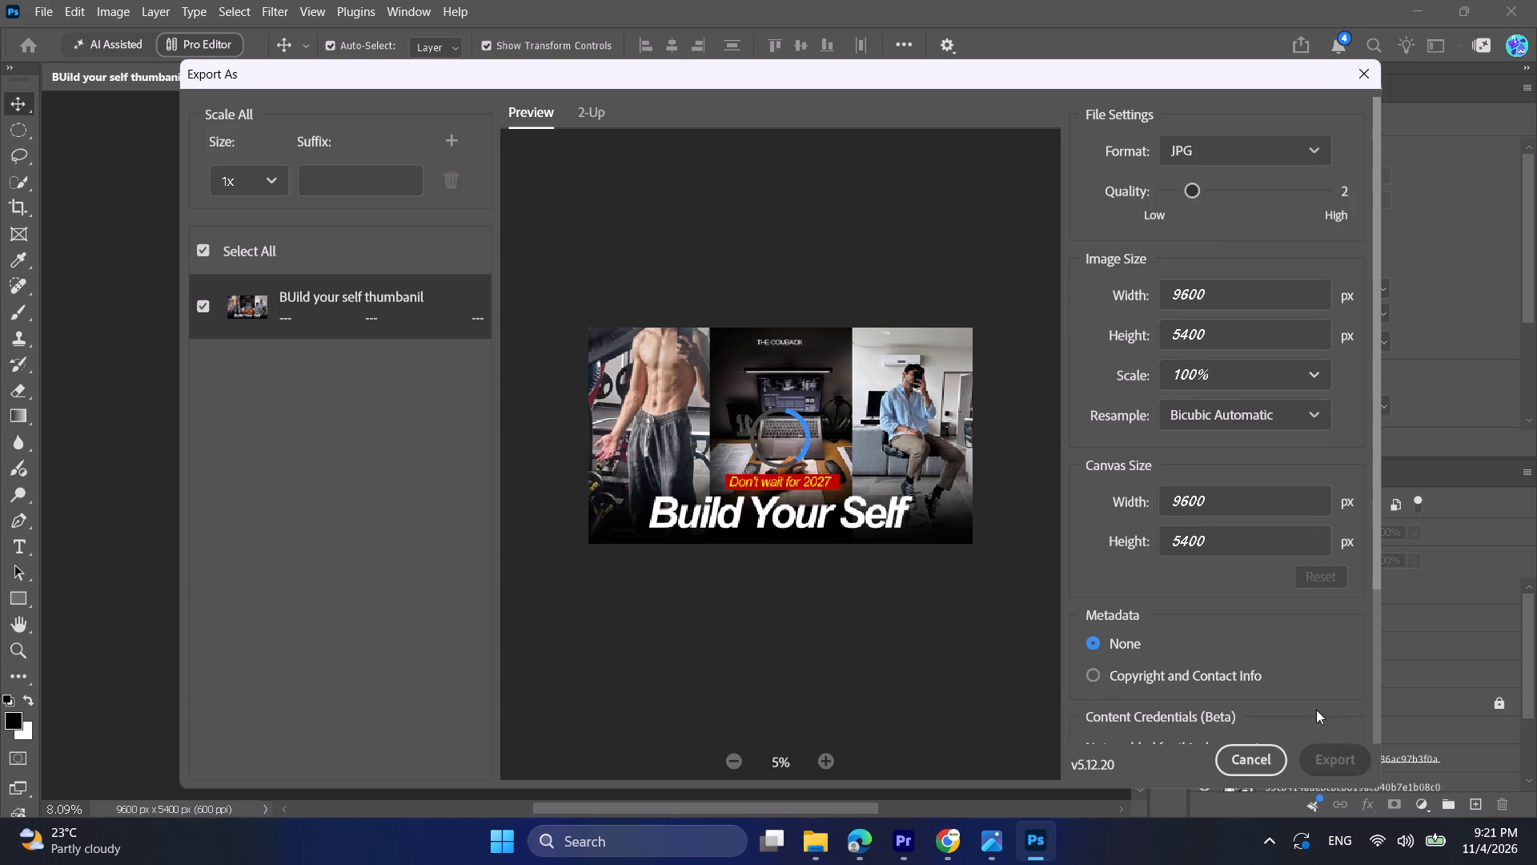
pyautogui.click(1330, 759)
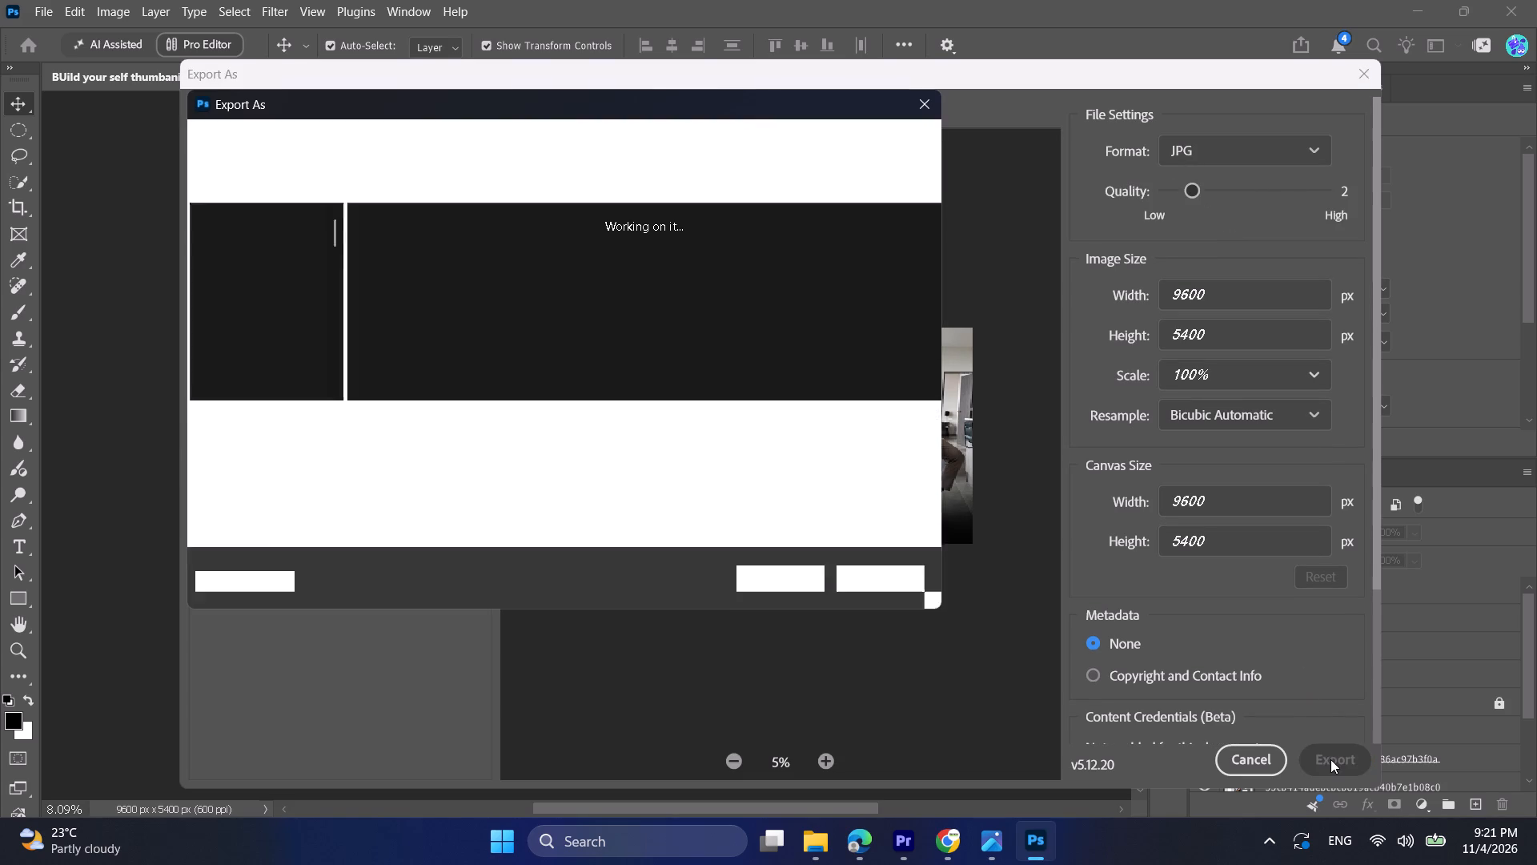
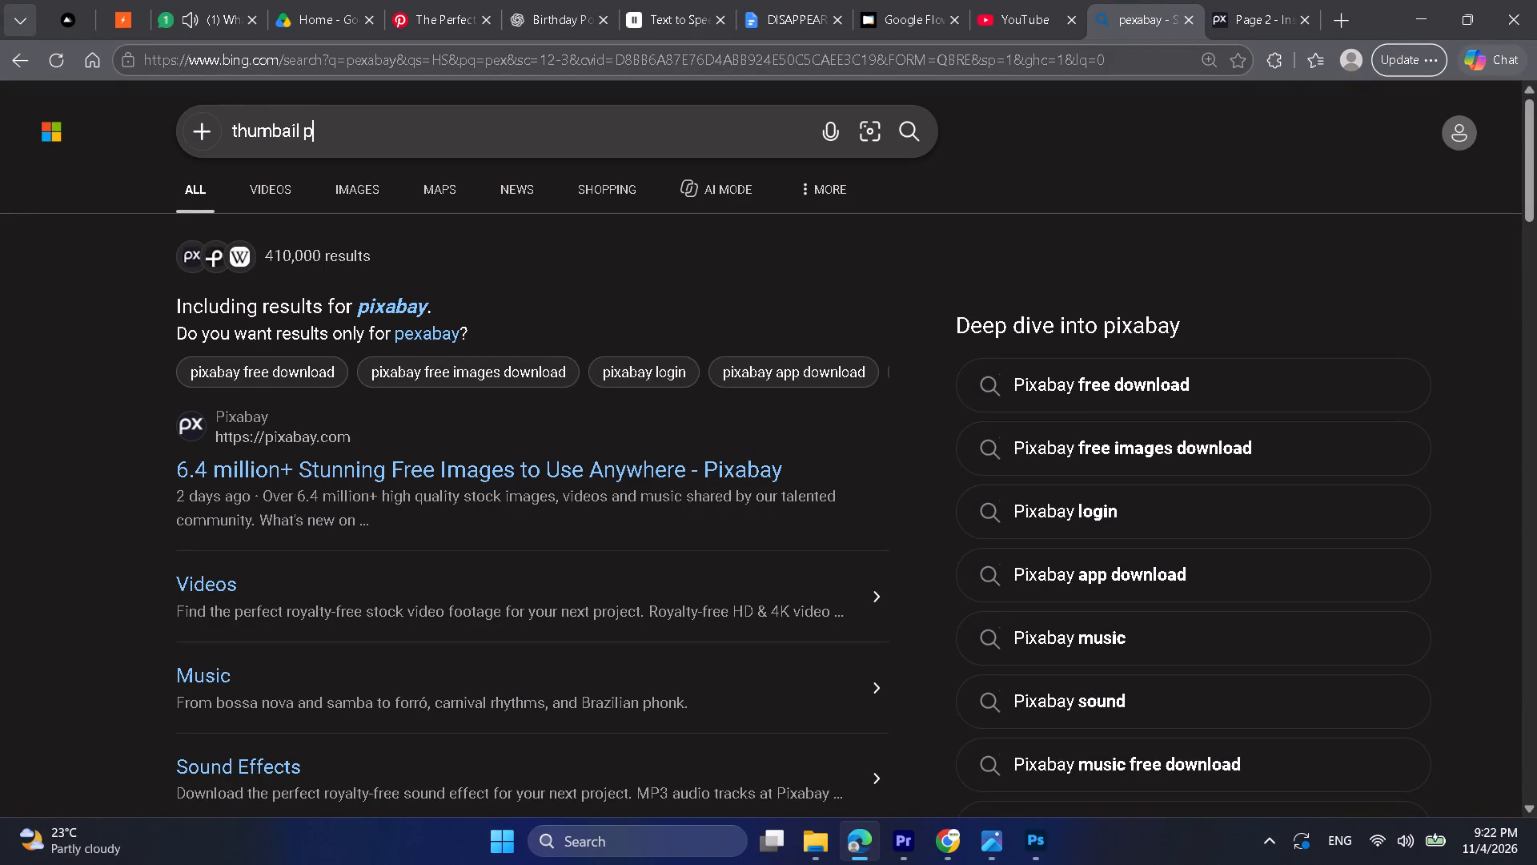
# Search the web for thumbnail preview in the browser, replacing the Pixabay query.
pyautogui.write('eb')
pyautogui.press('BackSpace')
pyautogui.write('vie')
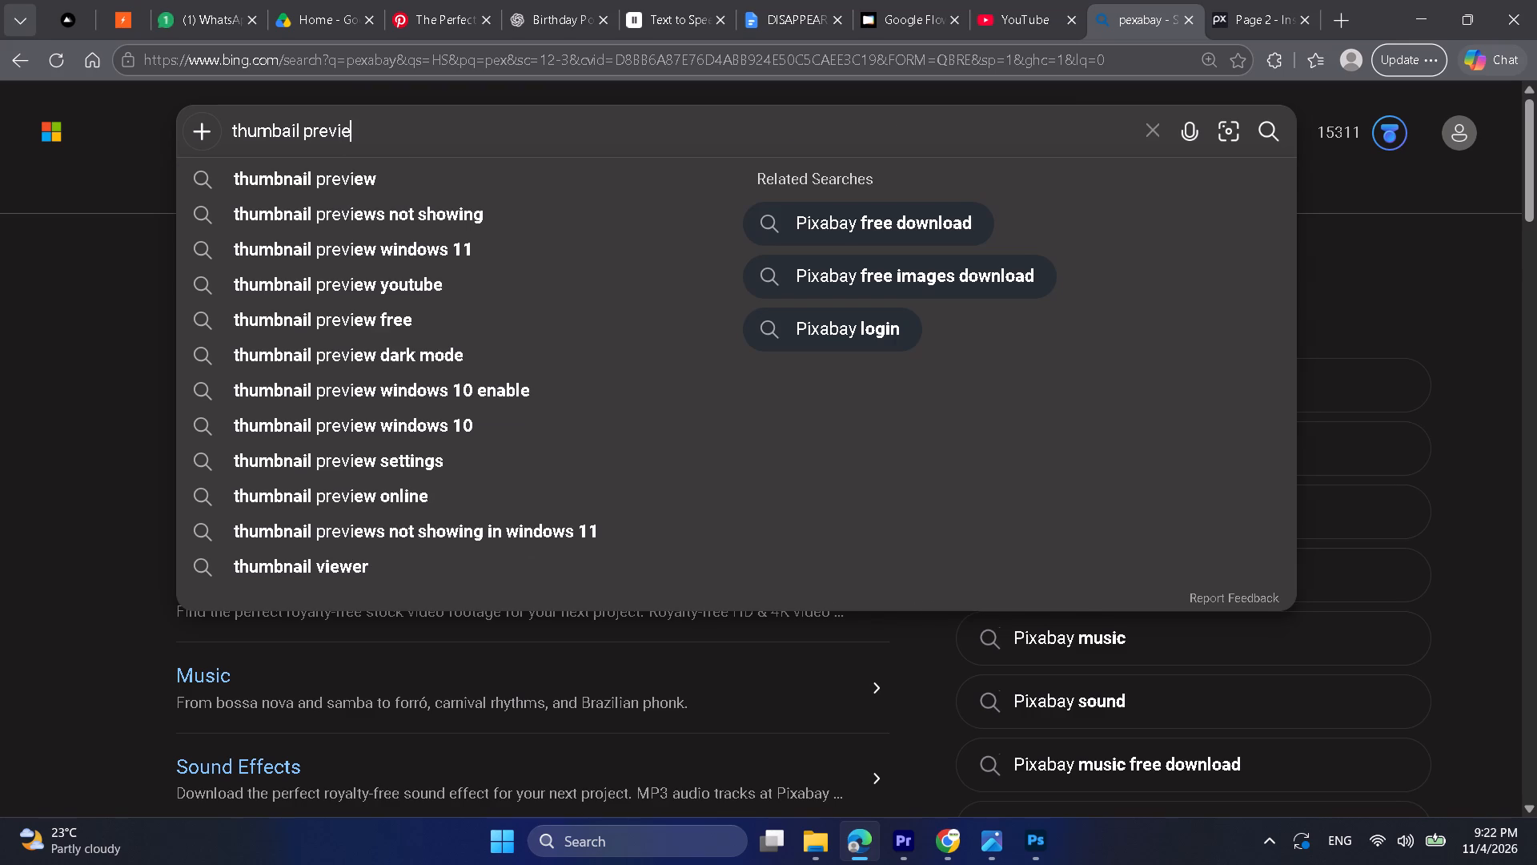
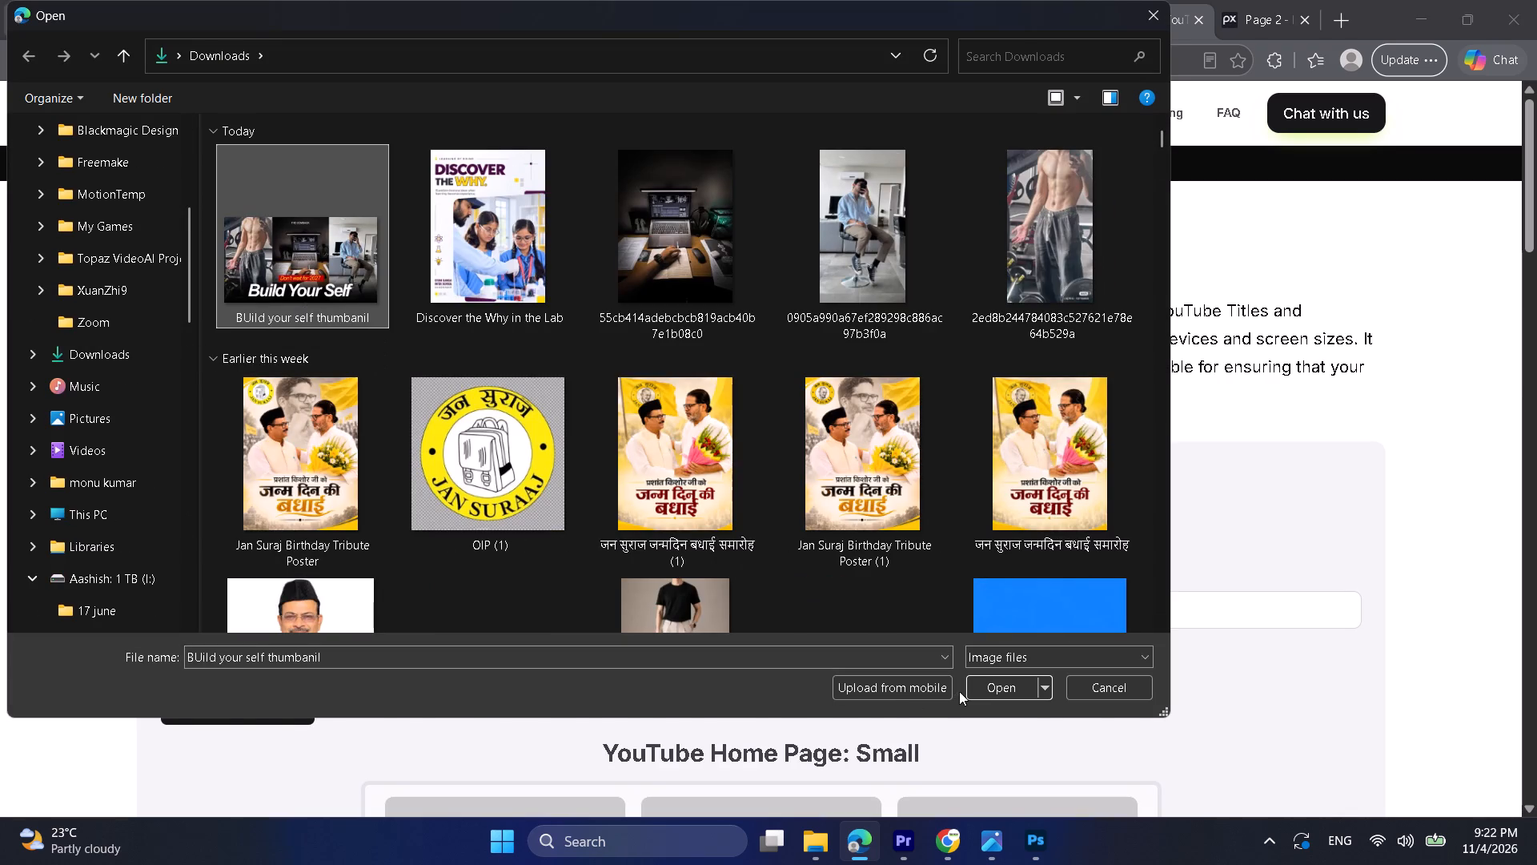
# Upload the "BUild your self thumbanil" image as the thumbnail to preview.
pyautogui.click(972, 686)
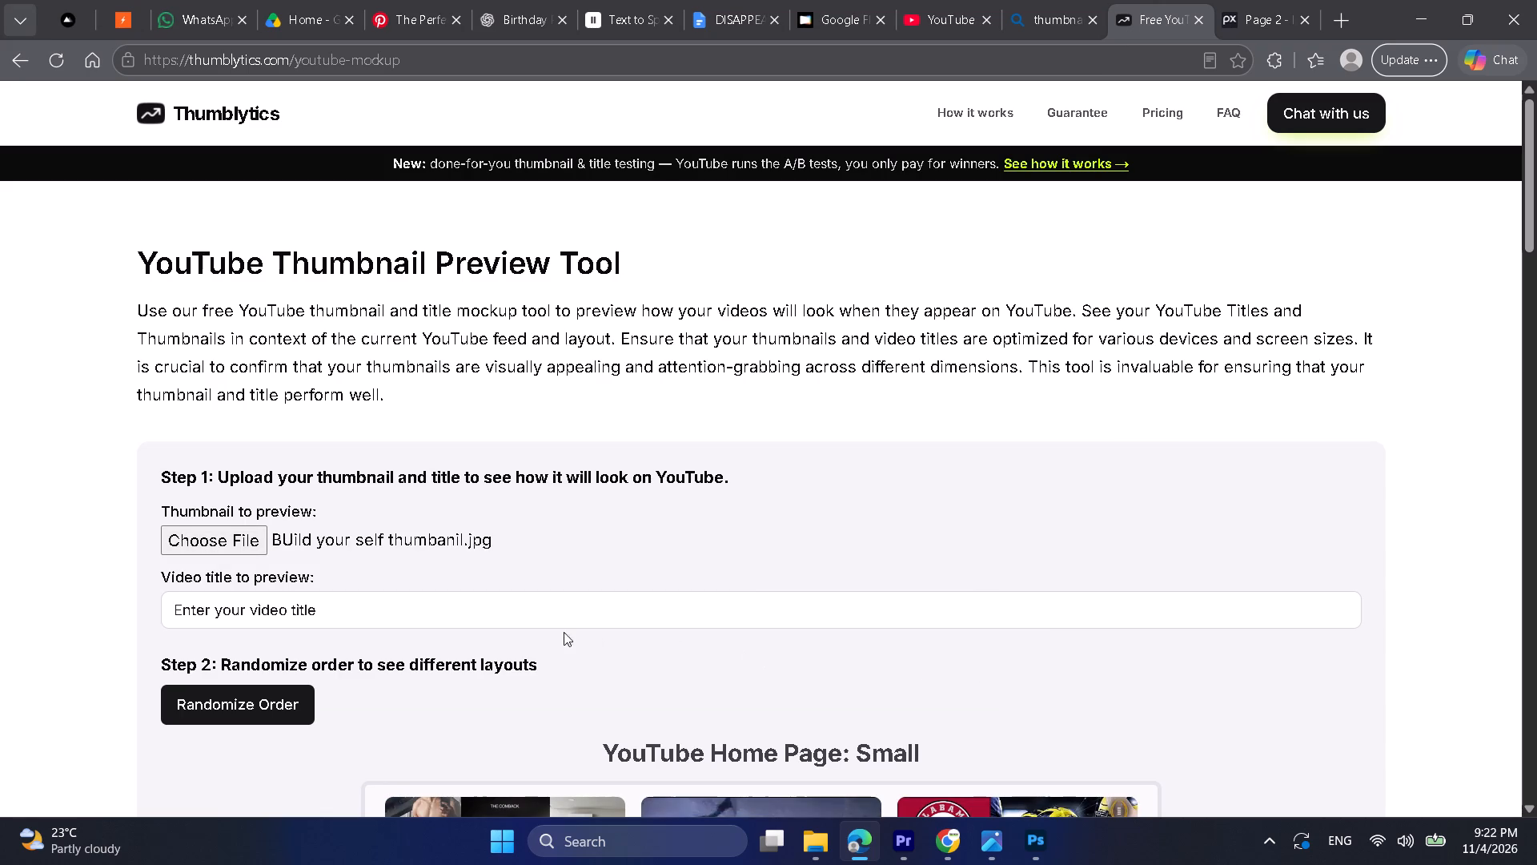
# Replace the placeholder video title with "Build Your self | dont wait for new year".
pyautogui.click(451, 608)
pyautogui.tripleClick(451, 608)
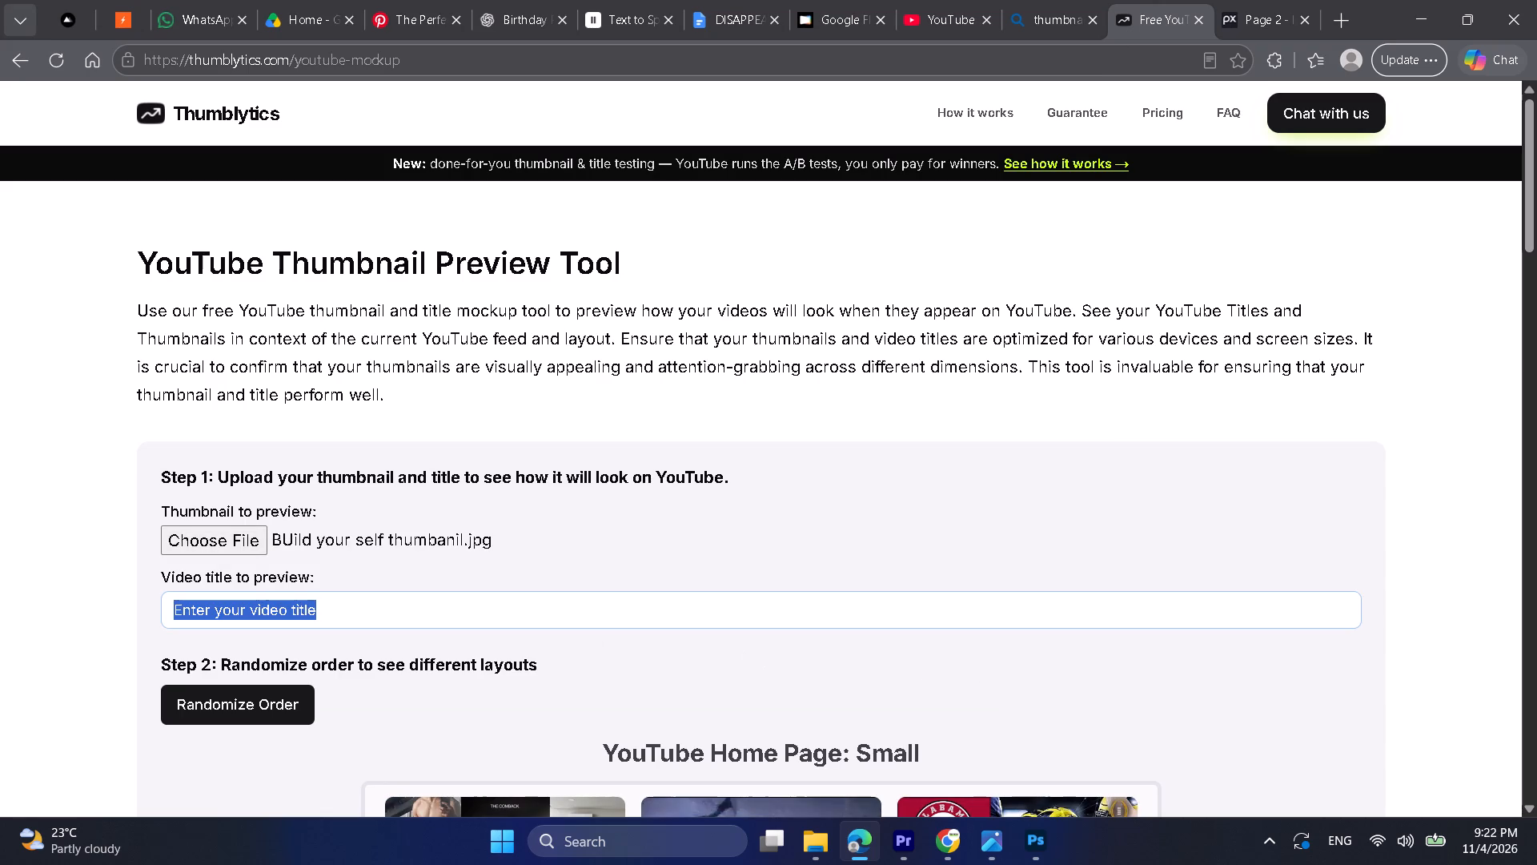
pyautogui.write('BUi')
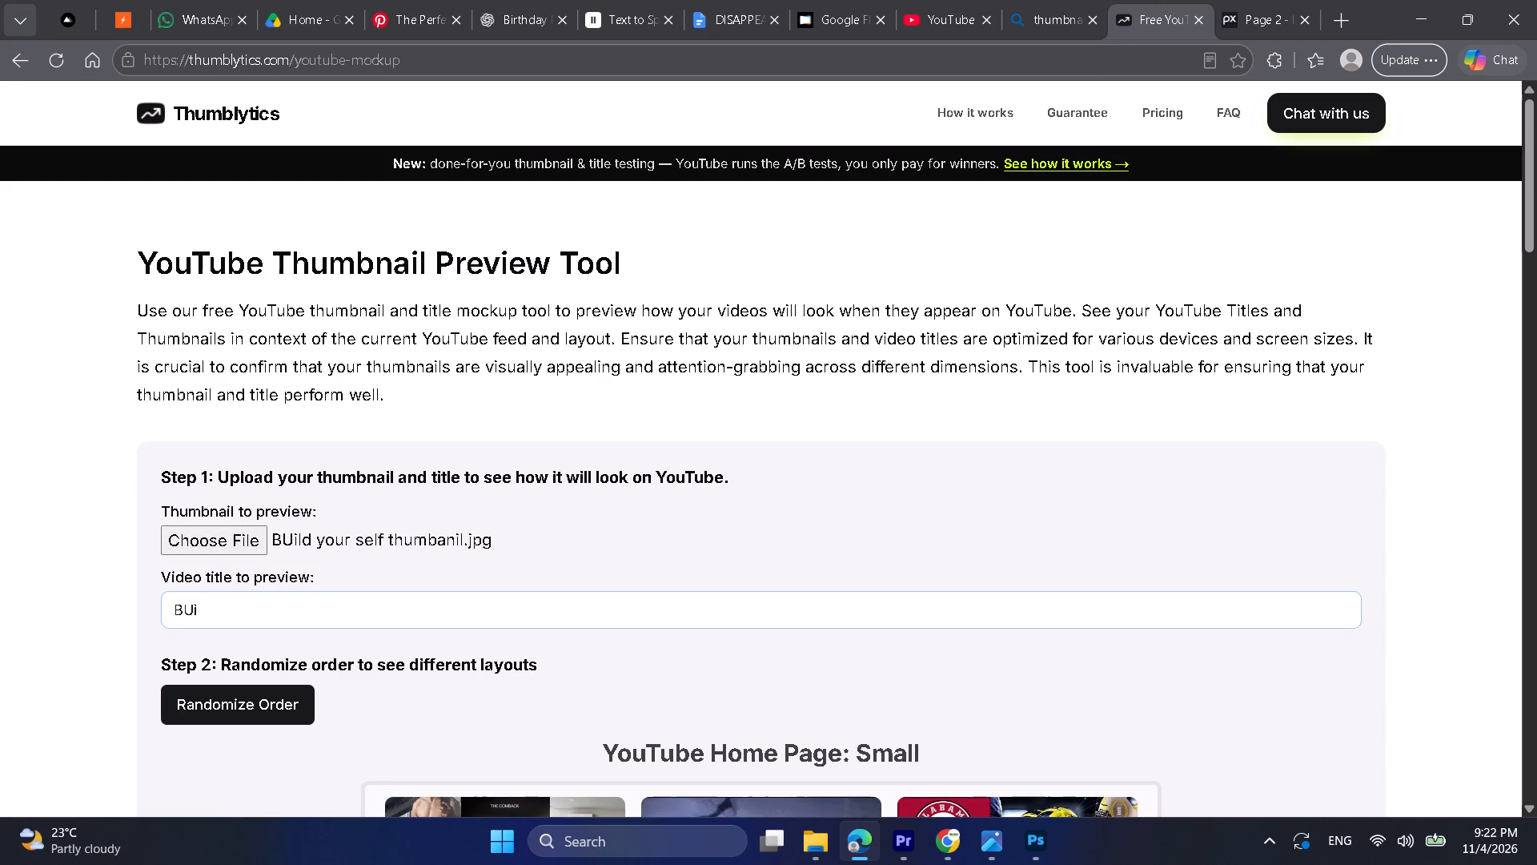
pyautogui.press('BackSpace')
pyautogui.press('BackSpace')
pyautogui.write('uild')
pyautogui.press('space')
pyautogui.write('Ypur')
pyautogui.press('BackSpace')
pyautogui.press('BackSpace')
pyautogui.press('BackSpace')
pyautogui.write('oue')
pyautogui.press('BackSpace')
pyautogui.write('r self')
pyautogui.press('space')
pyautogui.write('|')
pyautogui.press('space')
pyautogui.write('dont')
pyautogui.press('space')
pyautogui.write('wait for new uear')
pyautogui.press('BackSpace')
pyautogui.press('BackSpace')
pyautogui.press('BackSpace')
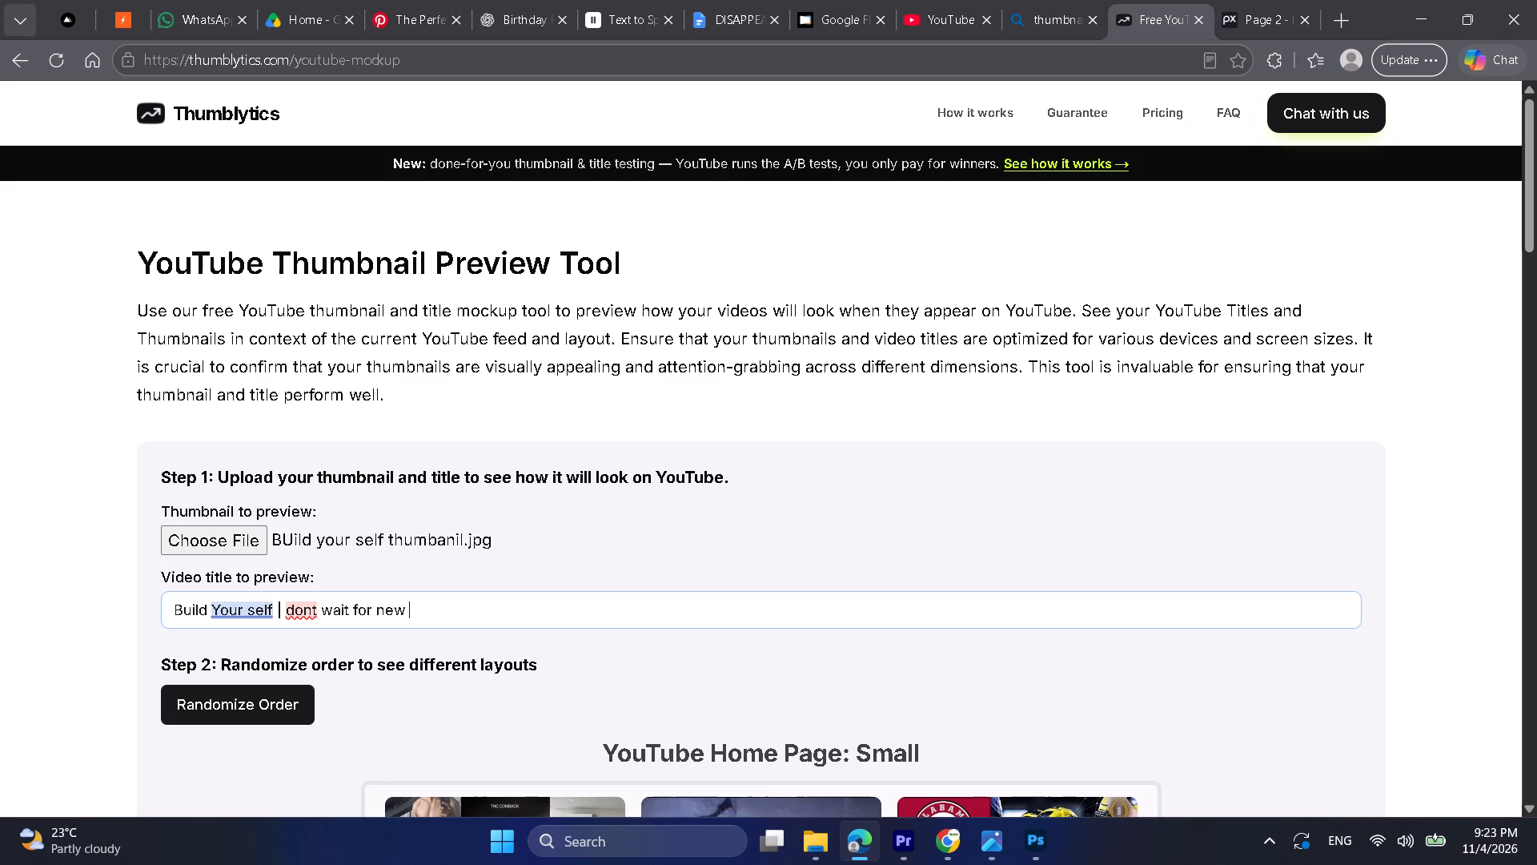
pyautogui.press('BackSpace')
pyautogui.write('year')
# Randomize the video order twice to compare the thumbnail's placement in the YouTube Home Page: Small layout.
pyautogui.scroll(-1, 451, 608)
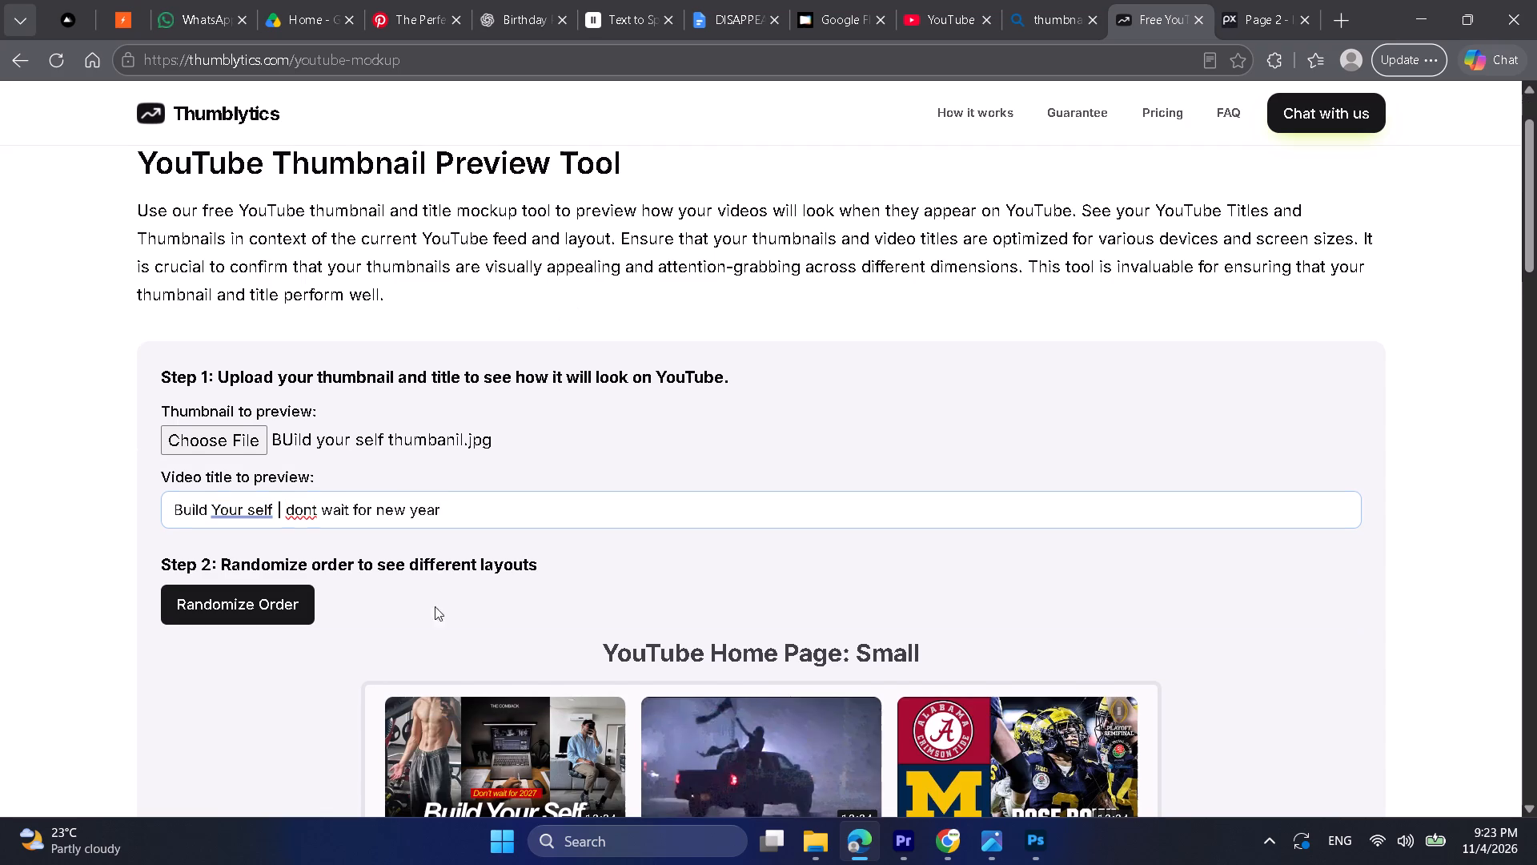
pyautogui.scroll(-2, 206, 607)
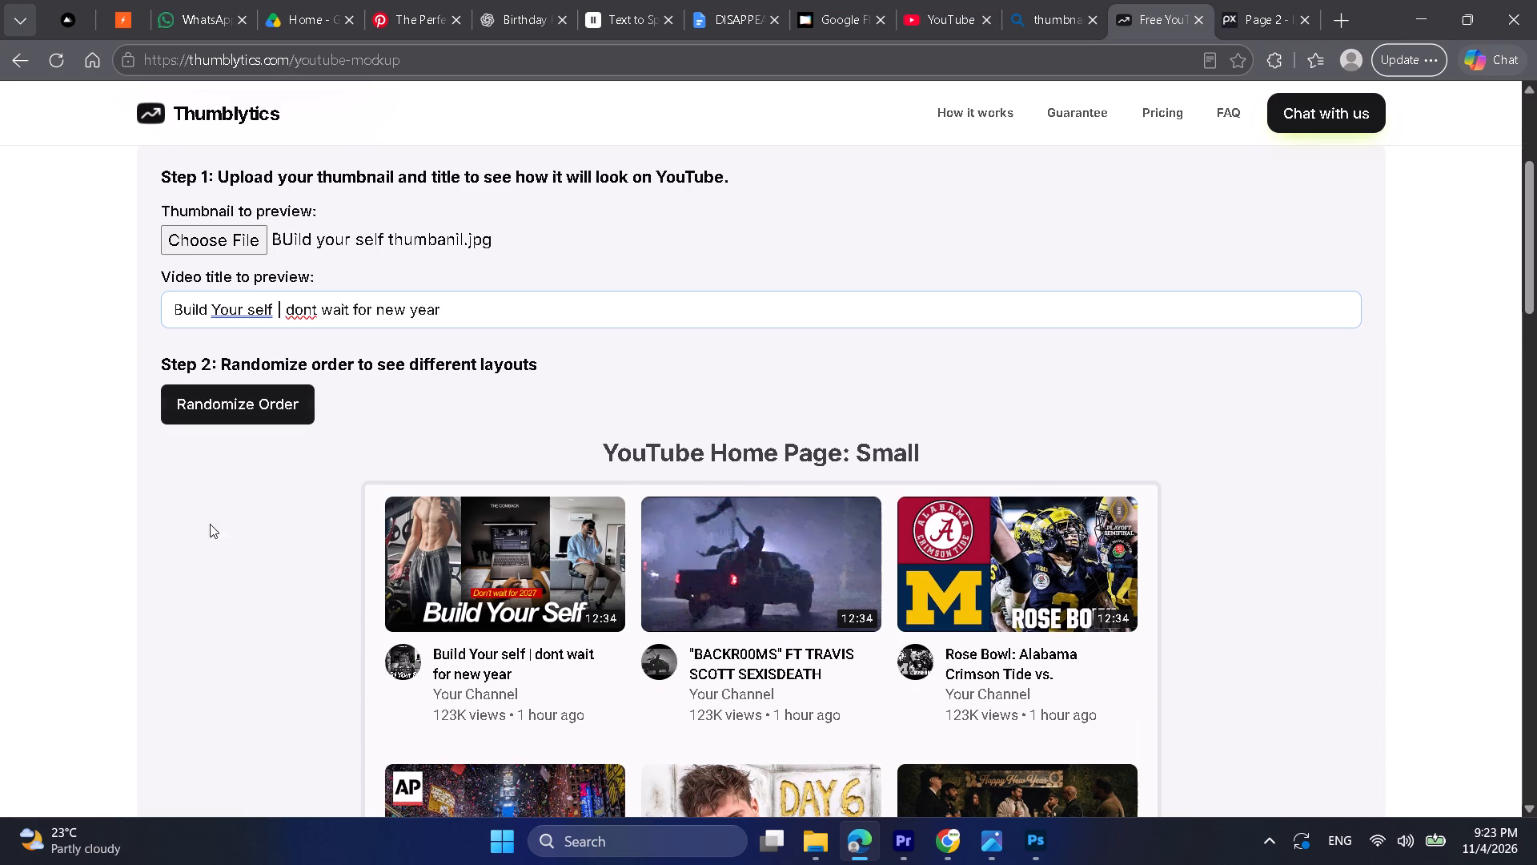
pyautogui.click(223, 412)
pyautogui.scroll(-3, 273, 461)
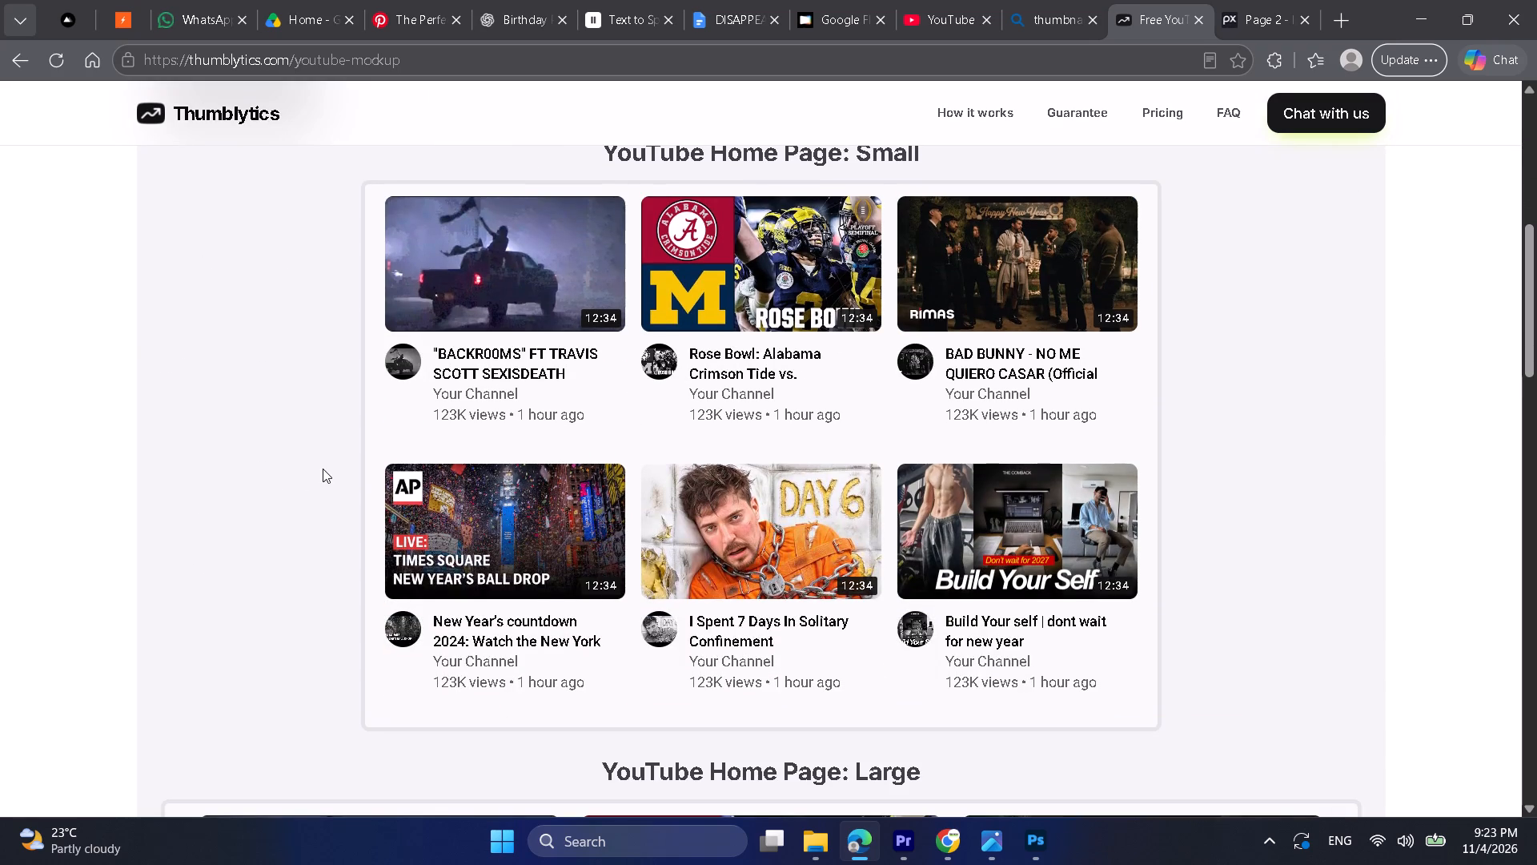
pyautogui.scroll(1, 323, 469)
pyautogui.click(243, 204)
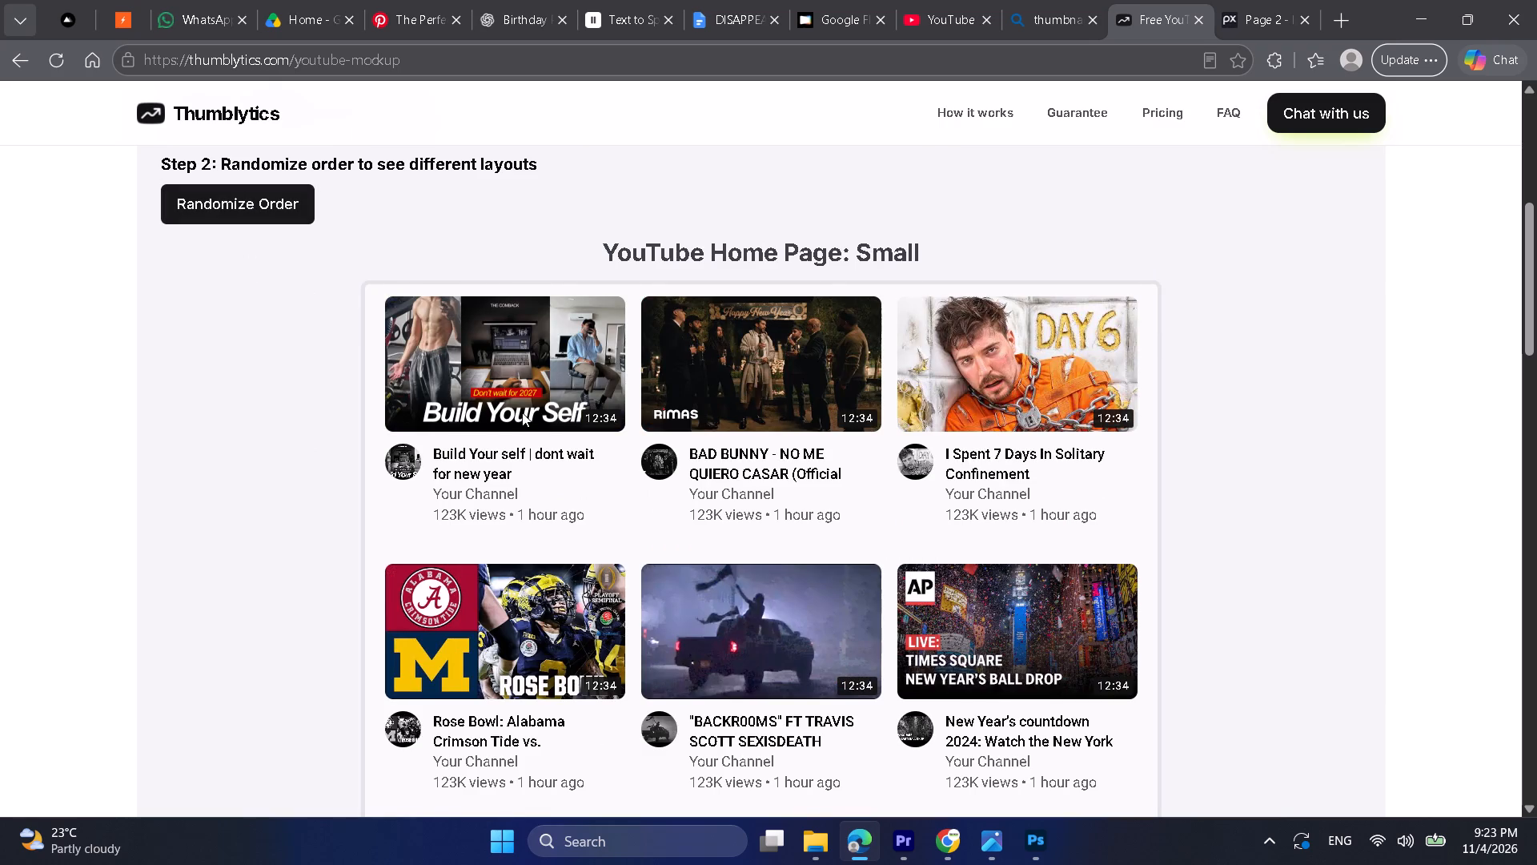
# Examine how the thumbnail and title look in the YouTube Home Page: Large layout.
pyautogui.click(687, 256)
pyautogui.scroll(-7, 687, 253)
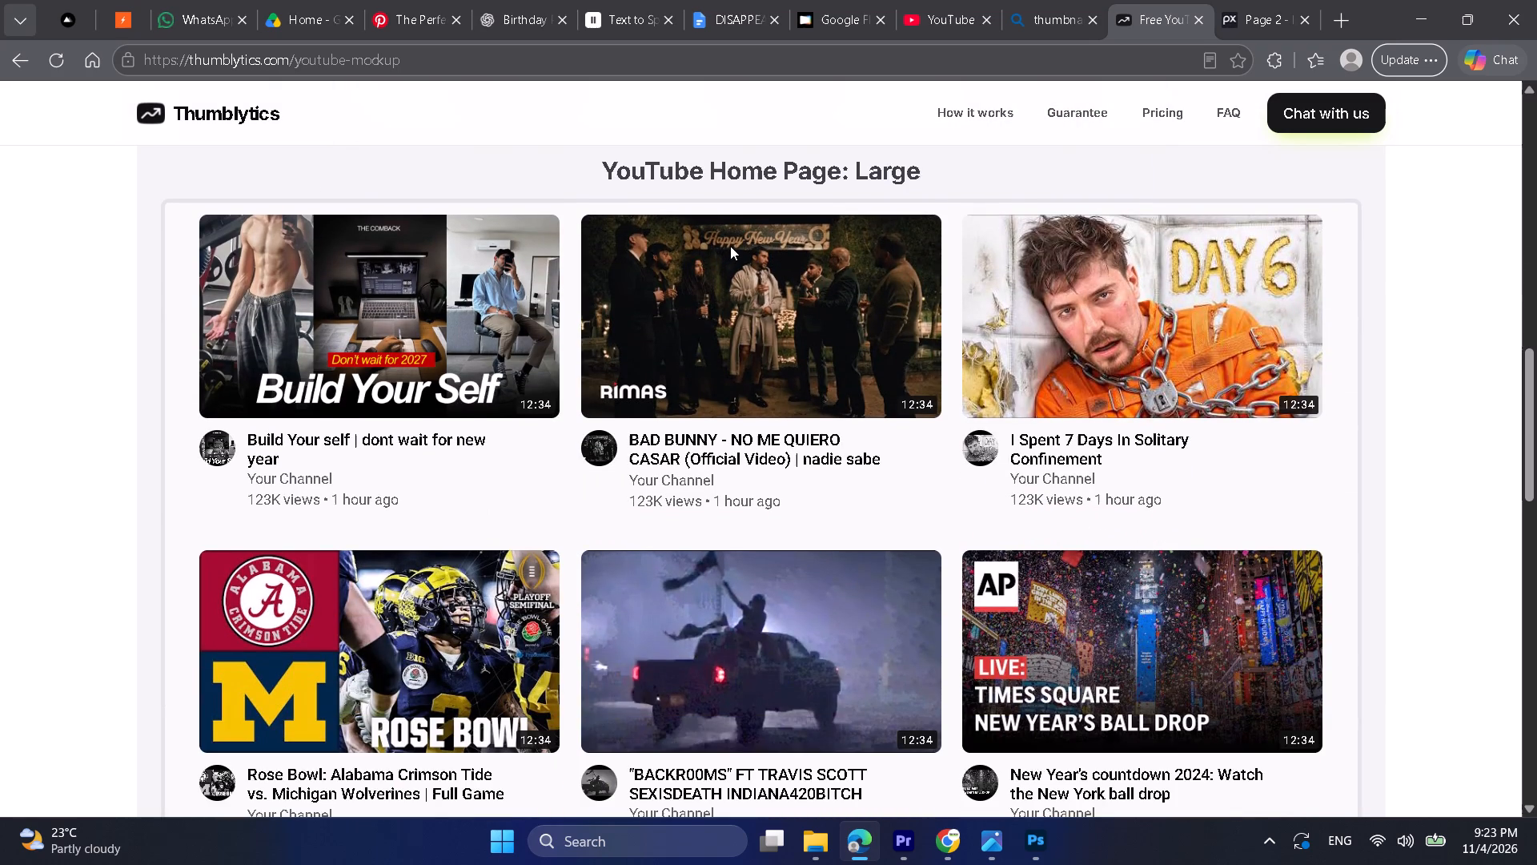
# Compare the thumbnail and title with the neighbouring videos in the Large home page layout and check them in the Mobile layout.
pyautogui.scroll(-2, 730, 246)
pyautogui.scroll(1, 732, 246)
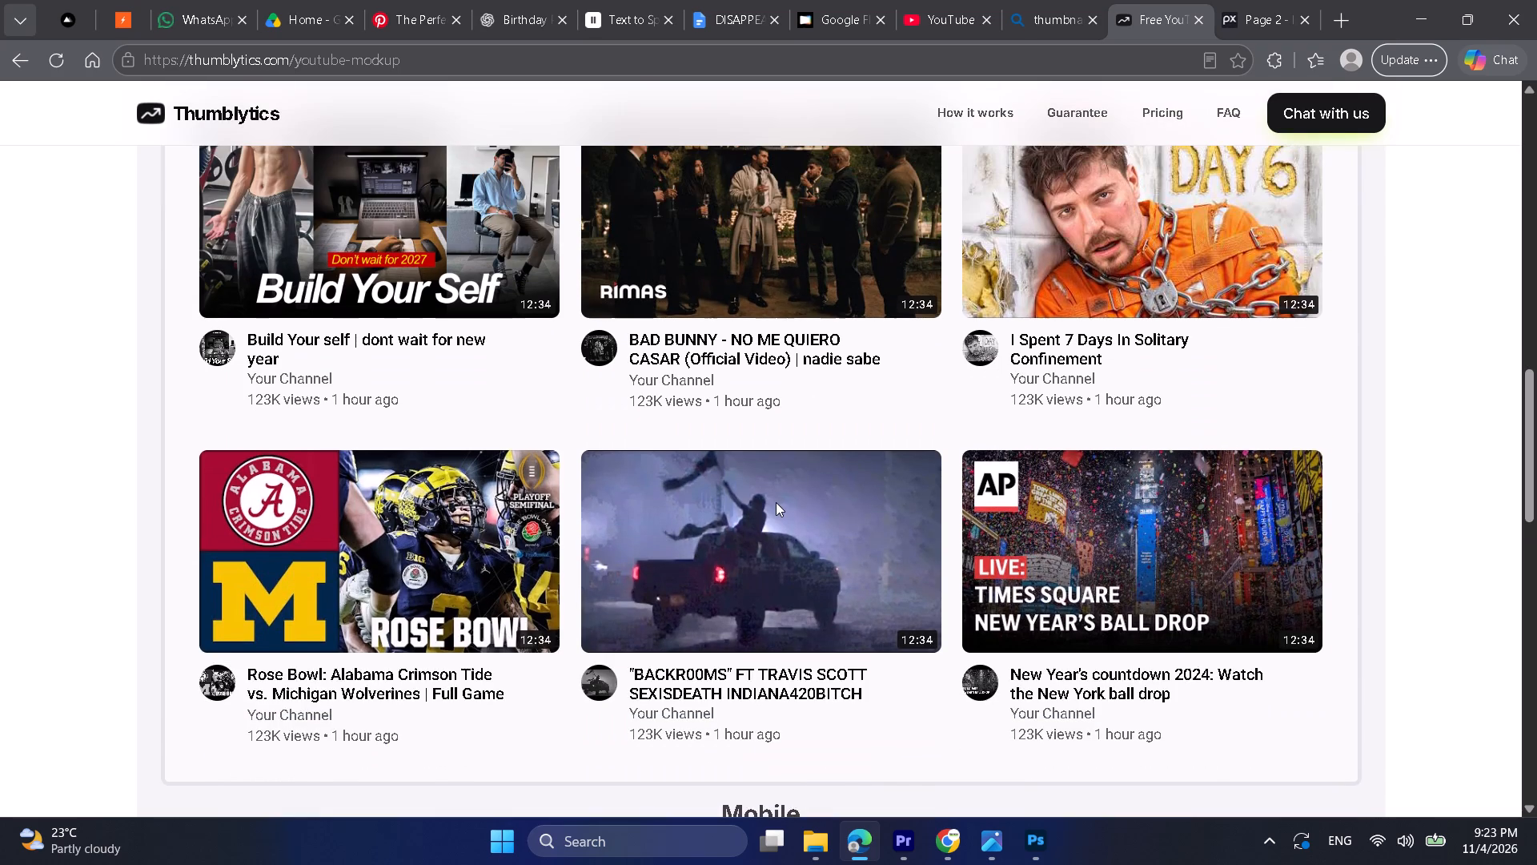
pyautogui.click(776, 502)
pyautogui.scroll(1, 770, 497)
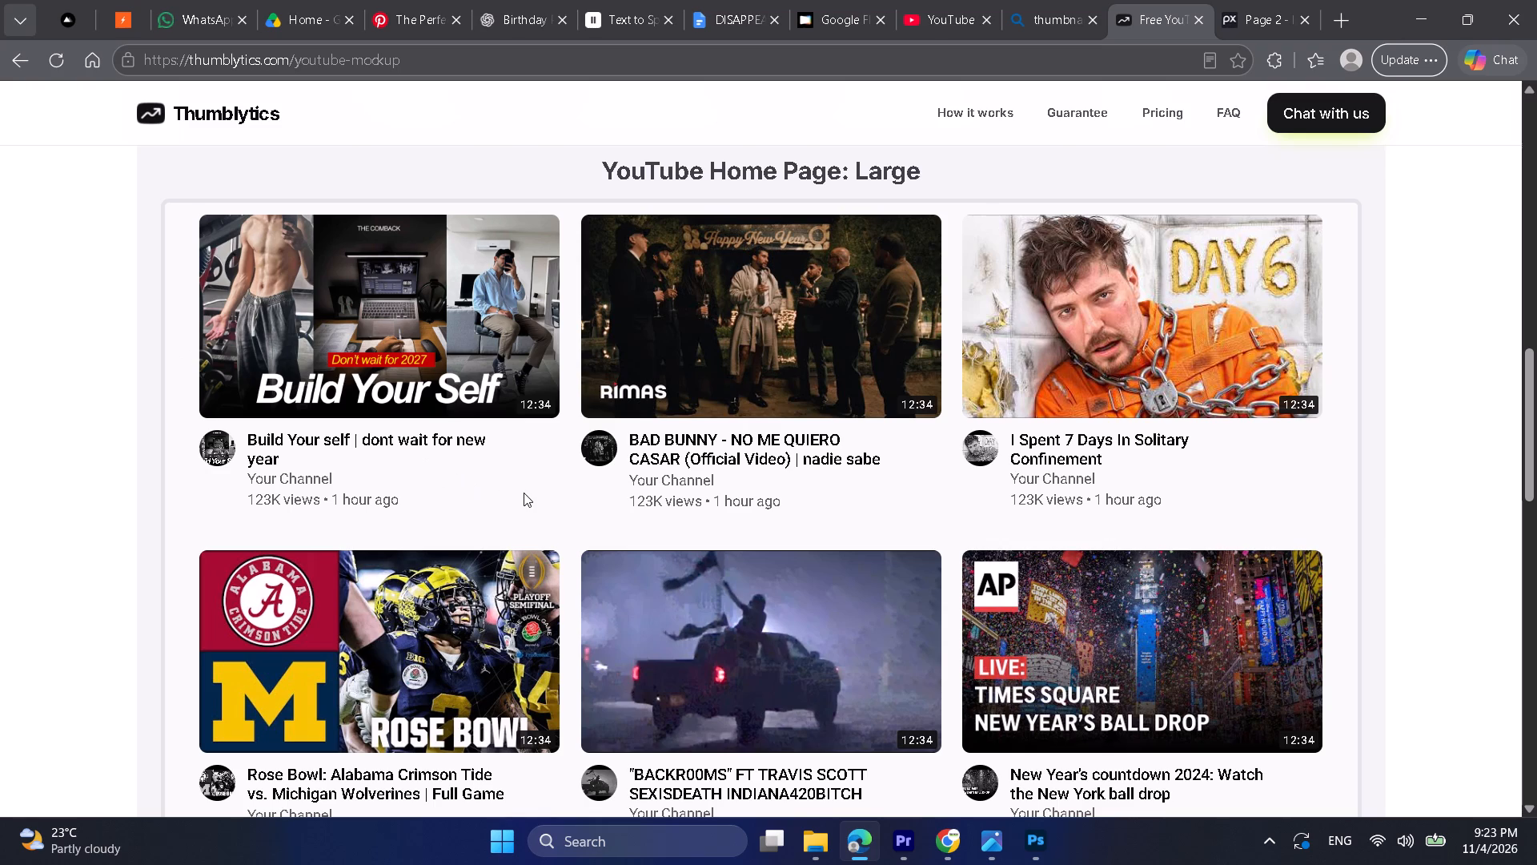
pyautogui.scroll(-6, 528, 492)
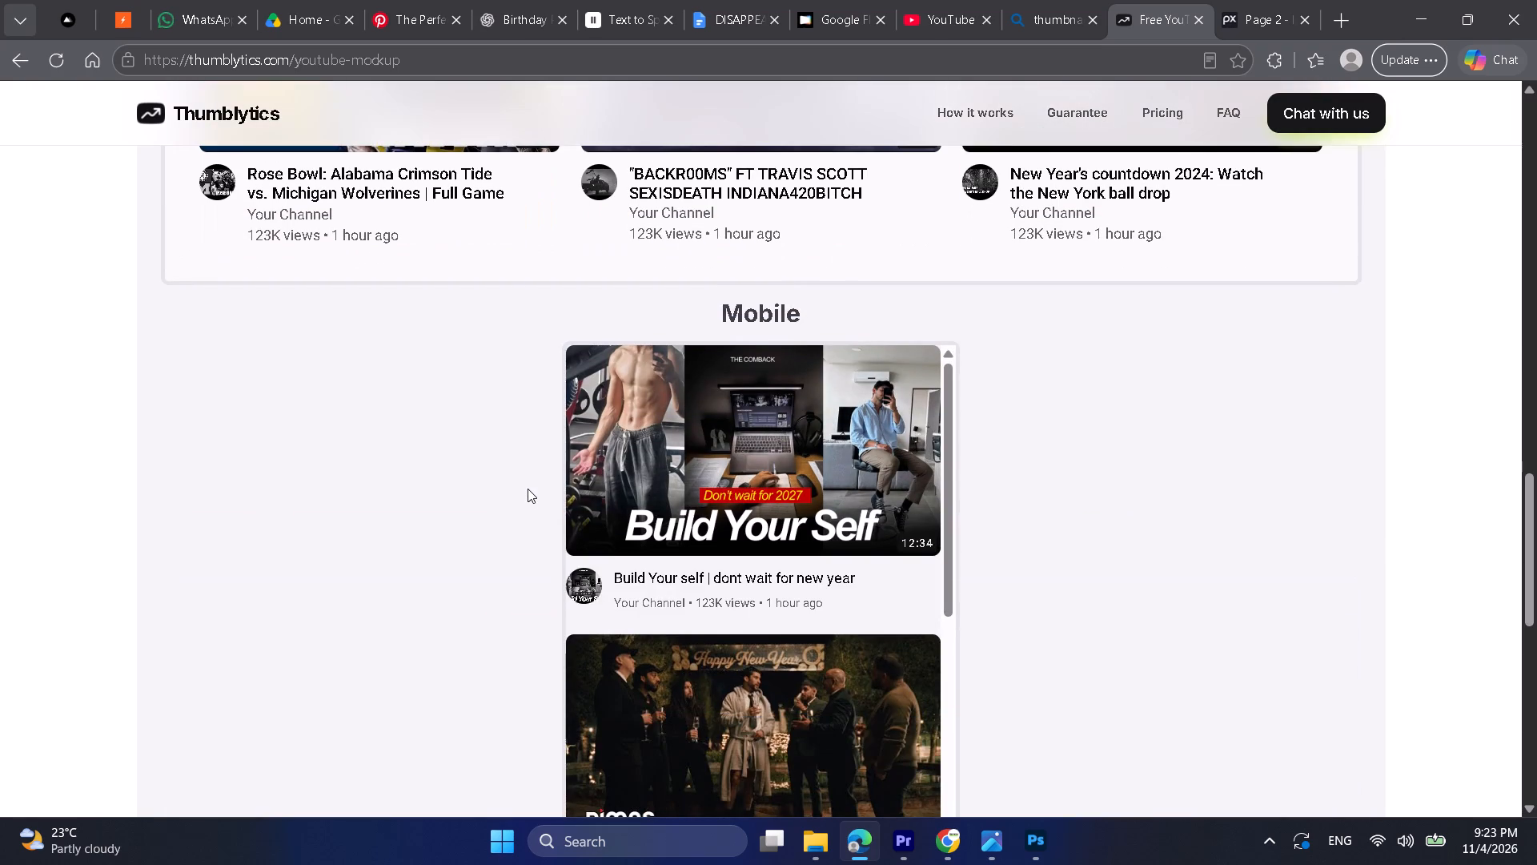
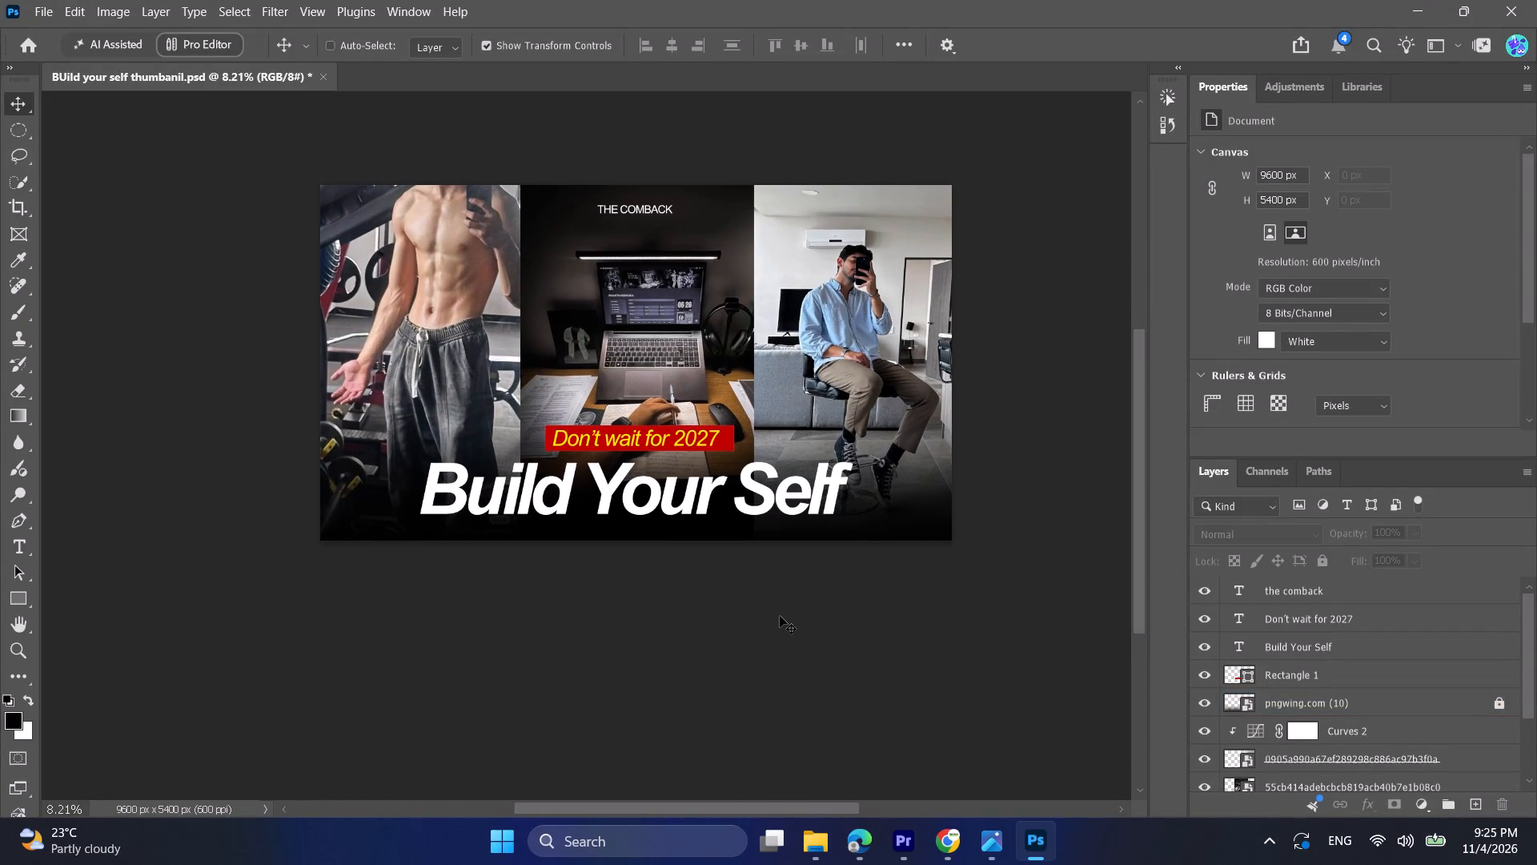
# In Photoshop, change the text color of "THE COMBACK" near the top of the thumbnail from white to a strong red.
pyautogui.keyDown('alt'); pyautogui.scroll(1, 780, 616); pyautogui.keyUp('alt')
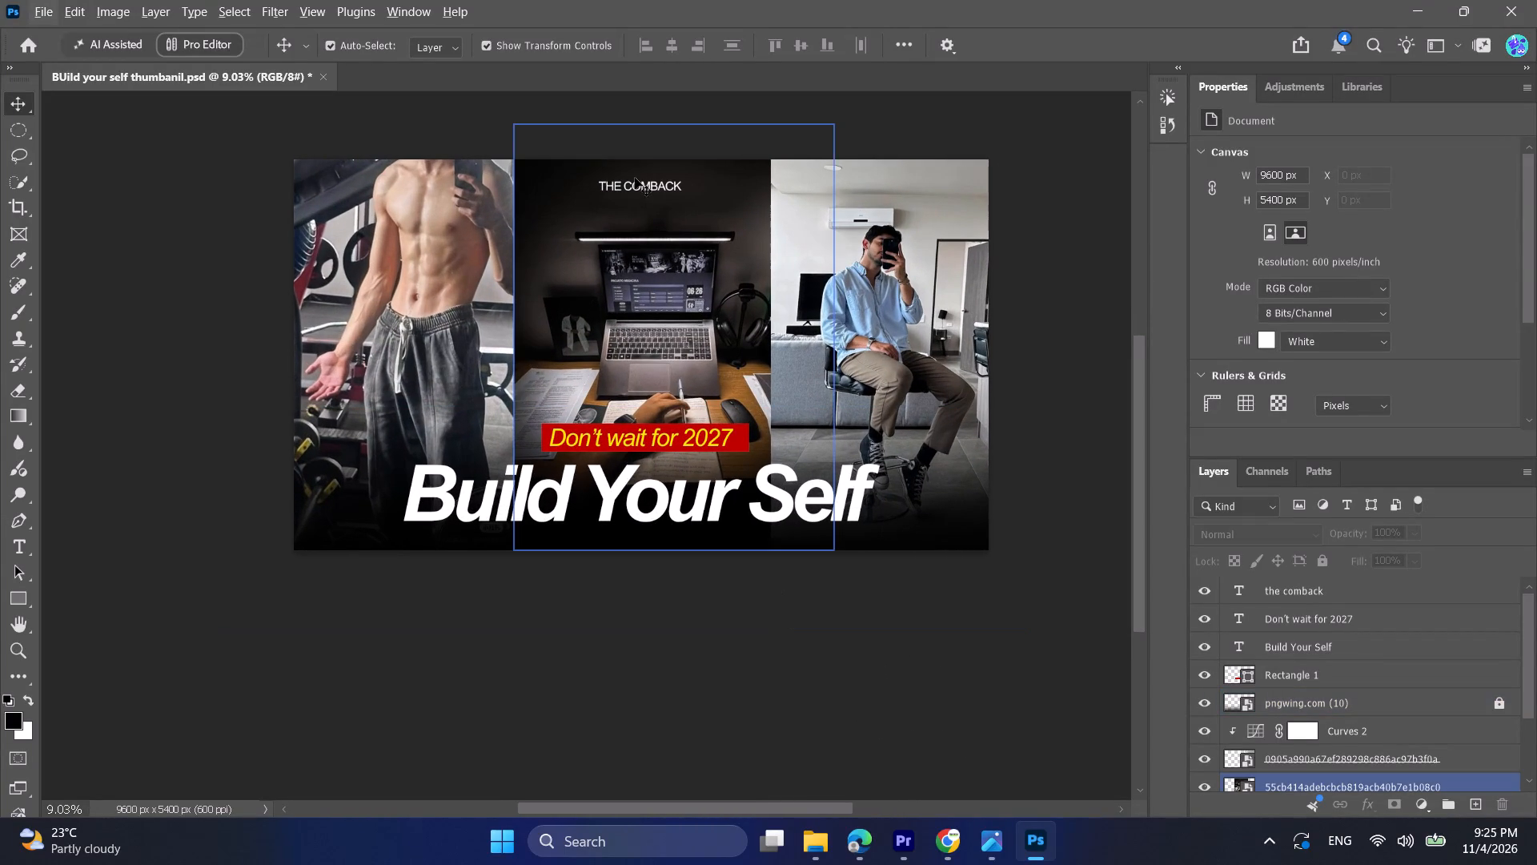
pyautogui.click(650, 185)
pyautogui.click(1376, 303)
pyautogui.moveTo(1219, 318); pyautogui.dragTo(1265, 202)
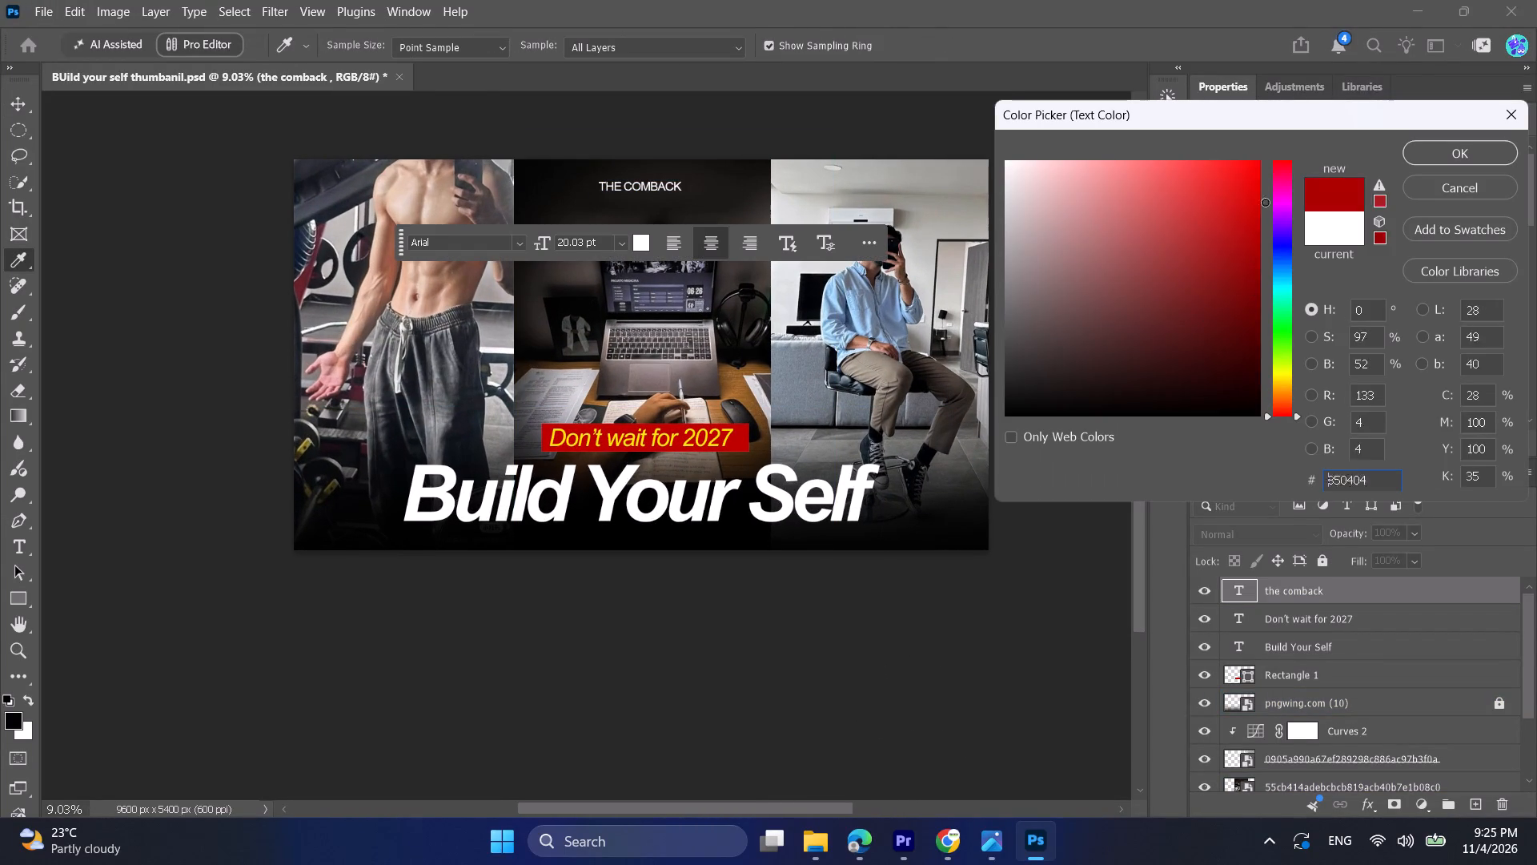
# Change the colour of the "THE COMBACK" text at the top of the thumbnail to a fully saturated bright yellow.
pyautogui.moveTo(1265, 202); pyautogui.dragTo(1263, 157)
pyautogui.moveTo(1280, 308); pyautogui.dragTo(1295, 374)
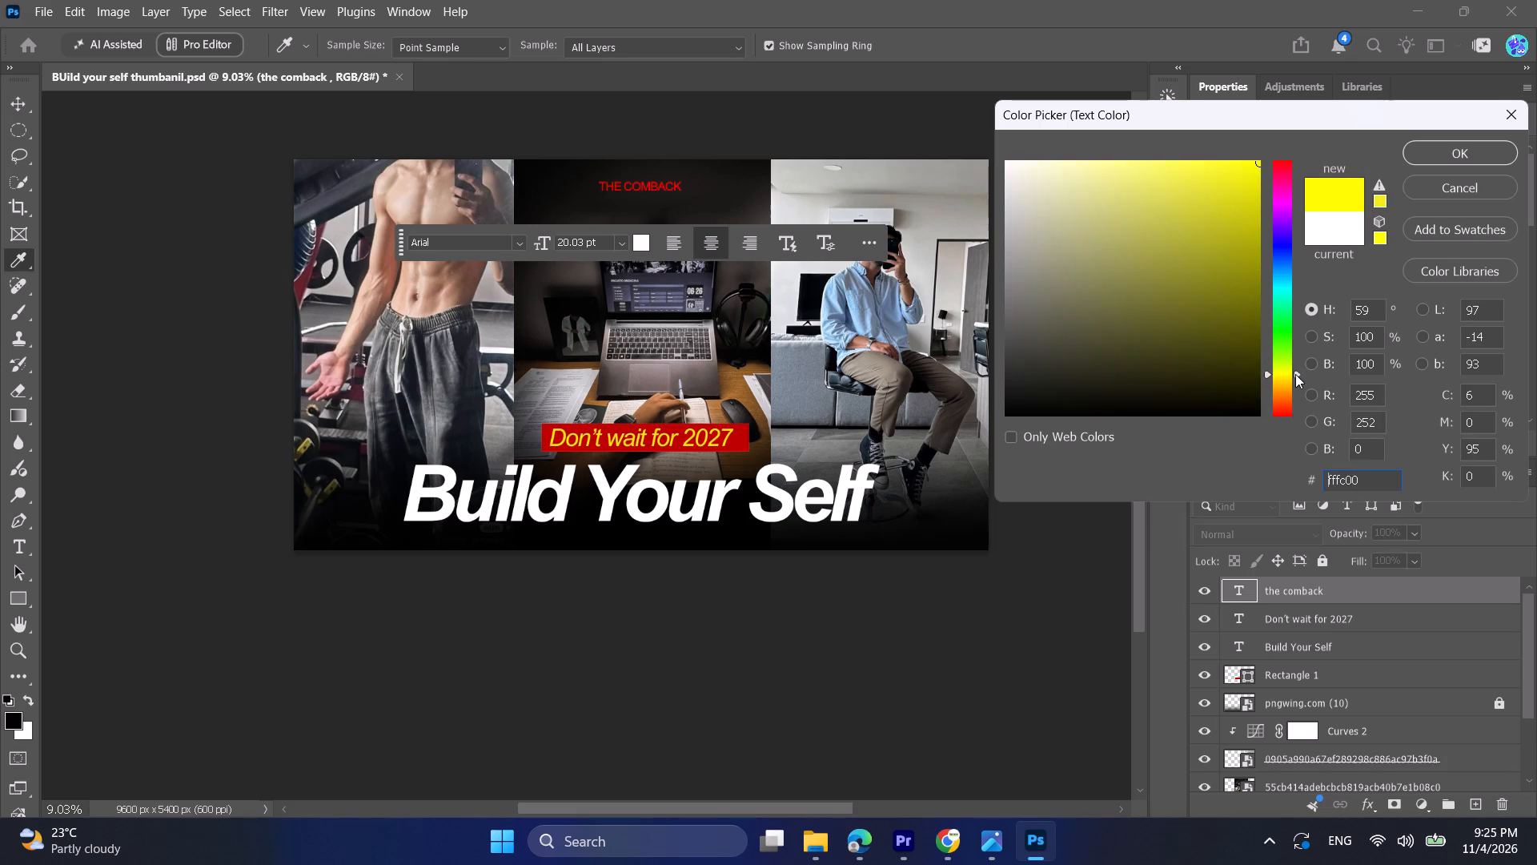
pyautogui.moveTo(1295, 374); pyautogui.dragTo(1298, 380)
pyautogui.click(1285, 376)
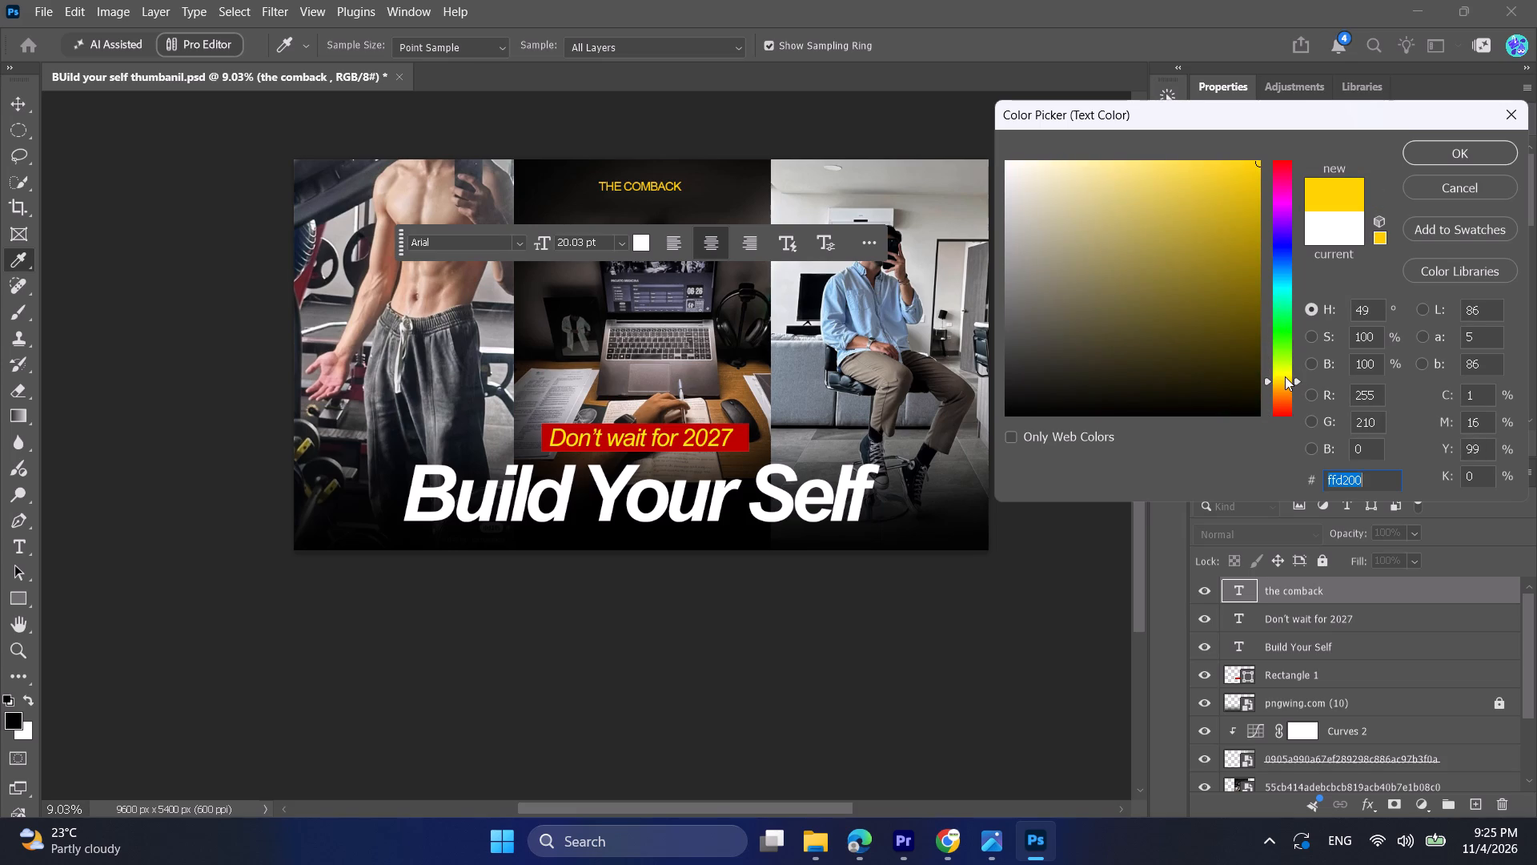
pyautogui.click(1428, 144)
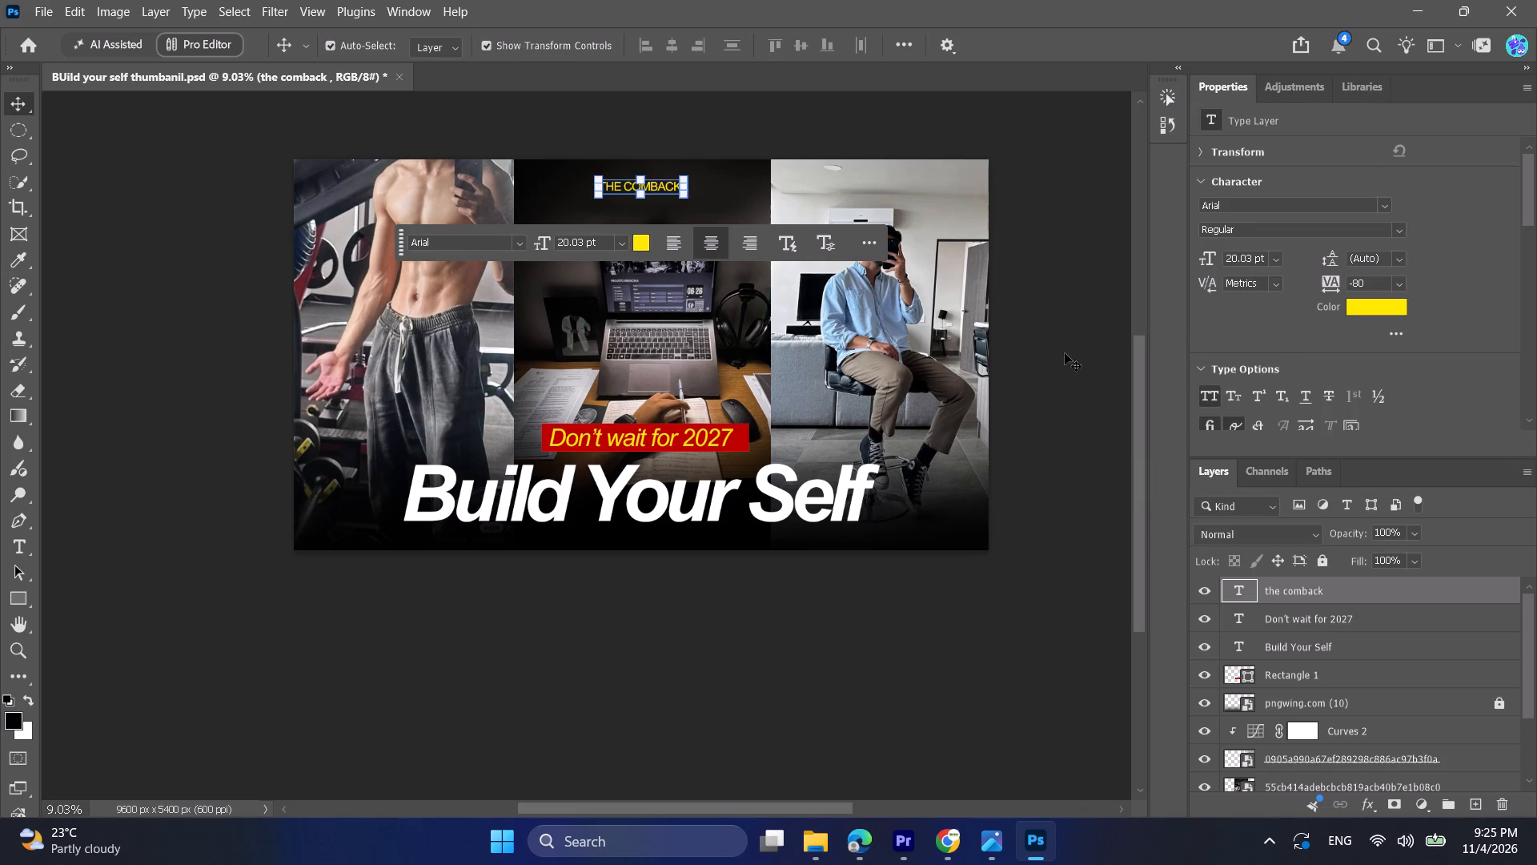
pyautogui.click(1053, 356)
pyautogui.keyDown('alt'); pyautogui.scroll(-6, 1052, 356); pyautogui.keyUp('alt')
pyautogui.keyDown('ctrl'); pyautogui.scroll(-1, 1043, 355); pyautogui.keyUp('ctrl')
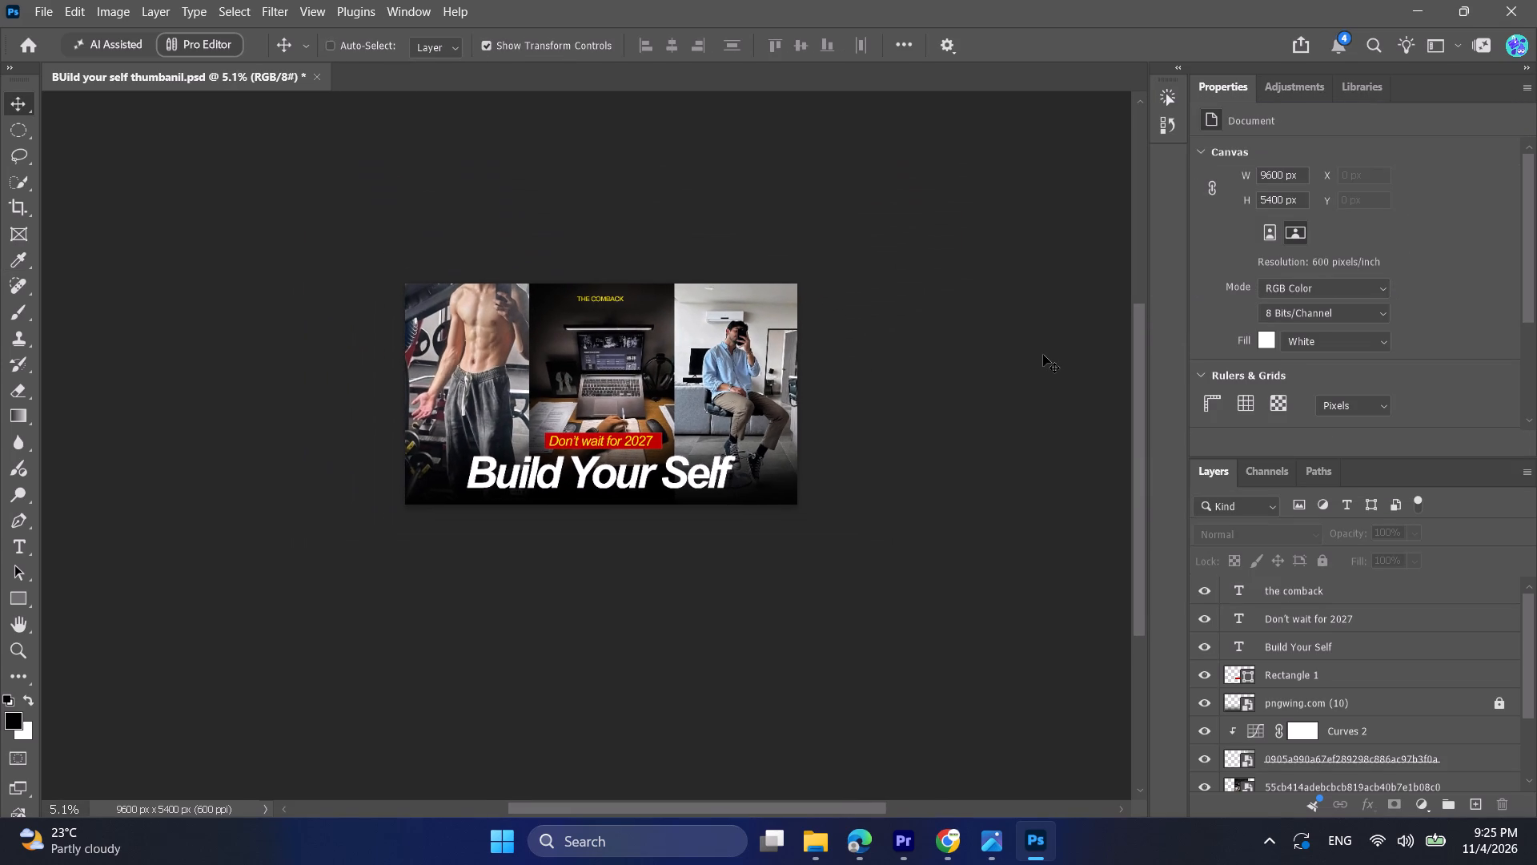
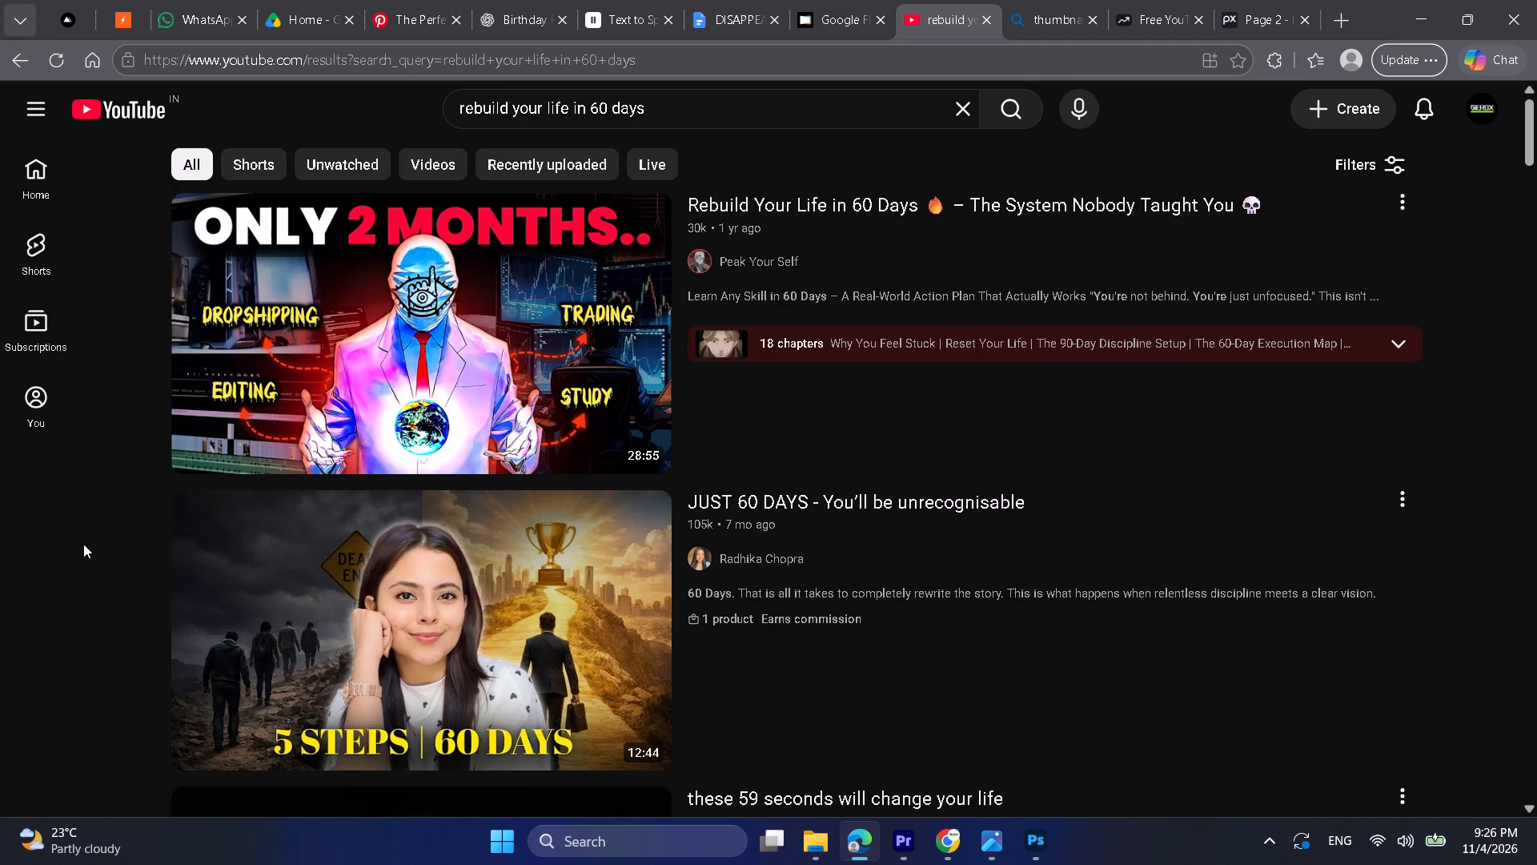
pyautogui.scroll(-4, 83, 544)
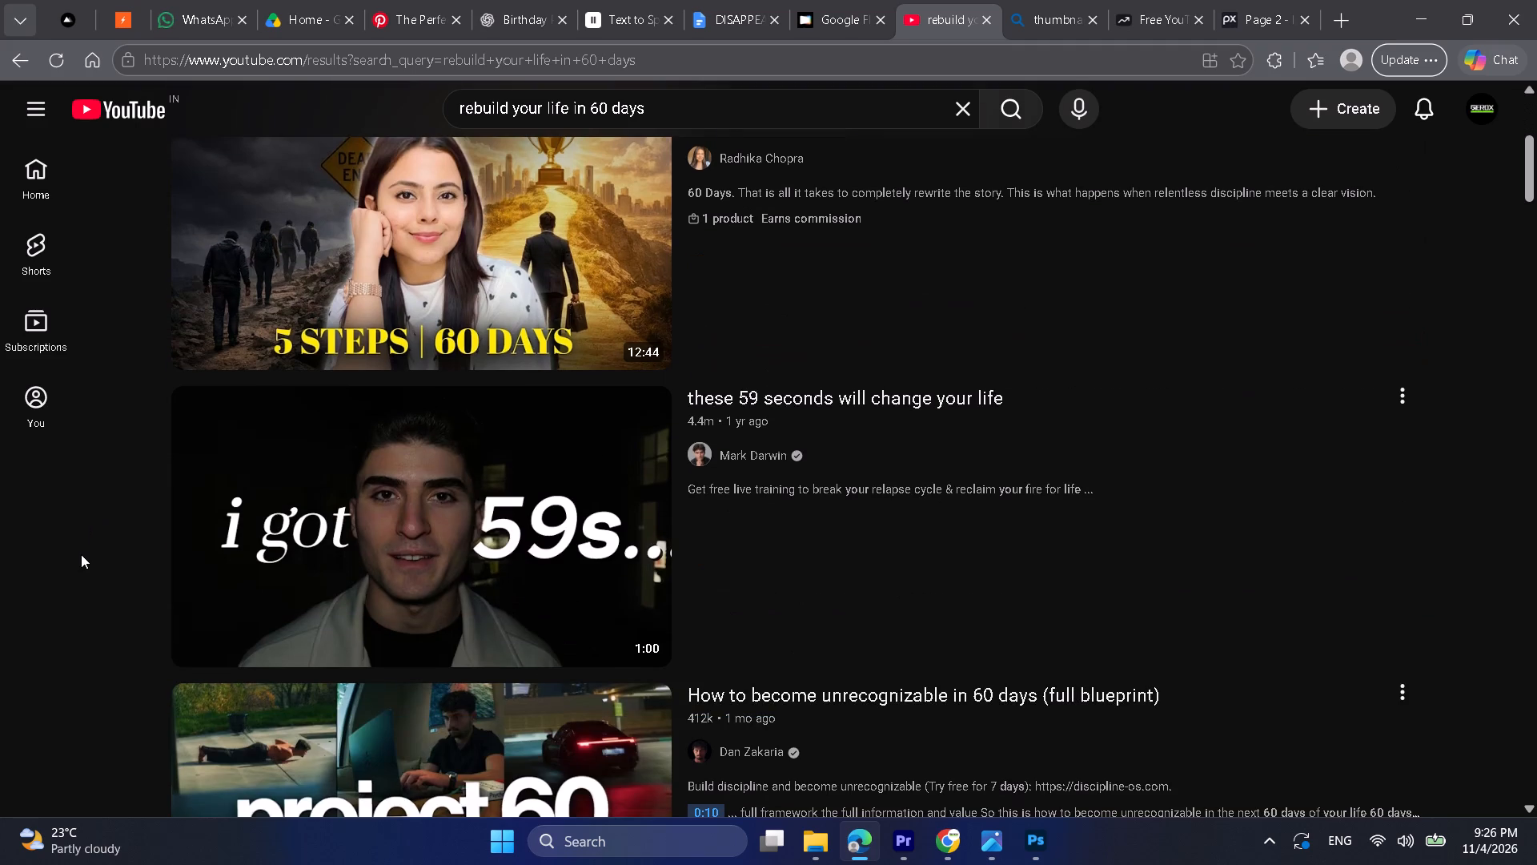
pyautogui.scroll(-3, 81, 554)
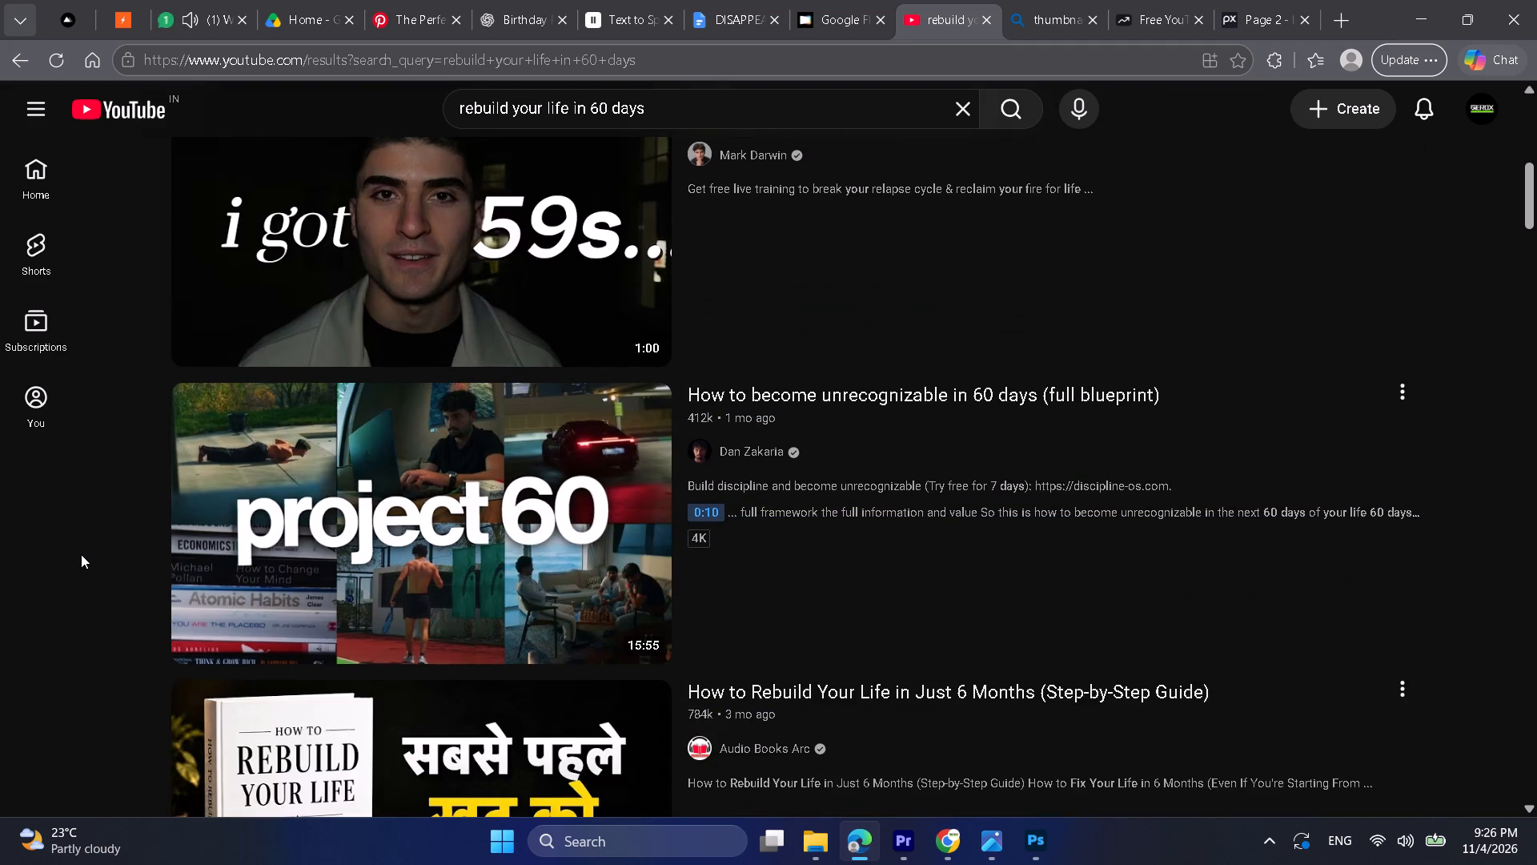